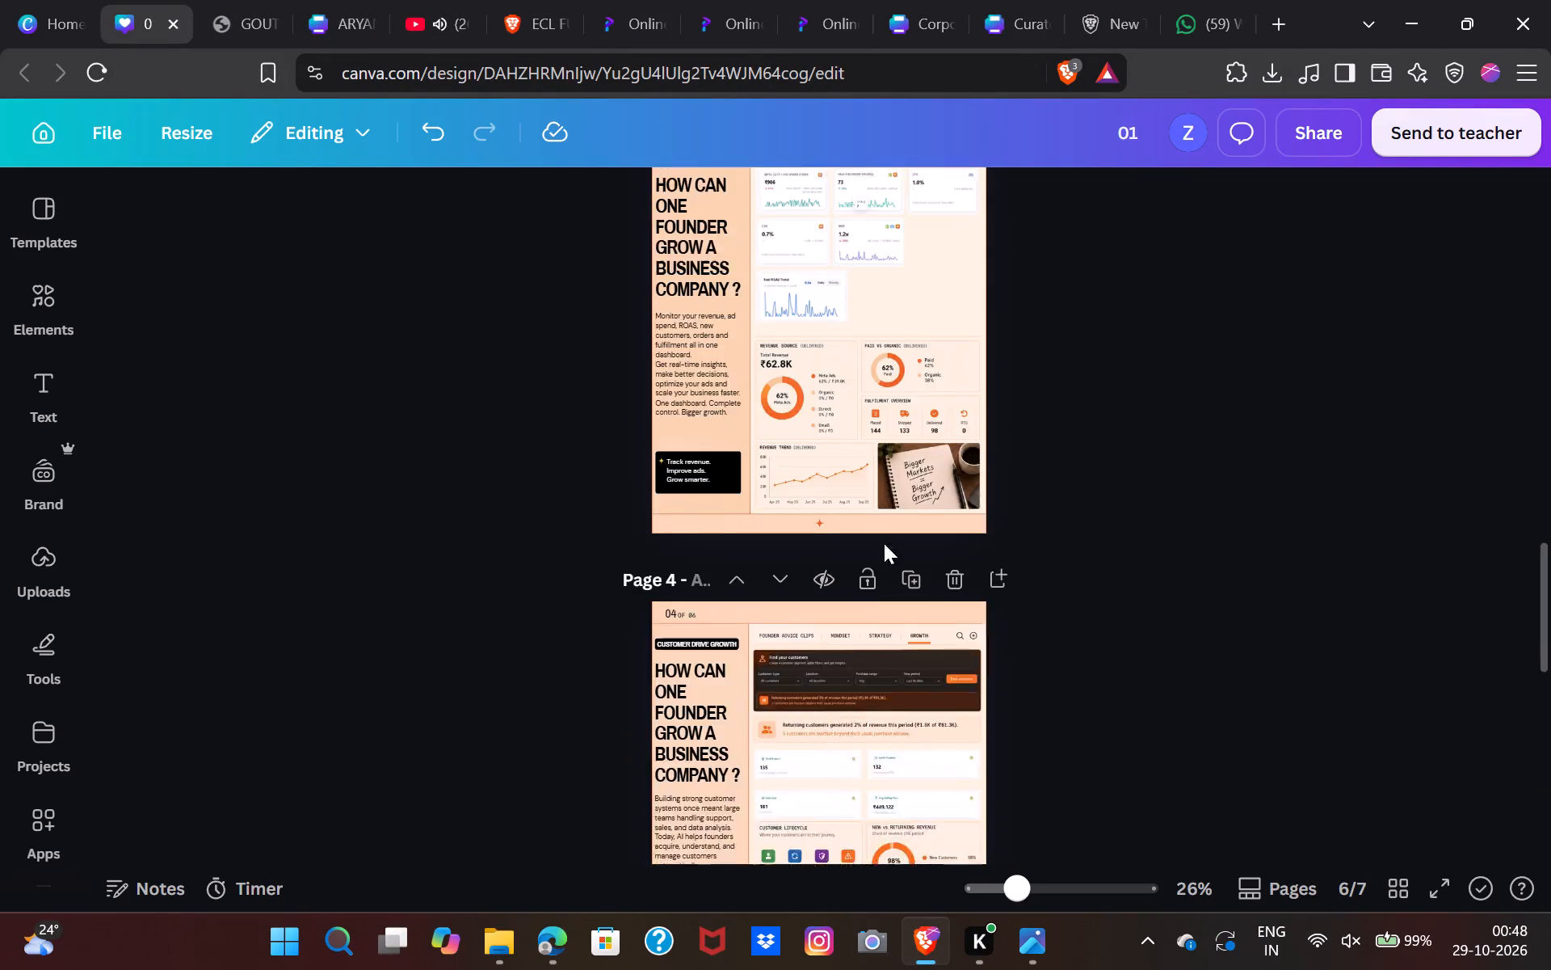
Start a file upload to the design's uploaded images while working on page 2, and bring up the Downloads folder for choosing the file.
scroll(884, 543, "up", 5)
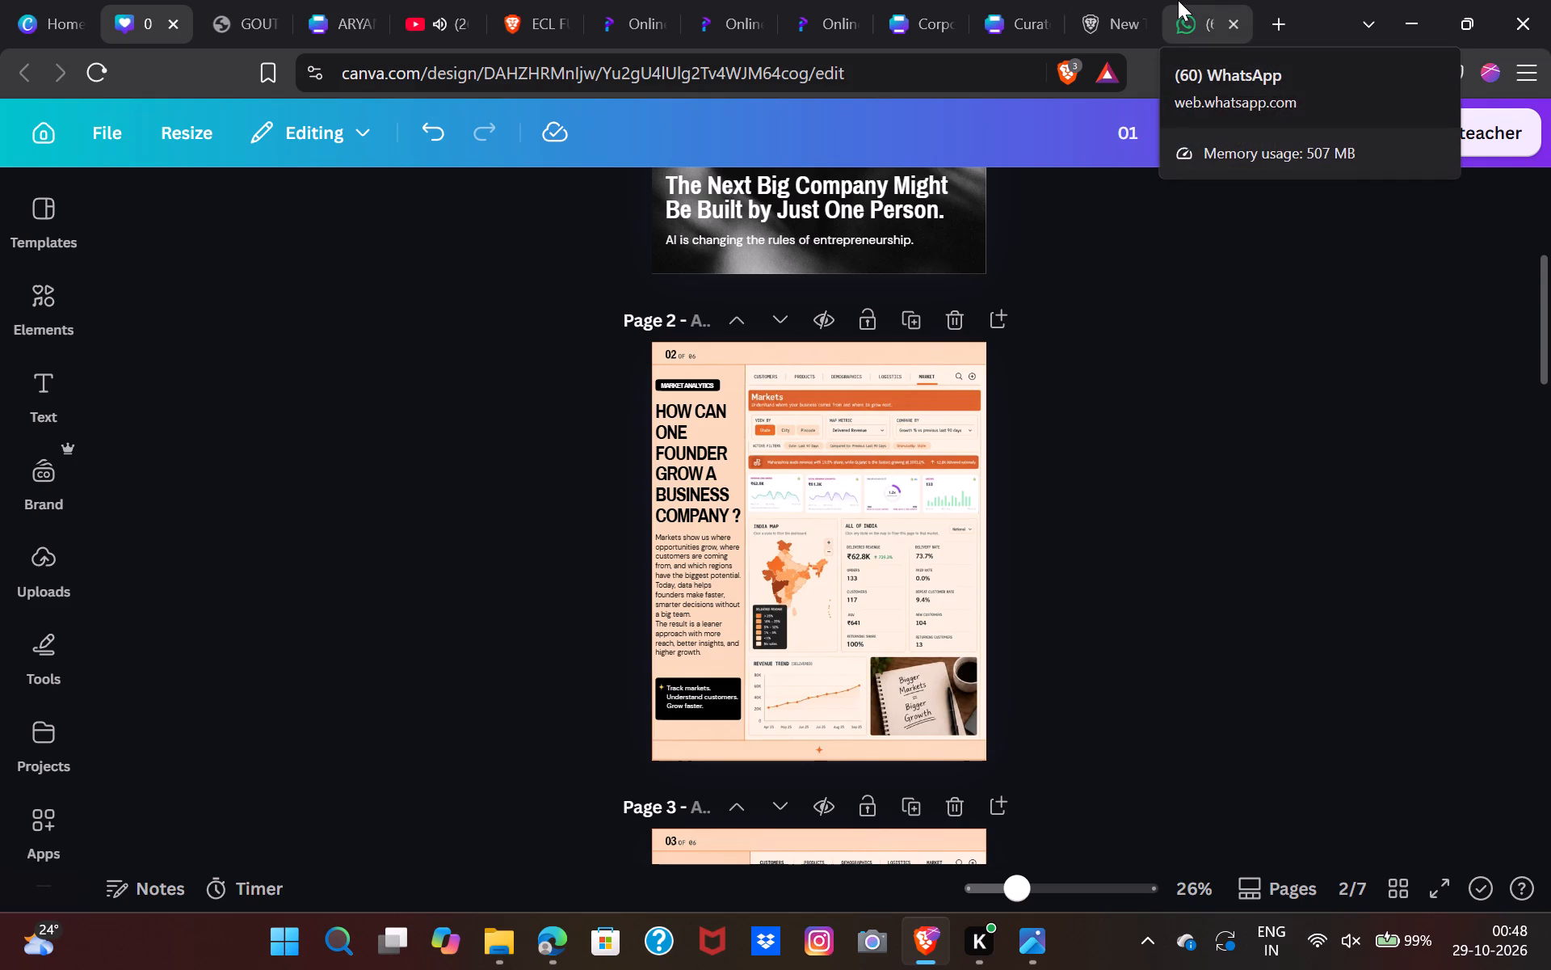
left_click(873, 478)
left_click(337, 439)
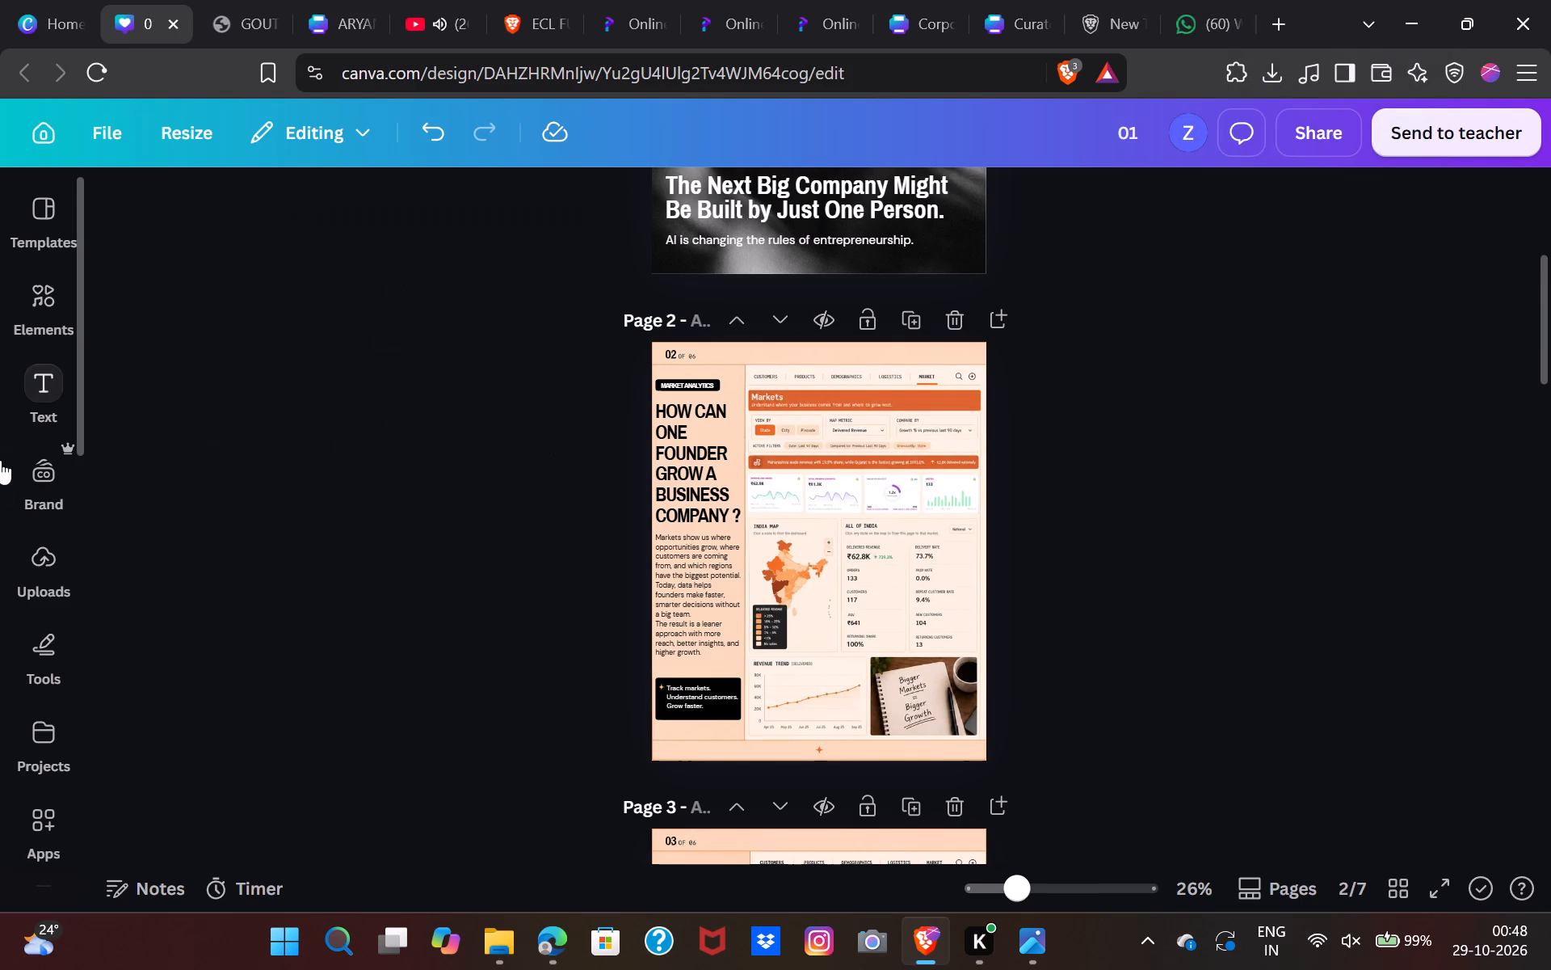
left_click(46, 570)
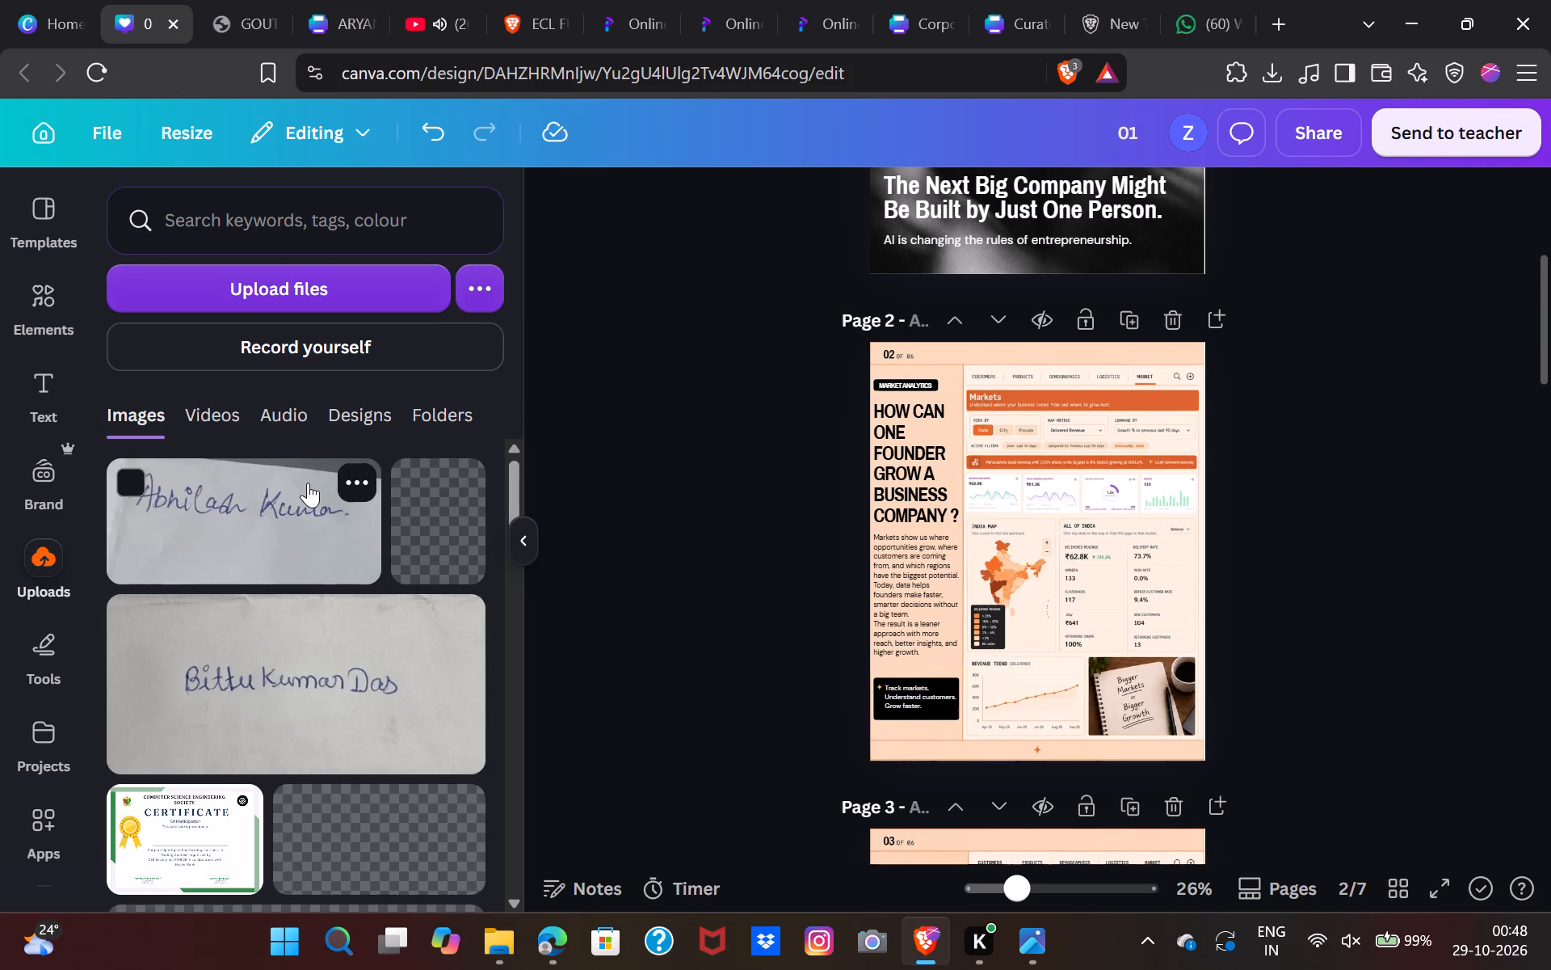
left_click(260, 299)
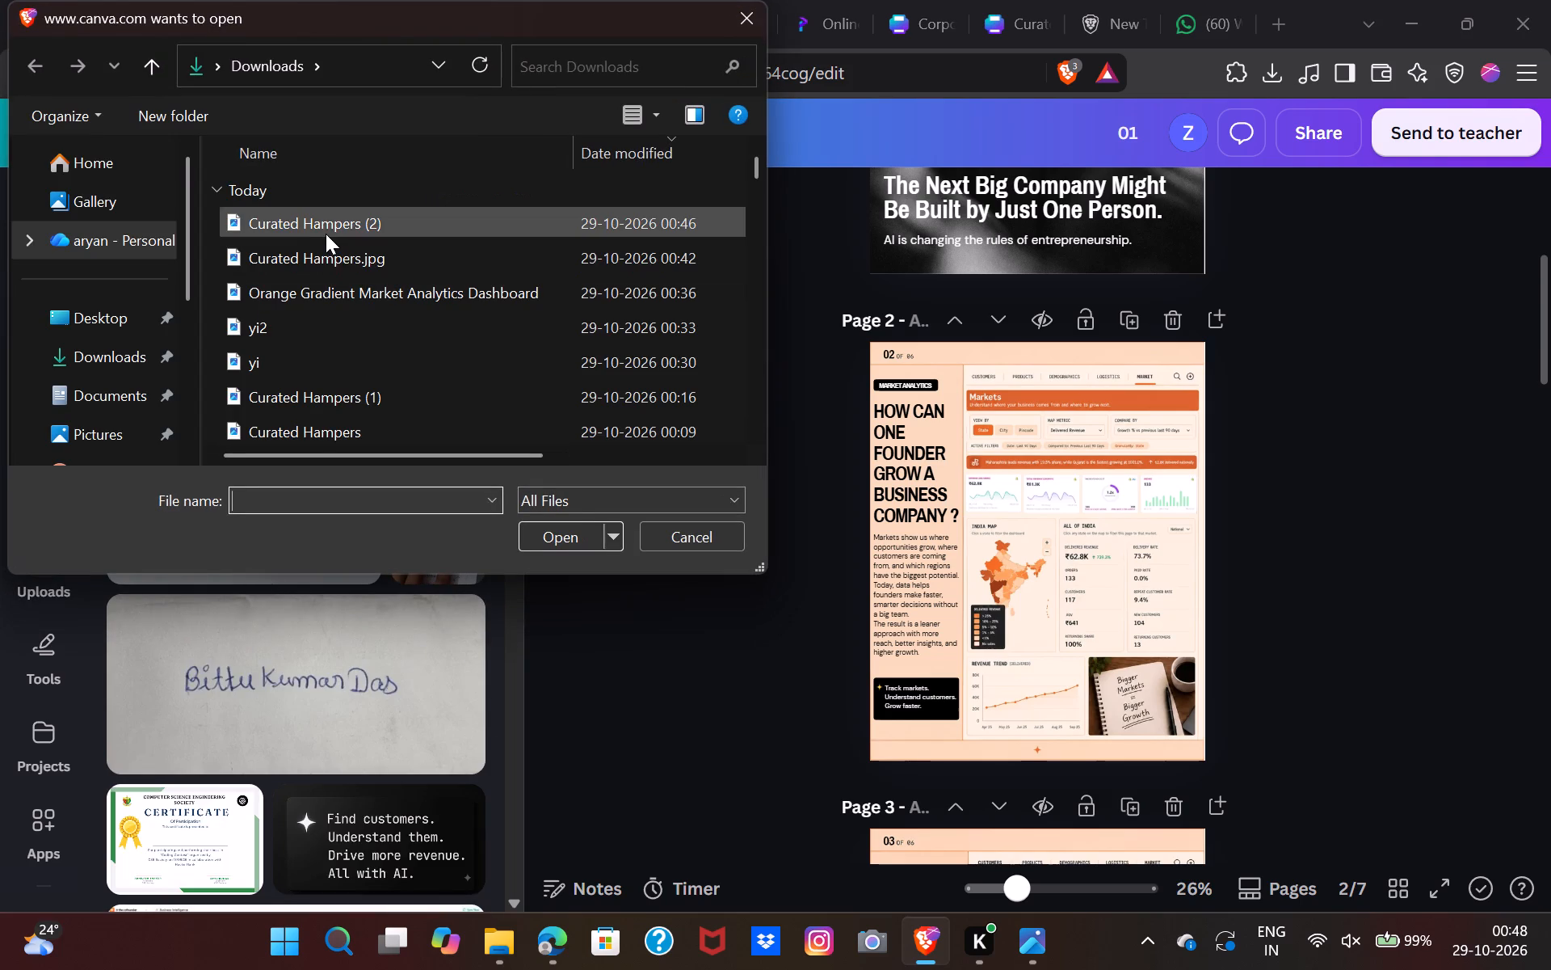
Upload the Orange Gradient Market Analytics Dashboard image from Downloads and place it over the existing page 2 design.
double_click(312, 294)
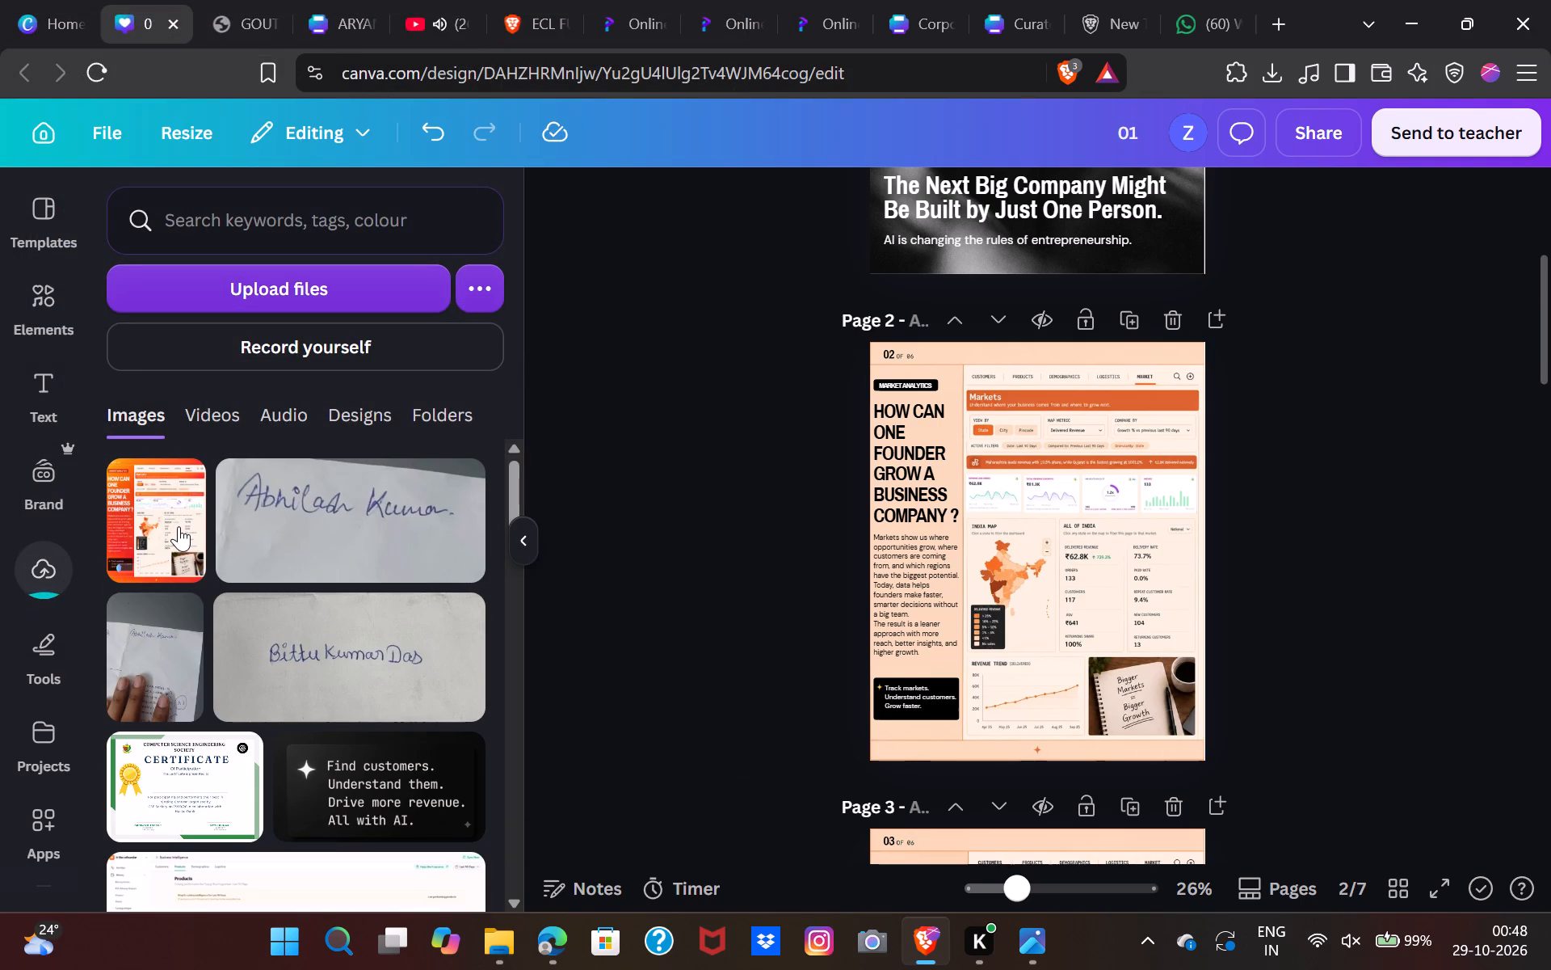
left_click(179, 526)
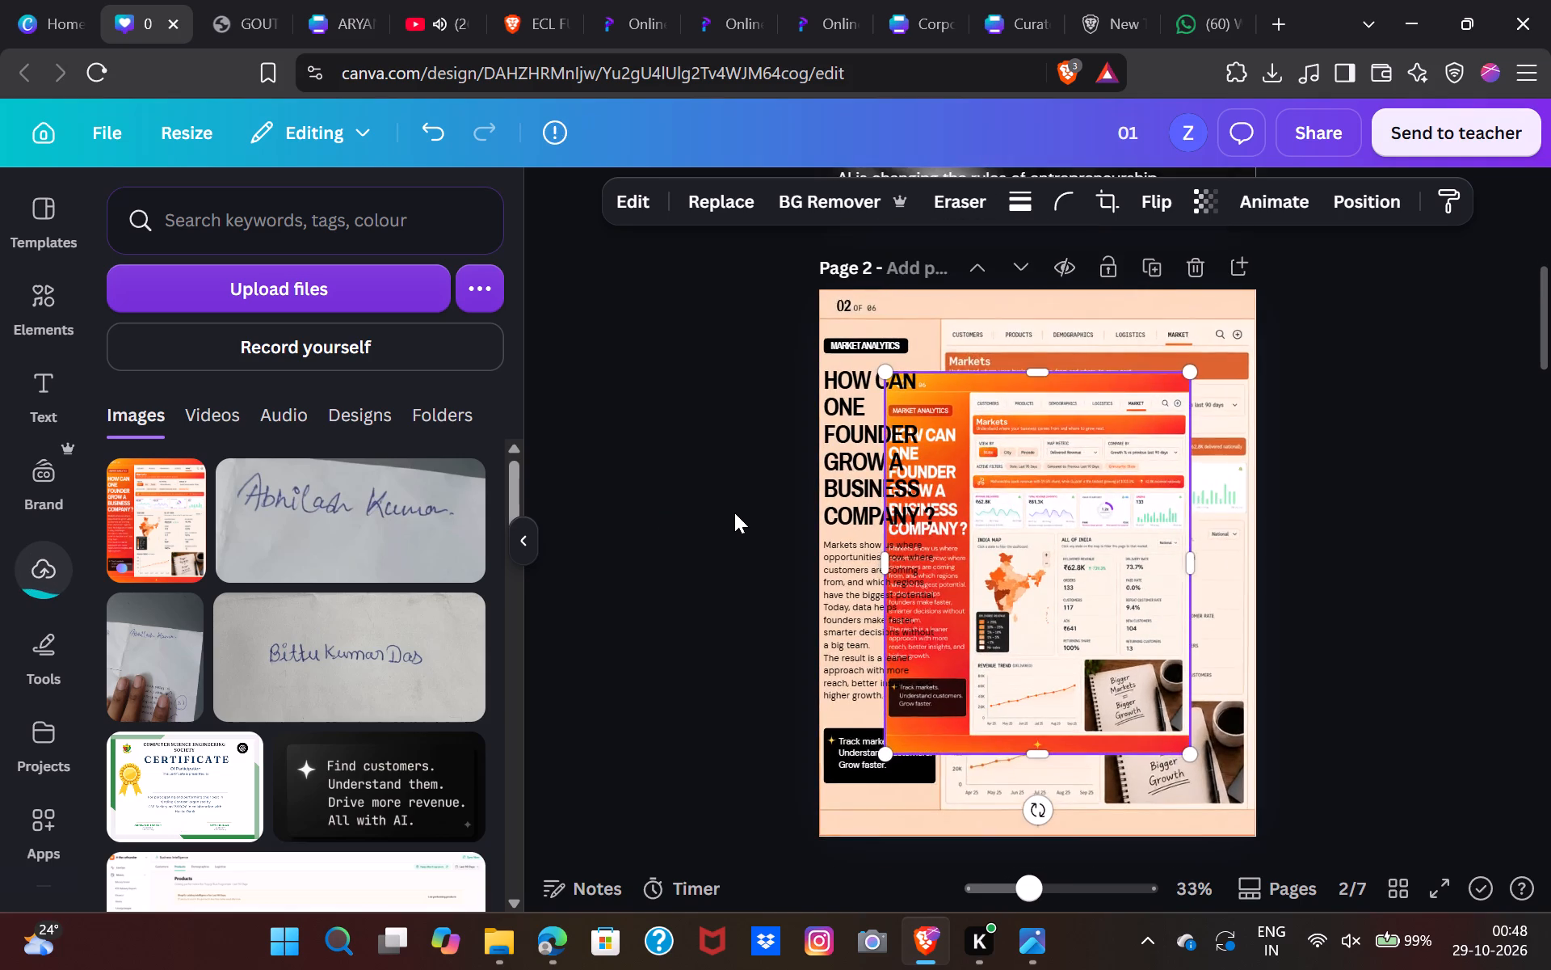
scroll(734, 512, "right", 2)
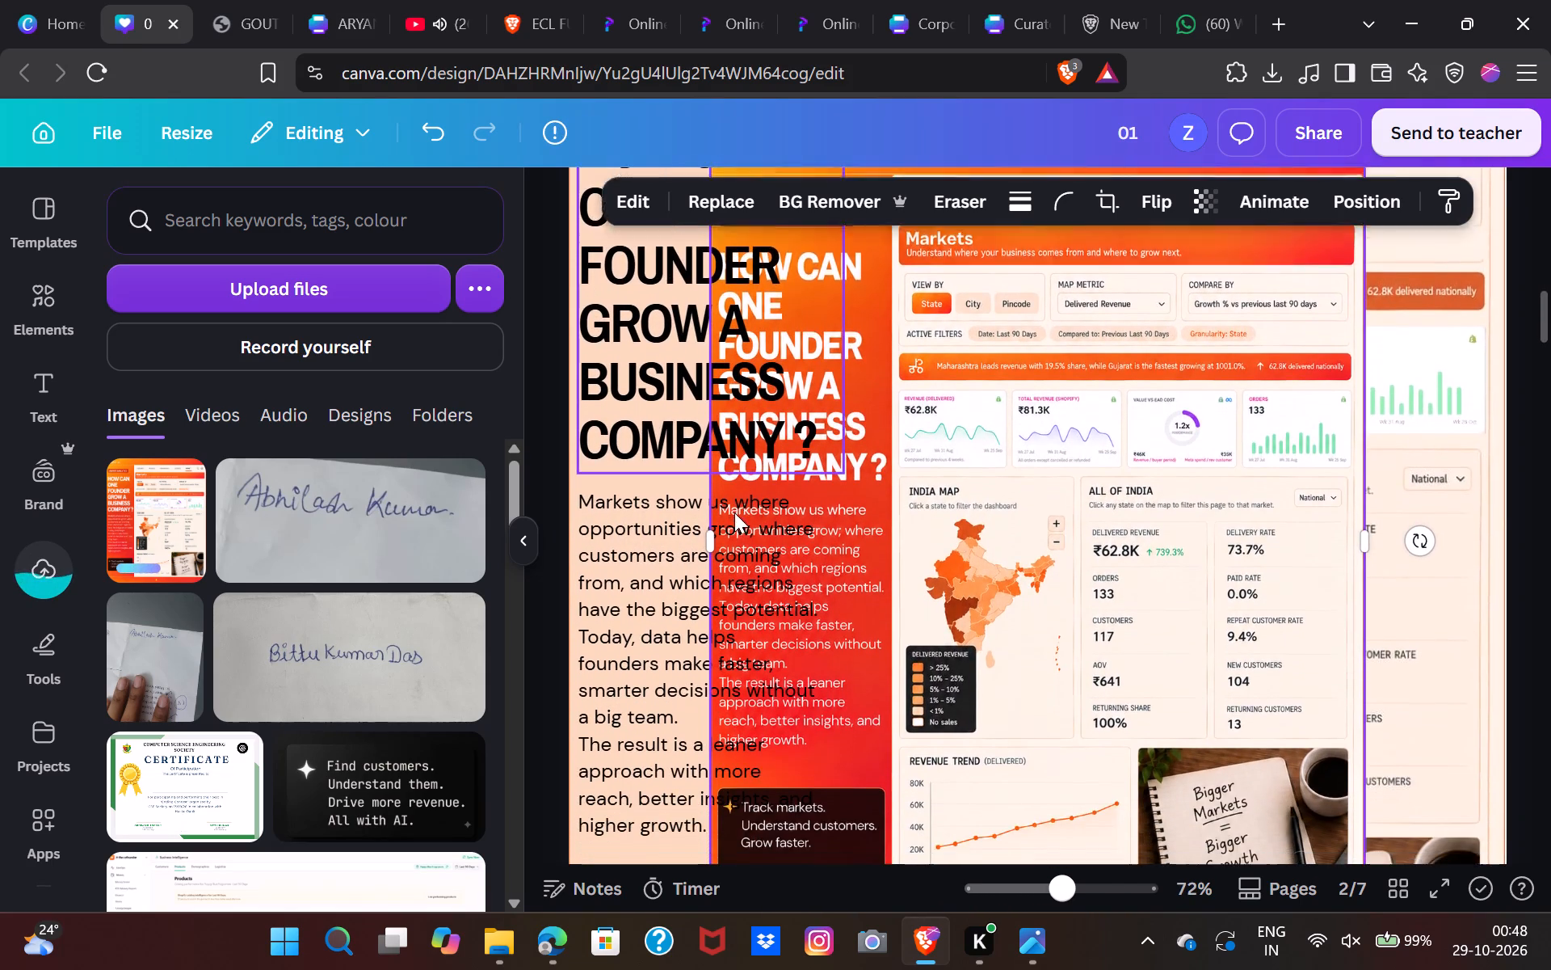
scroll(734, 512, "right", 1)
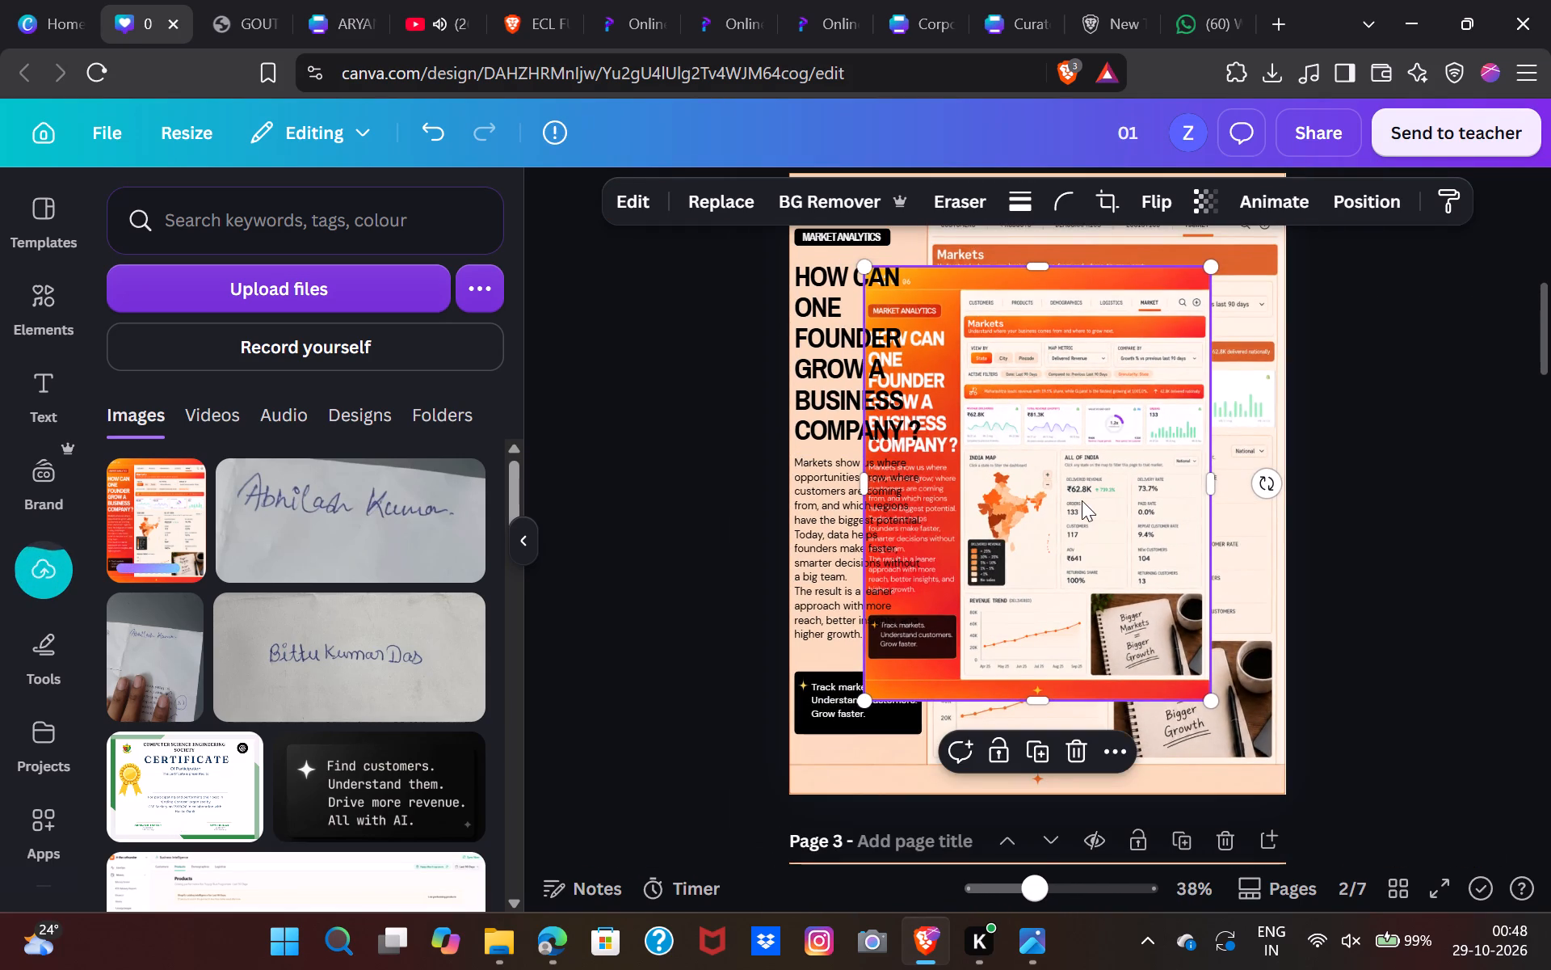
left_click_drag(1082, 500, 1102, 680)
Copy the orange gradient dashboard image and remove it from page 2.
scroll(1102, 680, "down", 1)
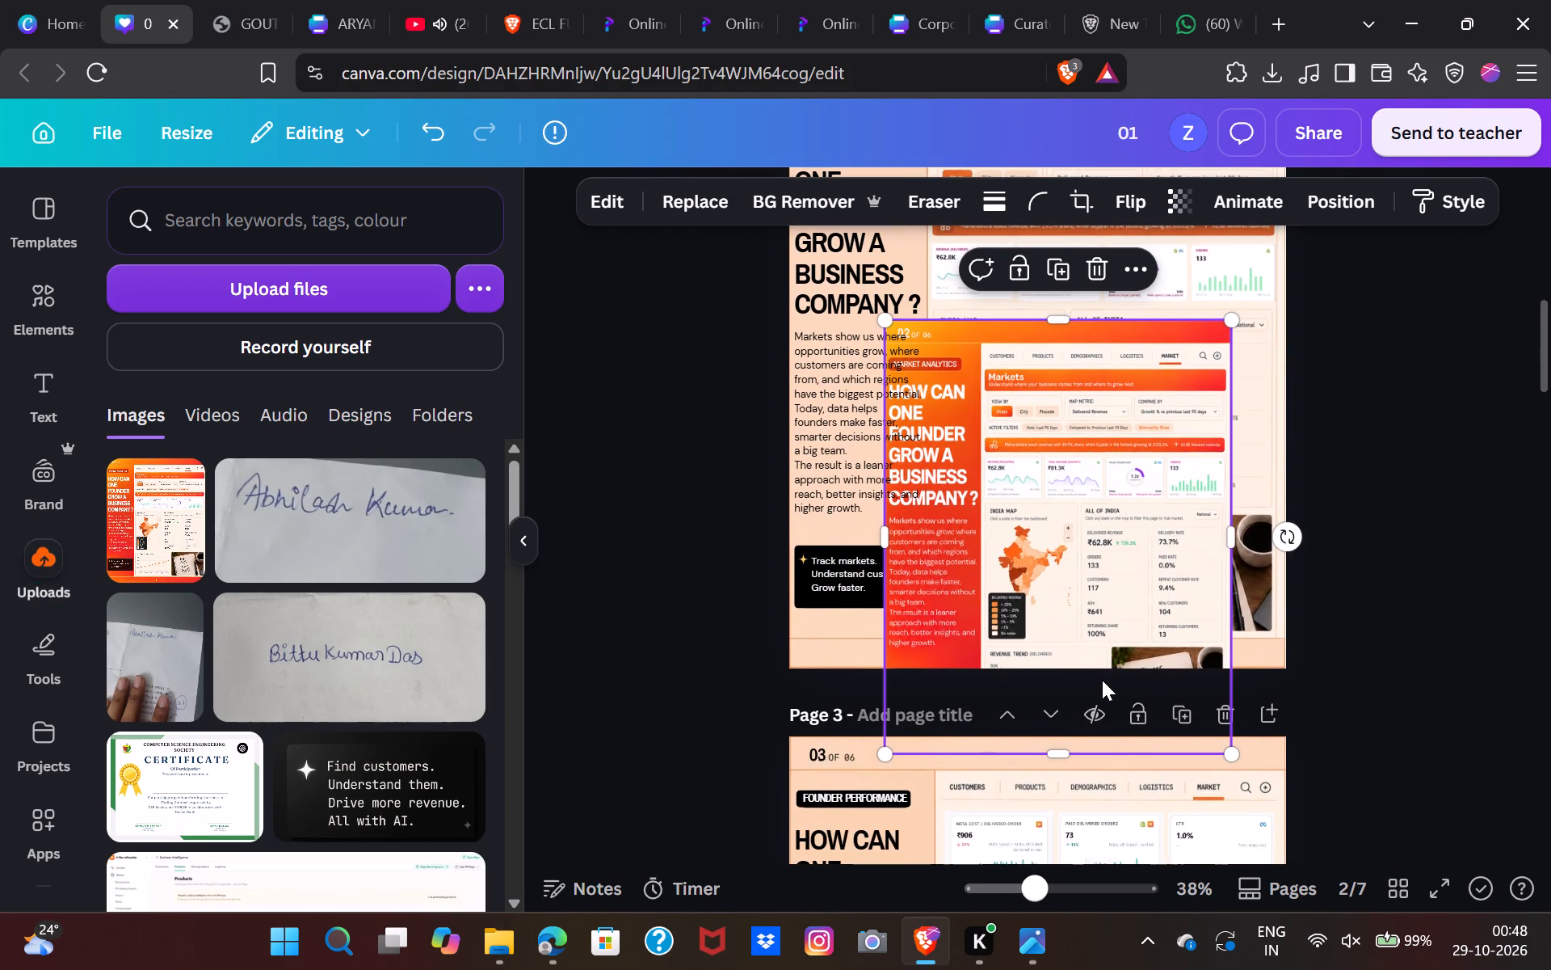
key("ctrl+c")
key("BackSpace")
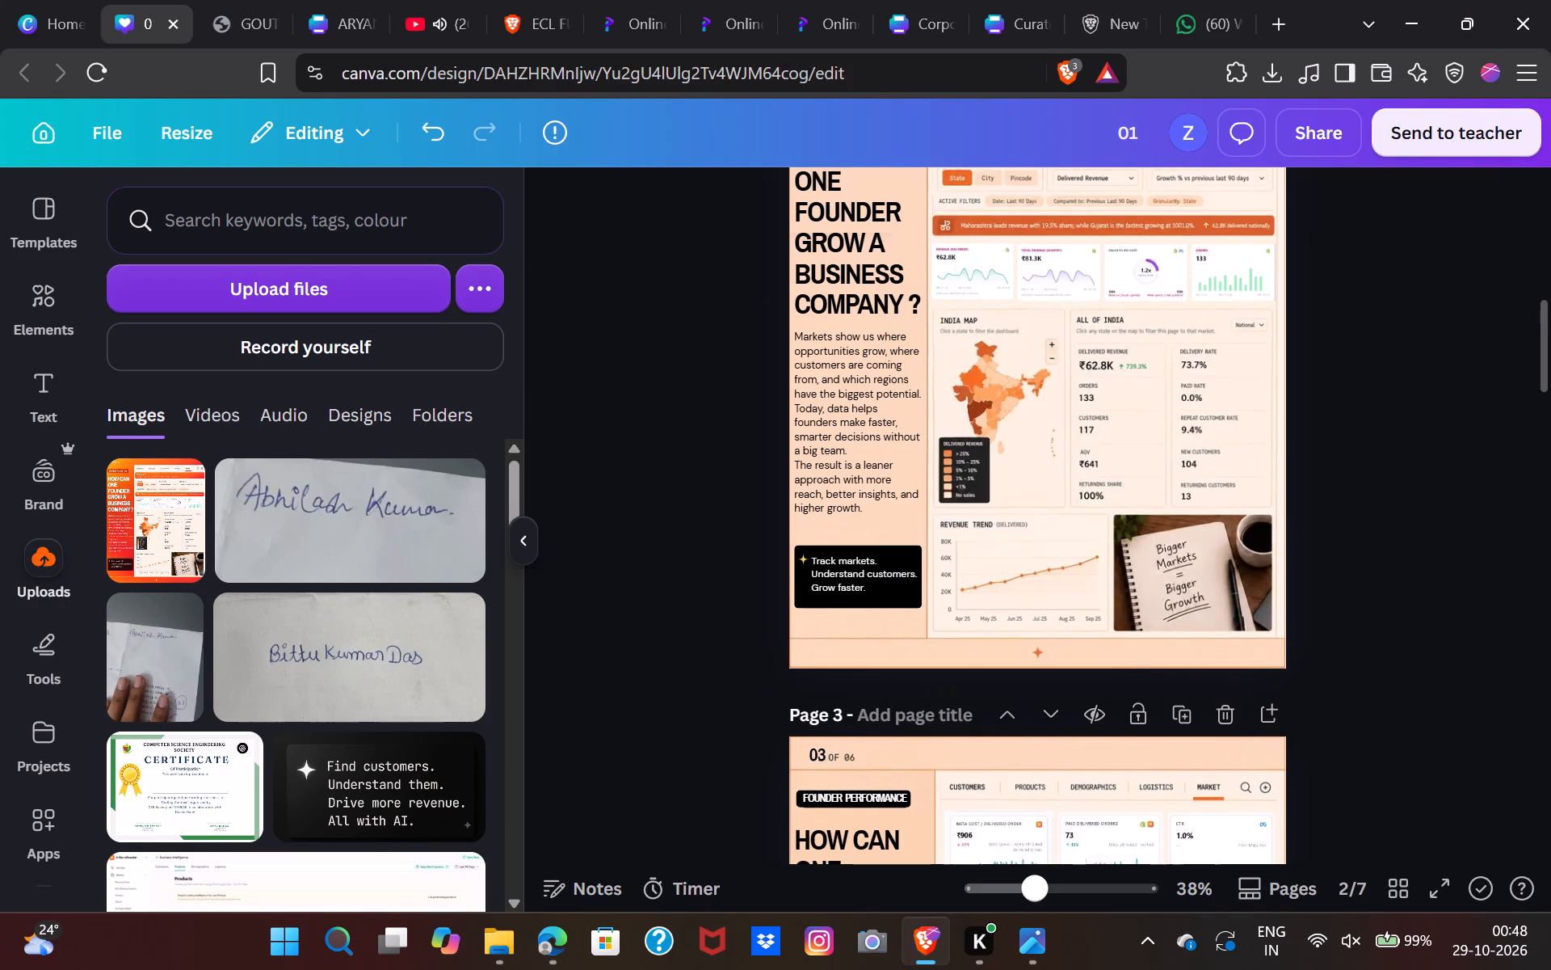
Duplicate page 2, the peach Market Analytics page.
scroll(1102, 680, "up", 2)
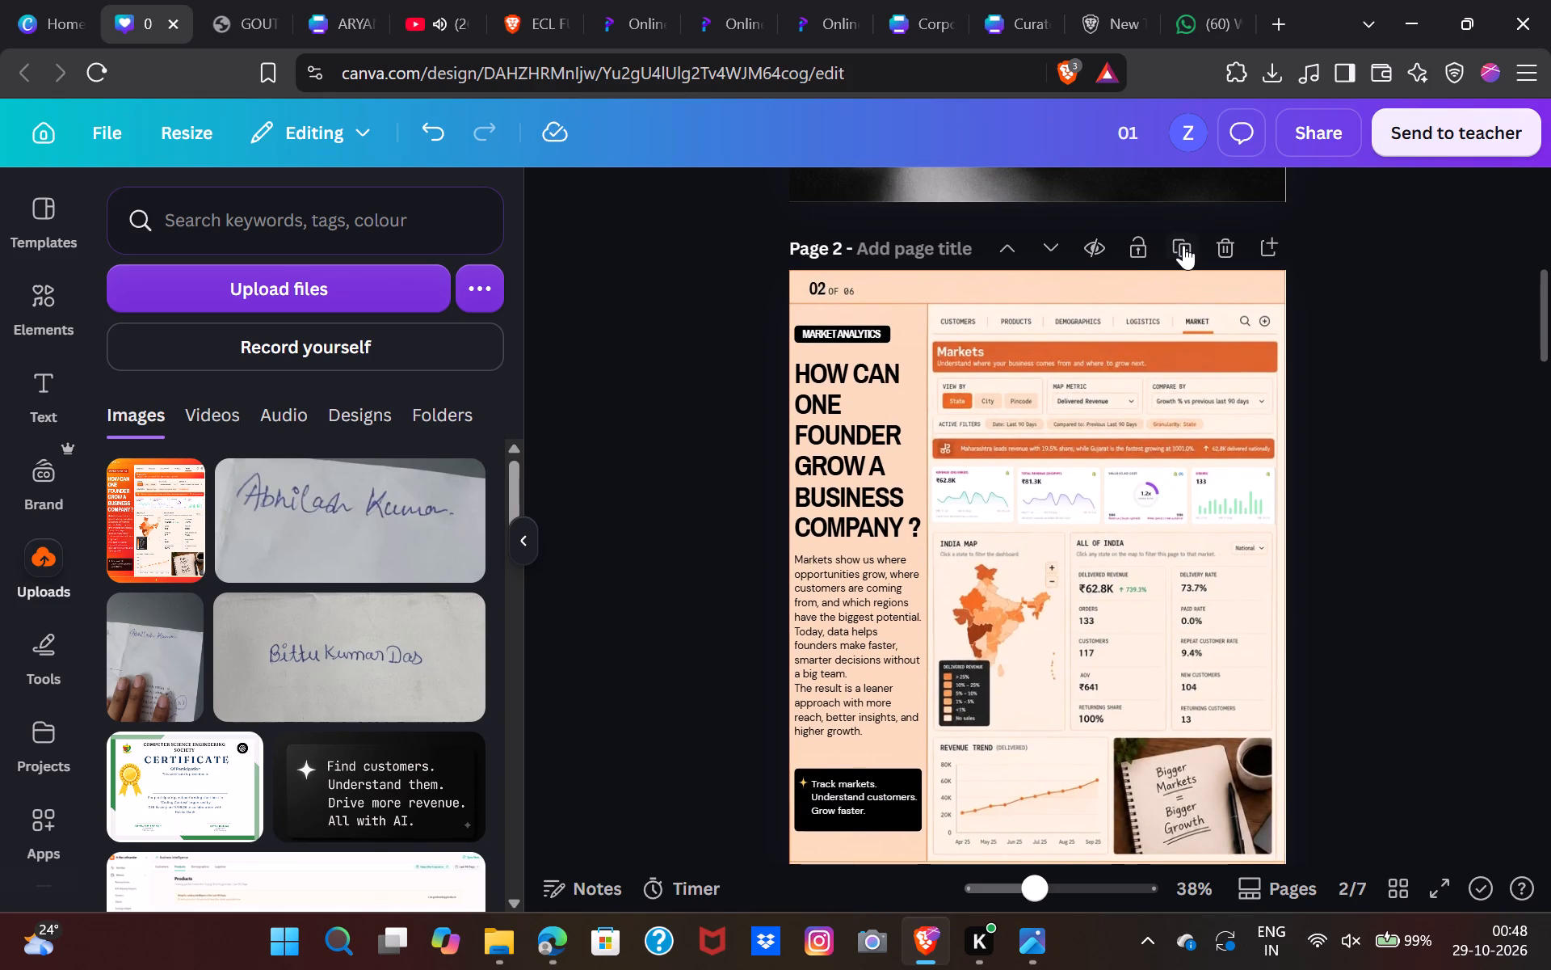
left_click(1183, 245)
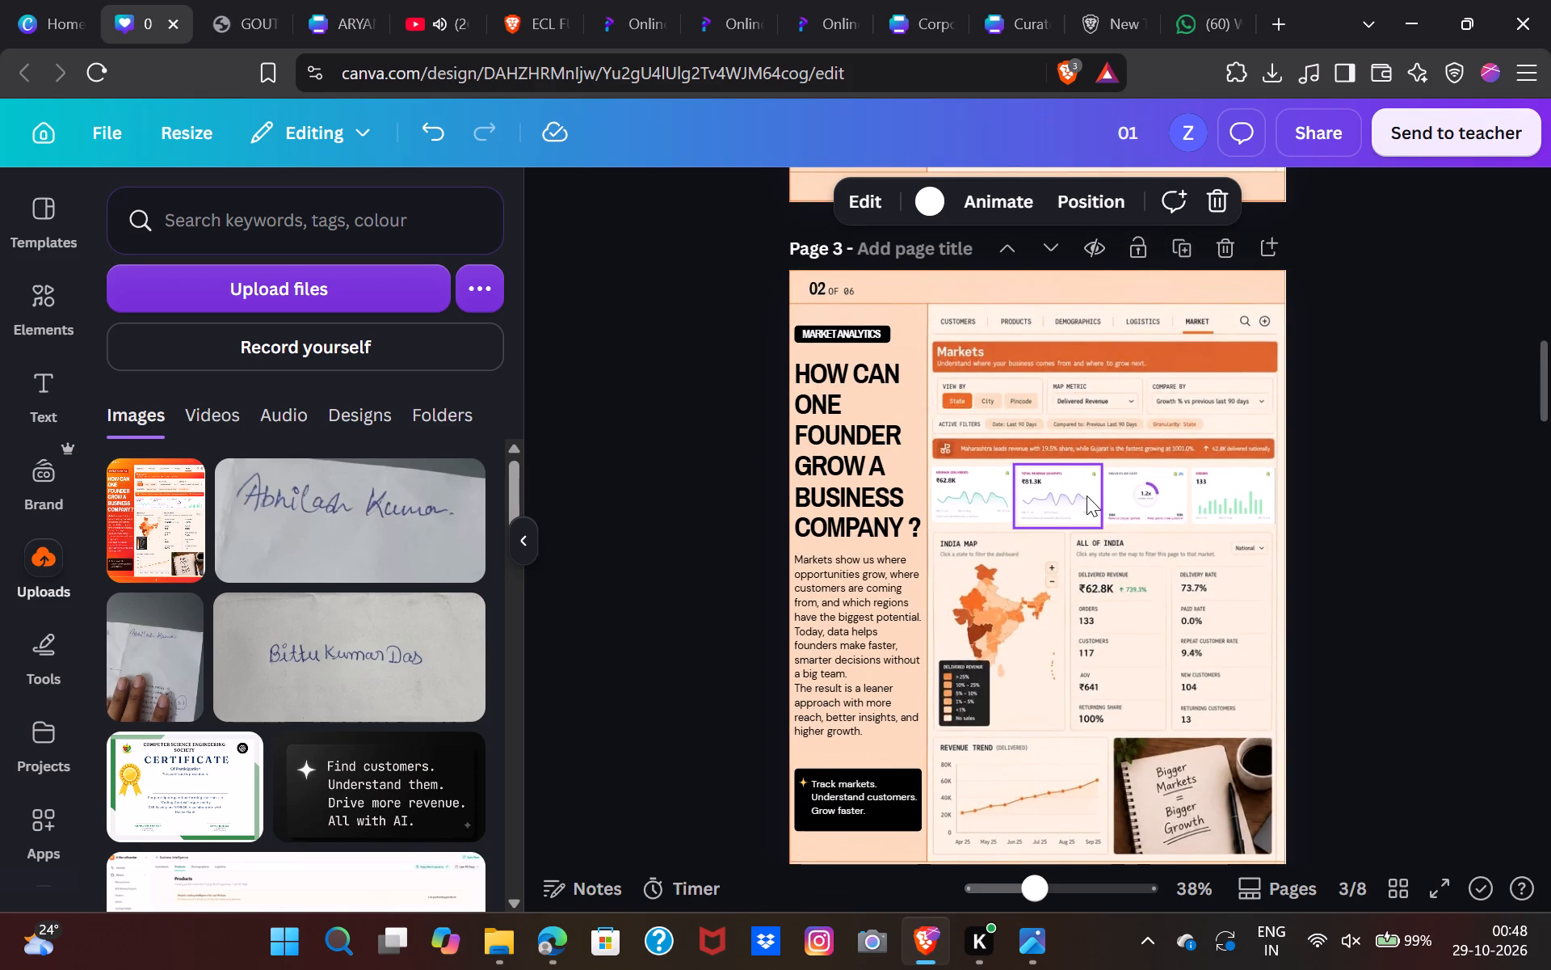
Paste the orange gradient image onto the duplicated page 3, align it to the page's top-left corner and scale it to cover the page.
key("ctrl+v")
left_click_drag(1059, 694, 966, 420)
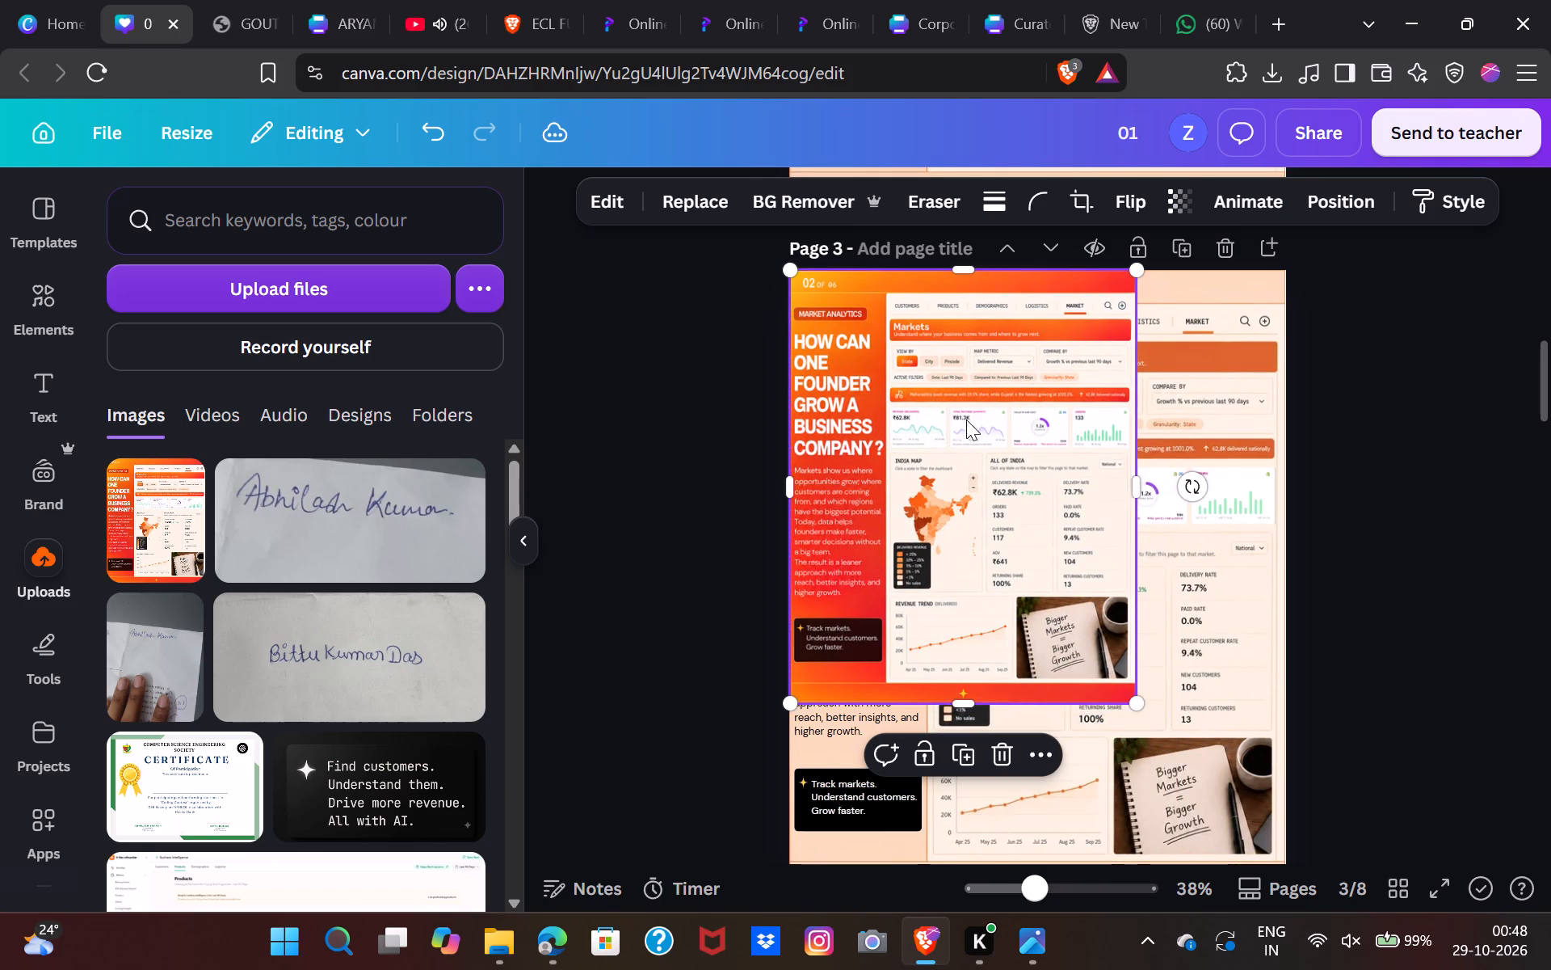
left_click_drag(1137, 699, 1273, 851)
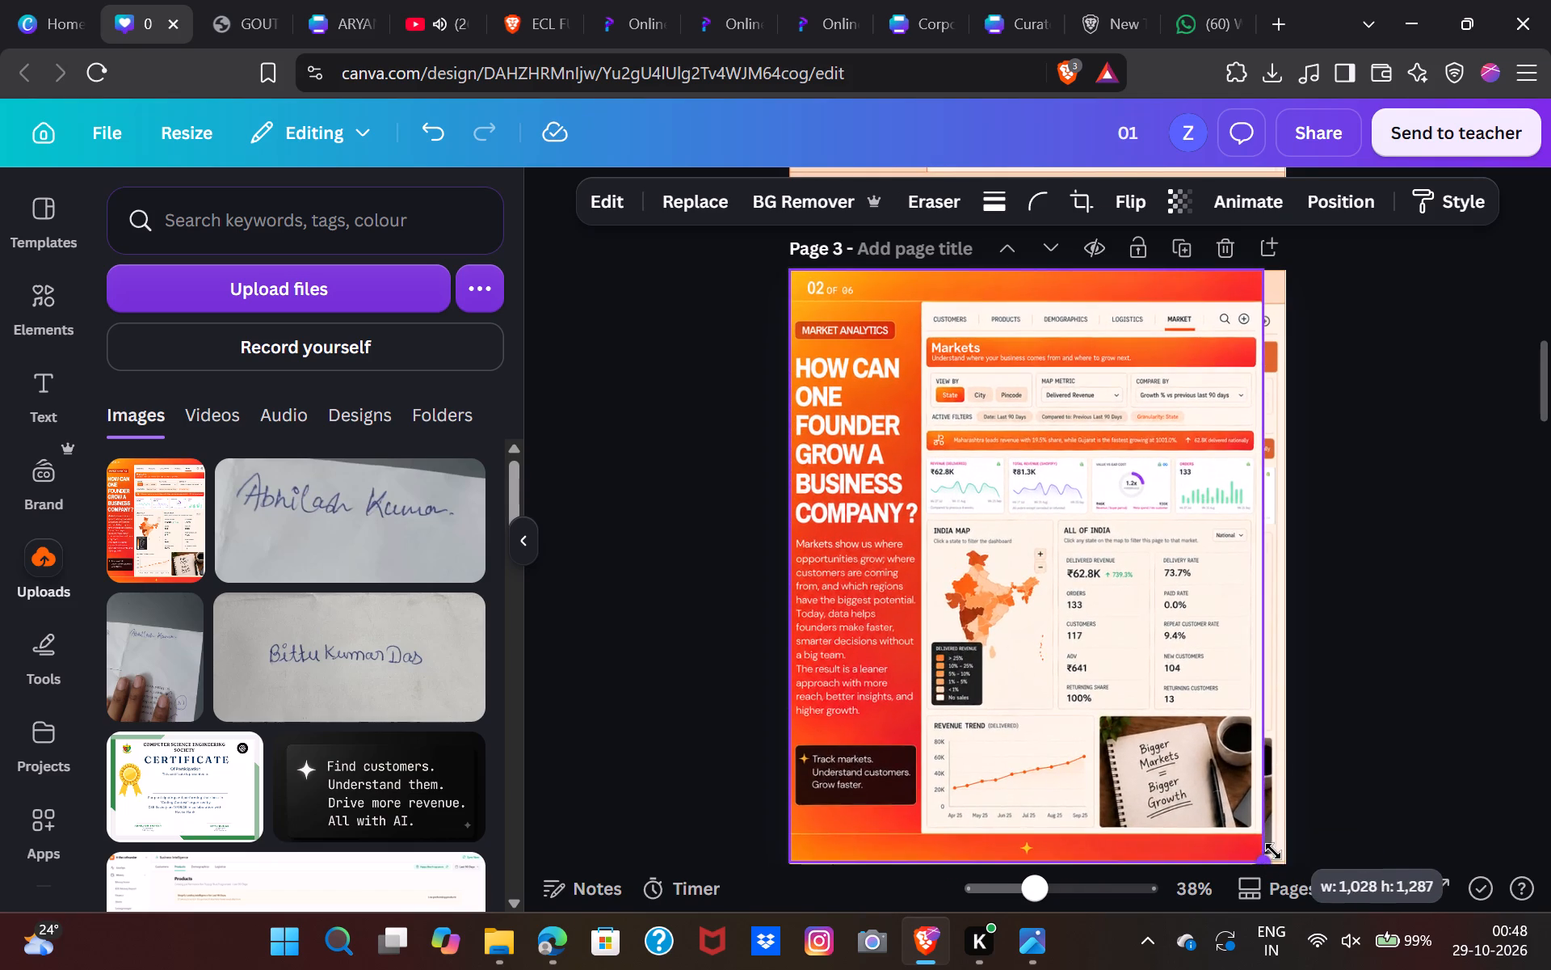
left_click_drag(1273, 851, 1292, 871)
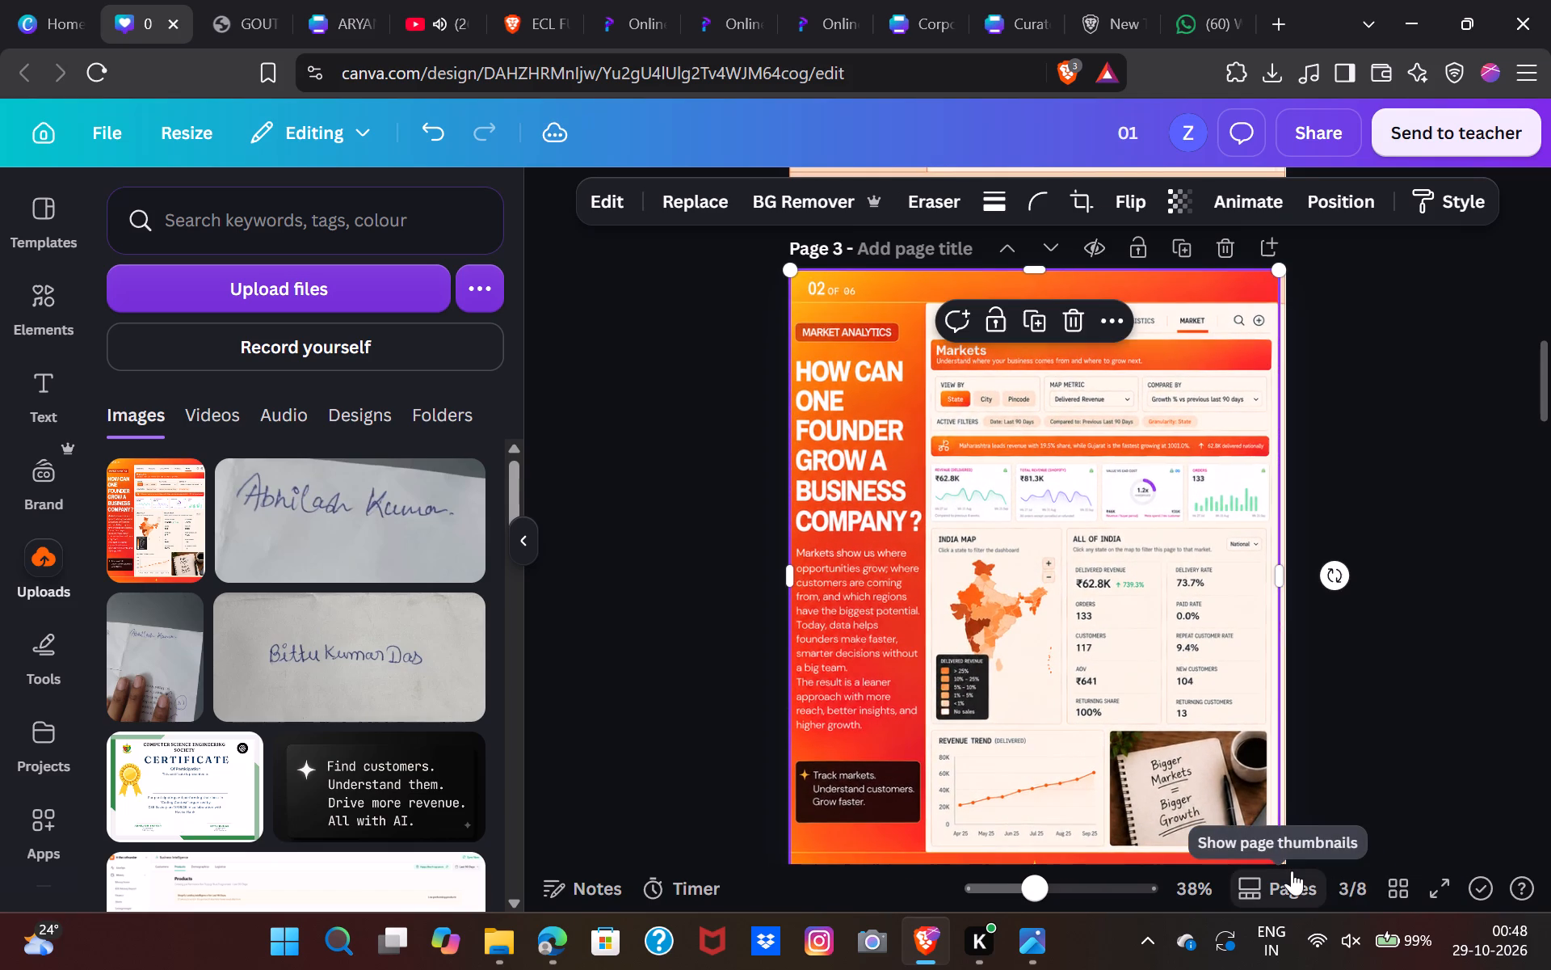
scroll(1292, 871, "down", 2)
scroll(1408, 685, "down", 1)
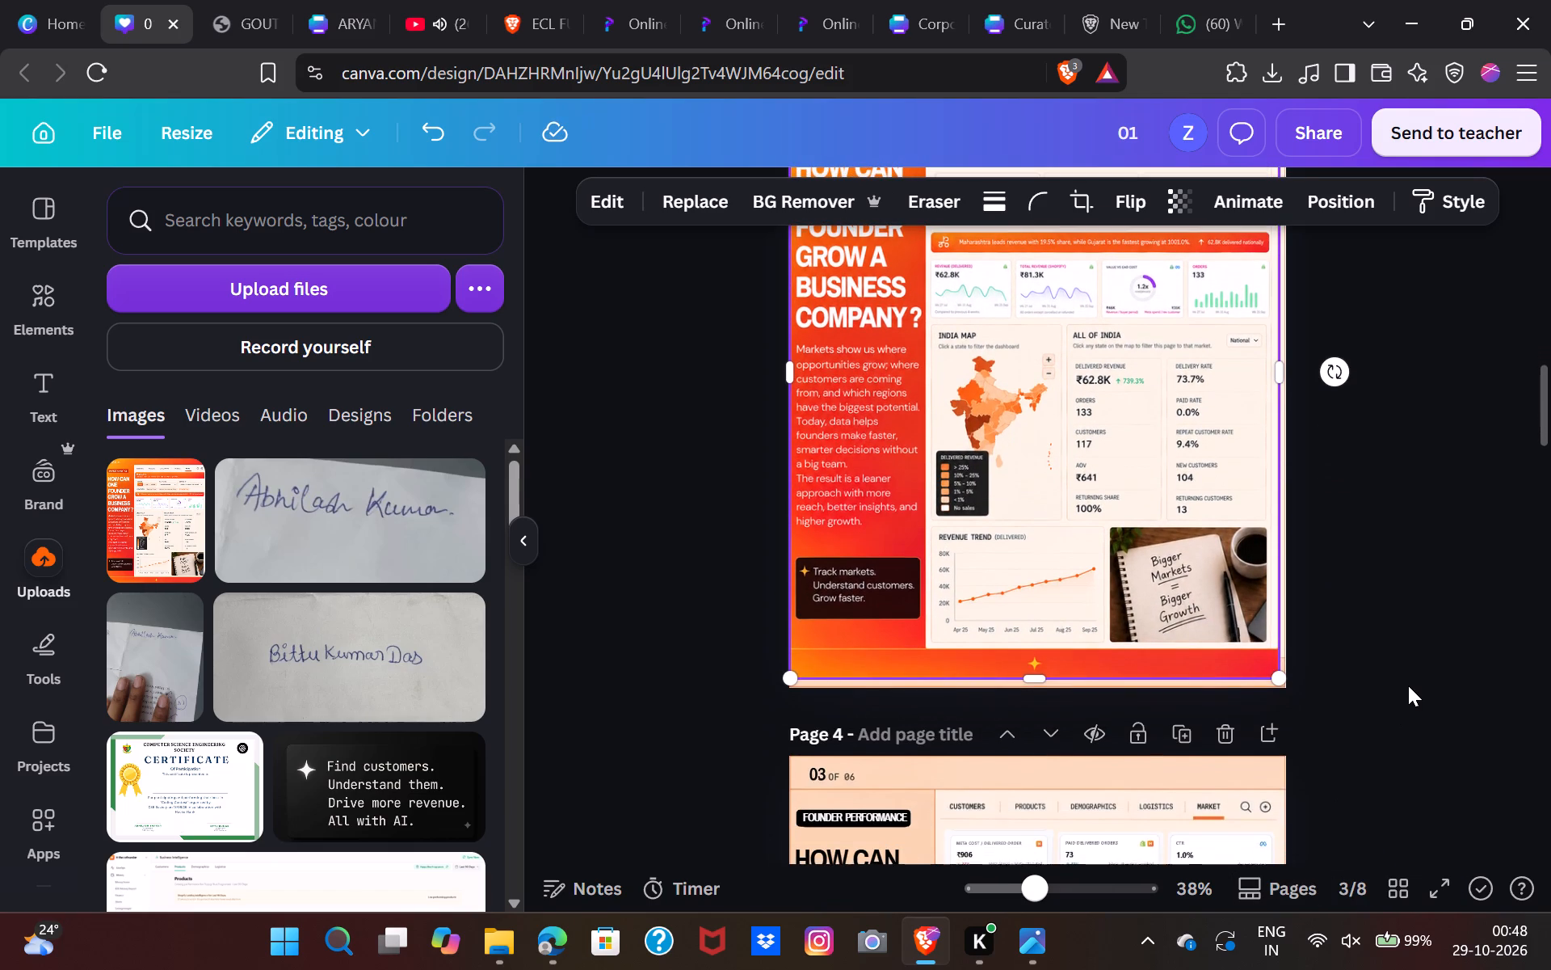
left_click(1283, 680)
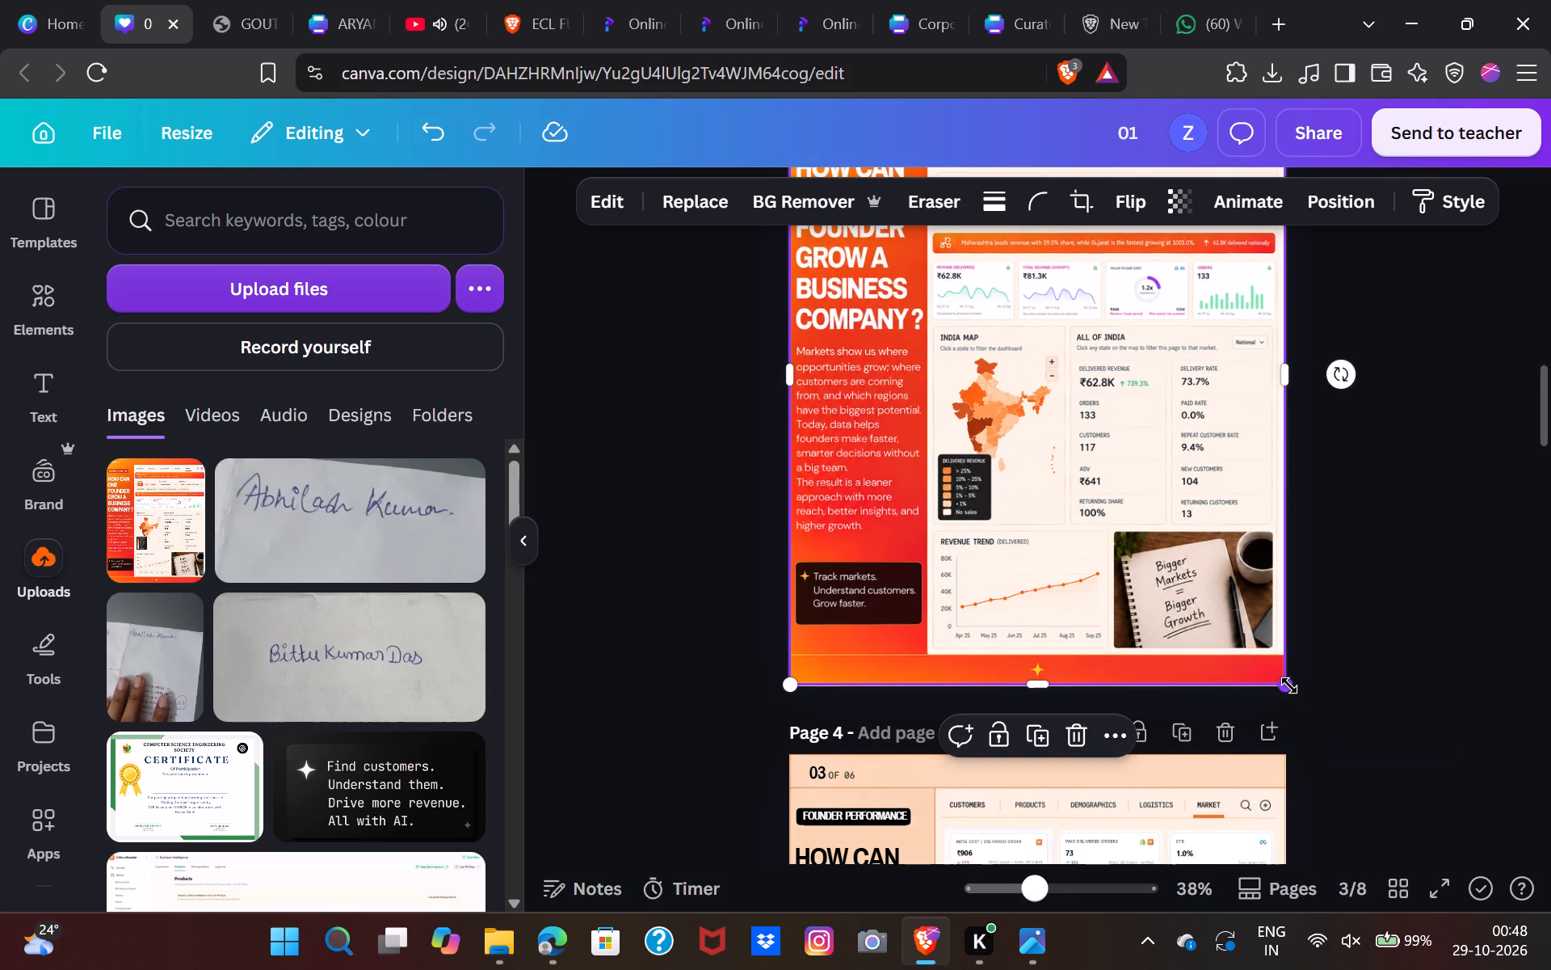
scroll(1305, 694, "up", 1)
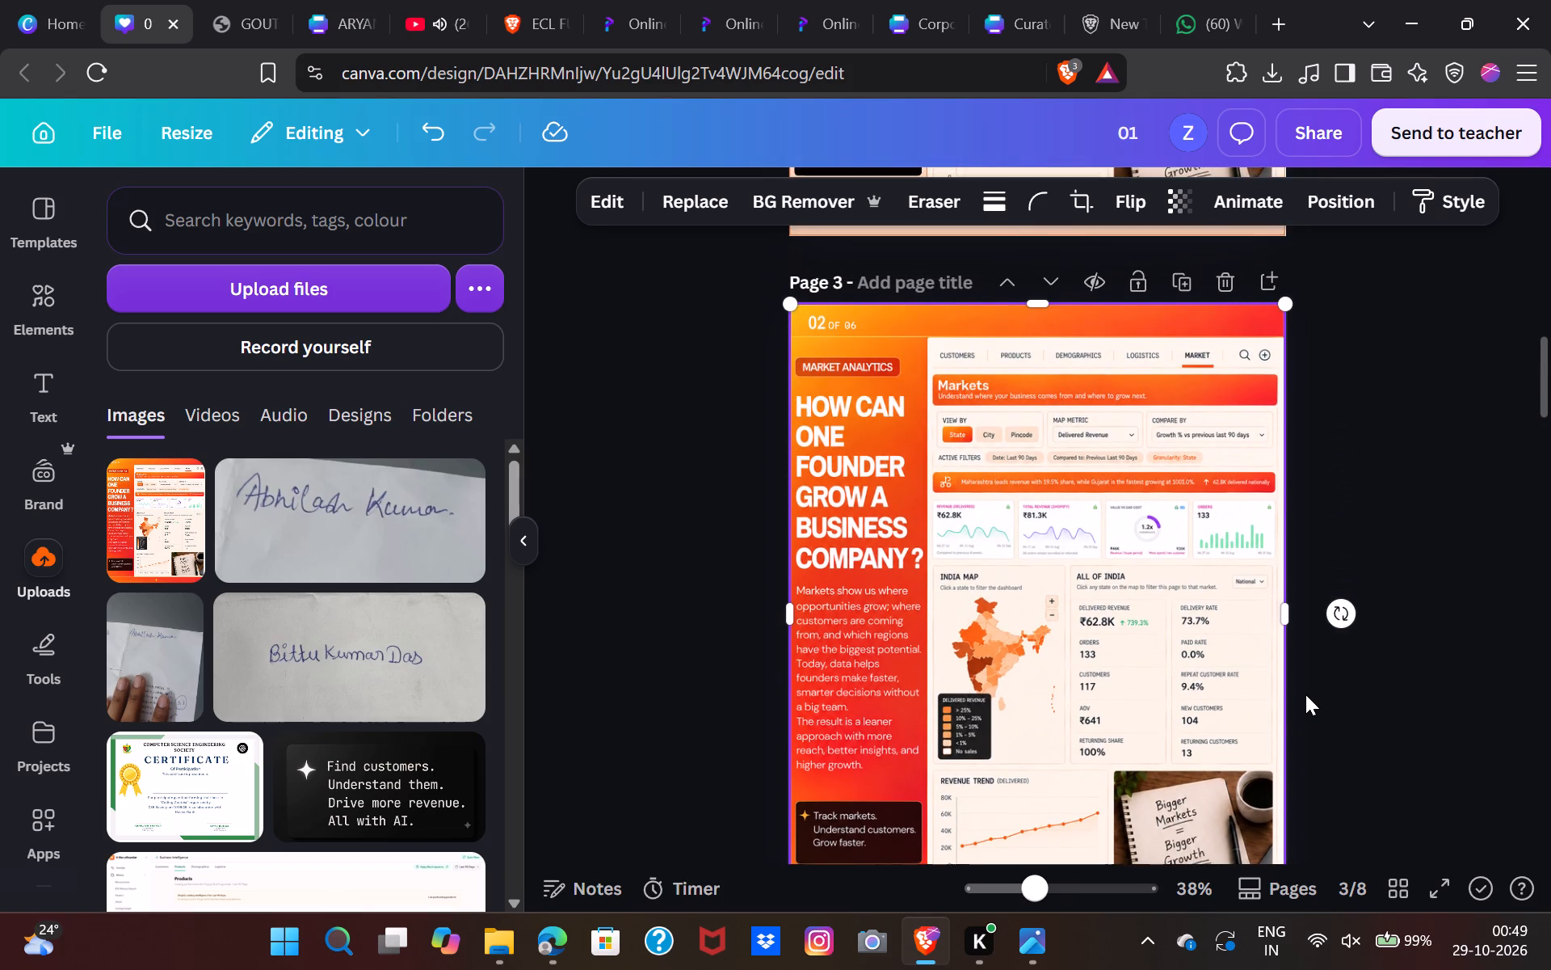
scroll(1305, 694, "up", 1)
left_click(1305, 694)
left_click(1163, 660)
scroll(1163, 660, "down", 2)
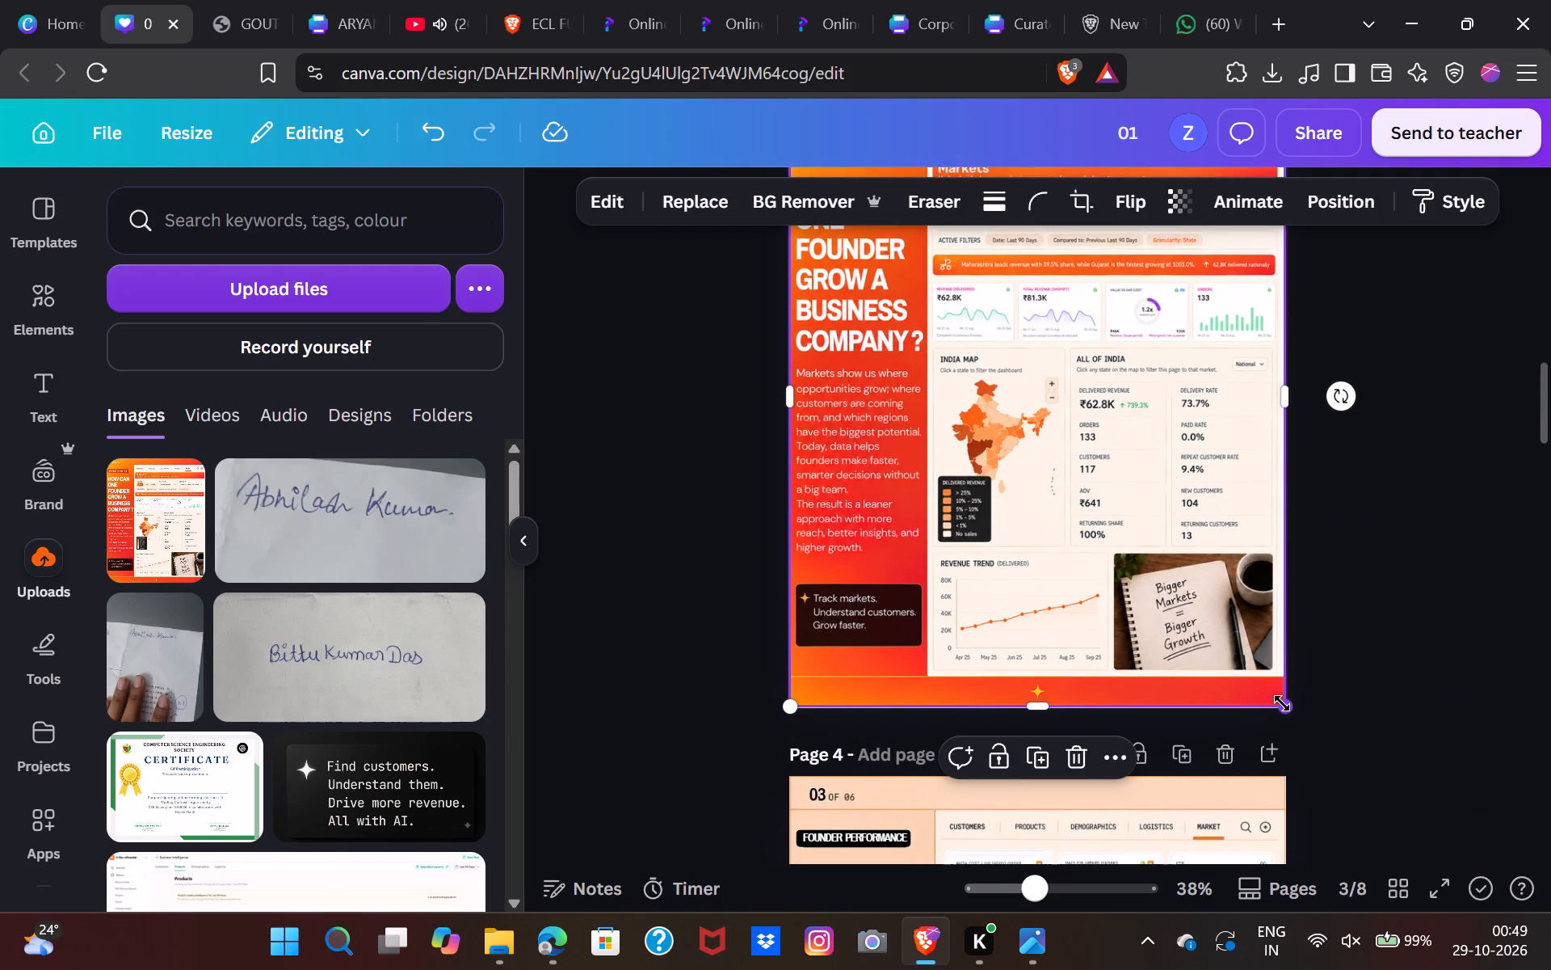
left_click_drag(1282, 703, 1284, 711)
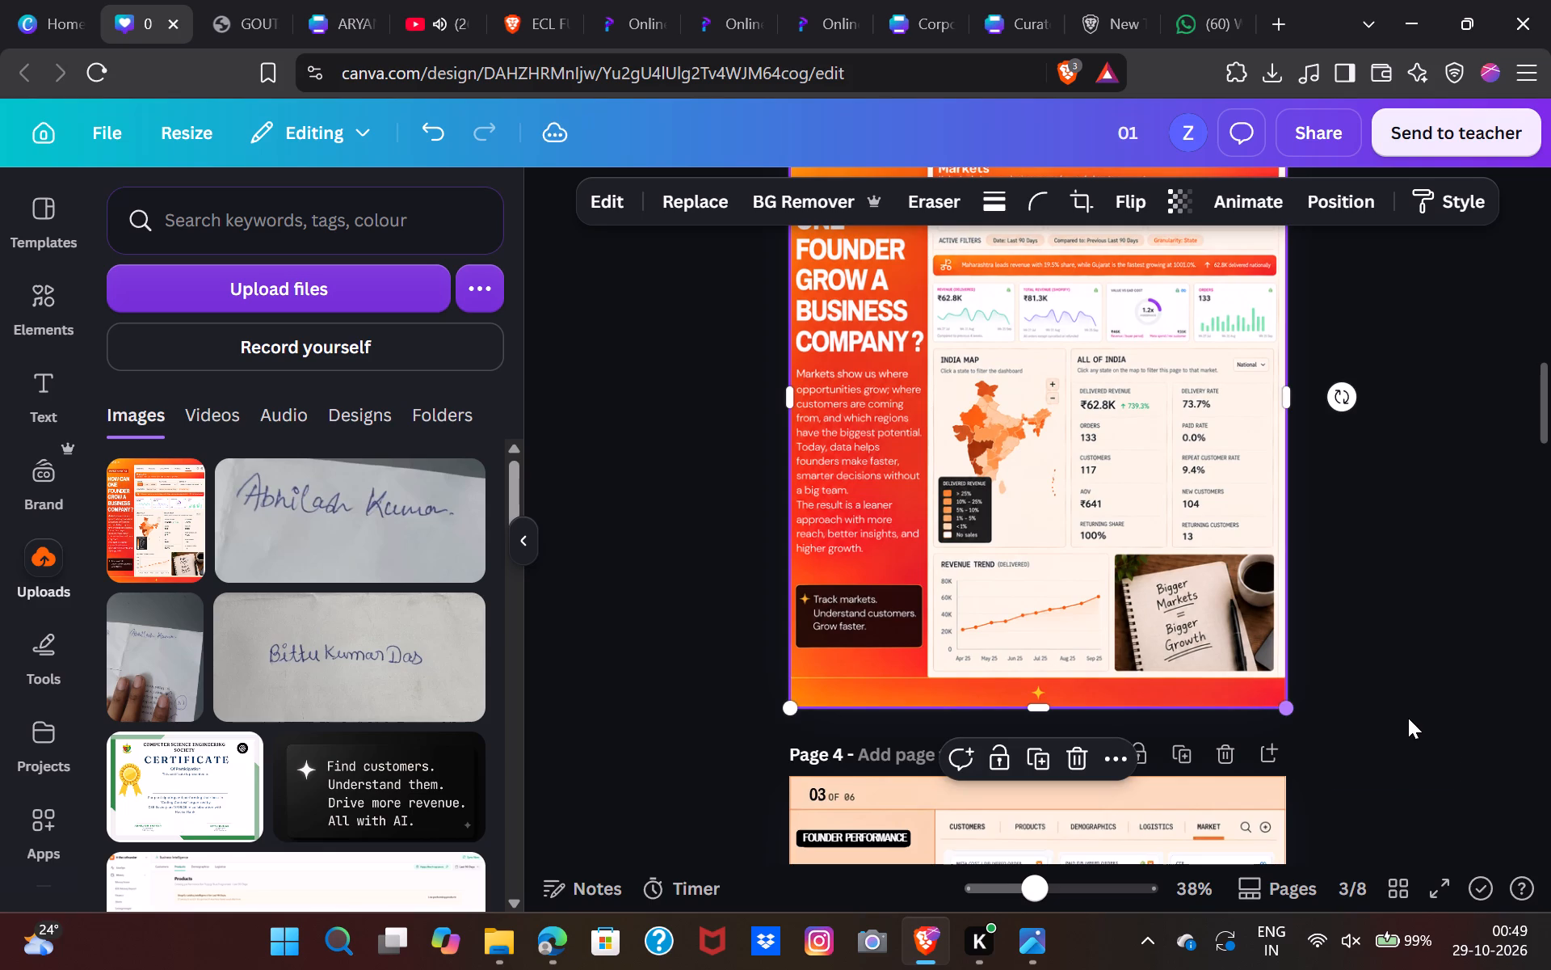
left_click(1408, 718)
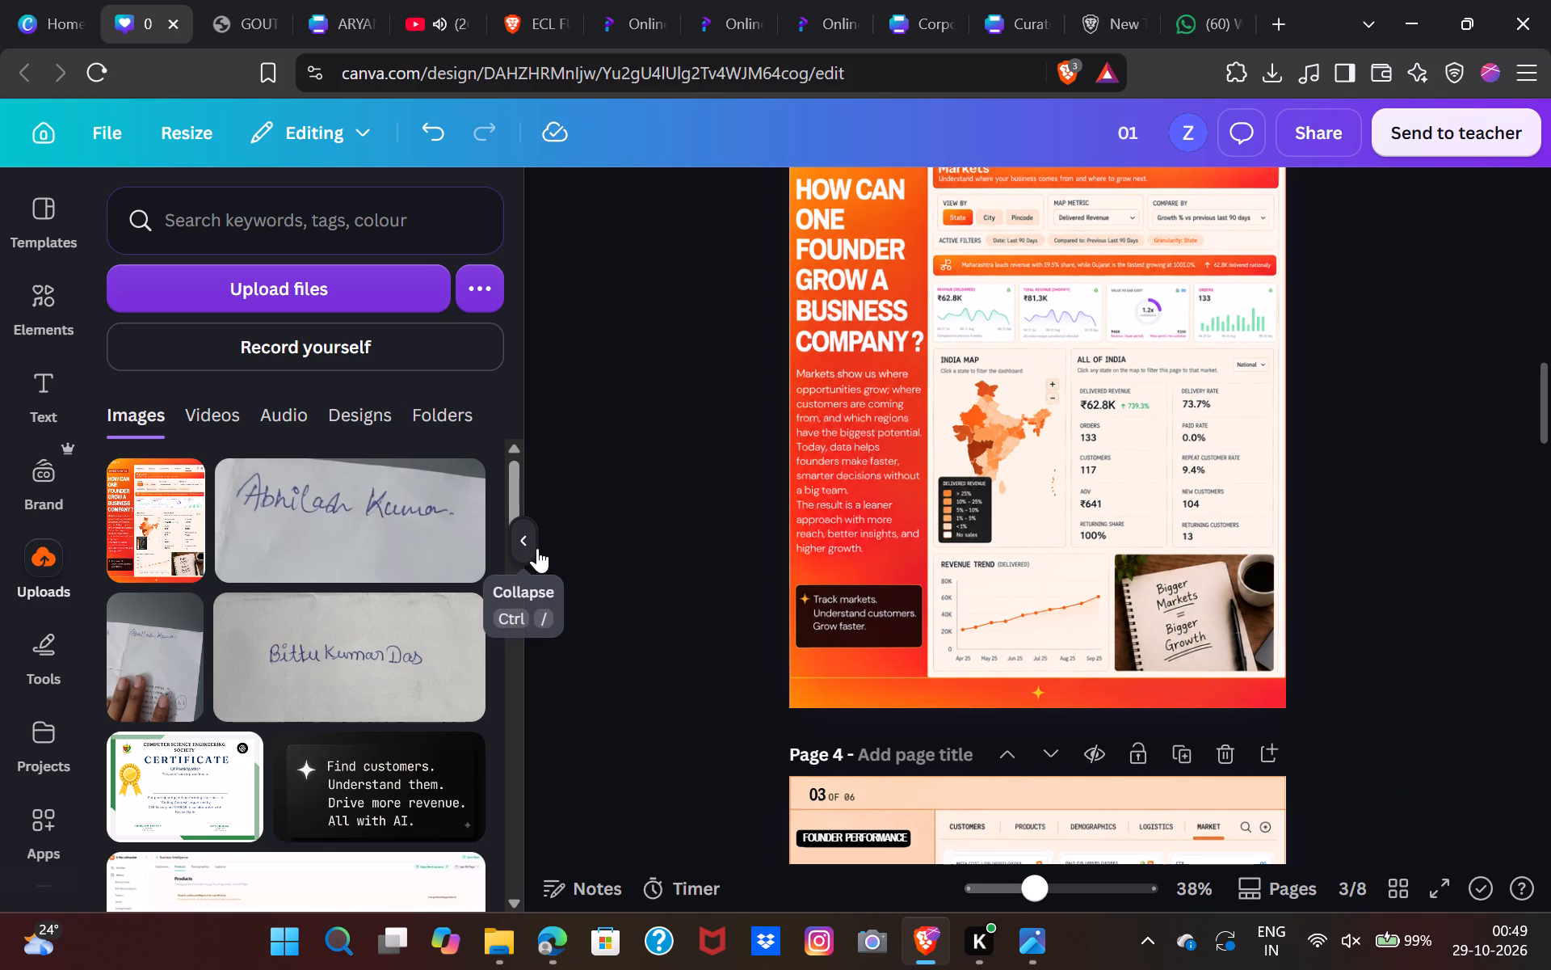
Hide the uploads sidebar and compare the peach page 2 with the orange gradient version on page 3 at closer zoom.
left_click(537, 548)
scroll(537, 548, "up", 3)
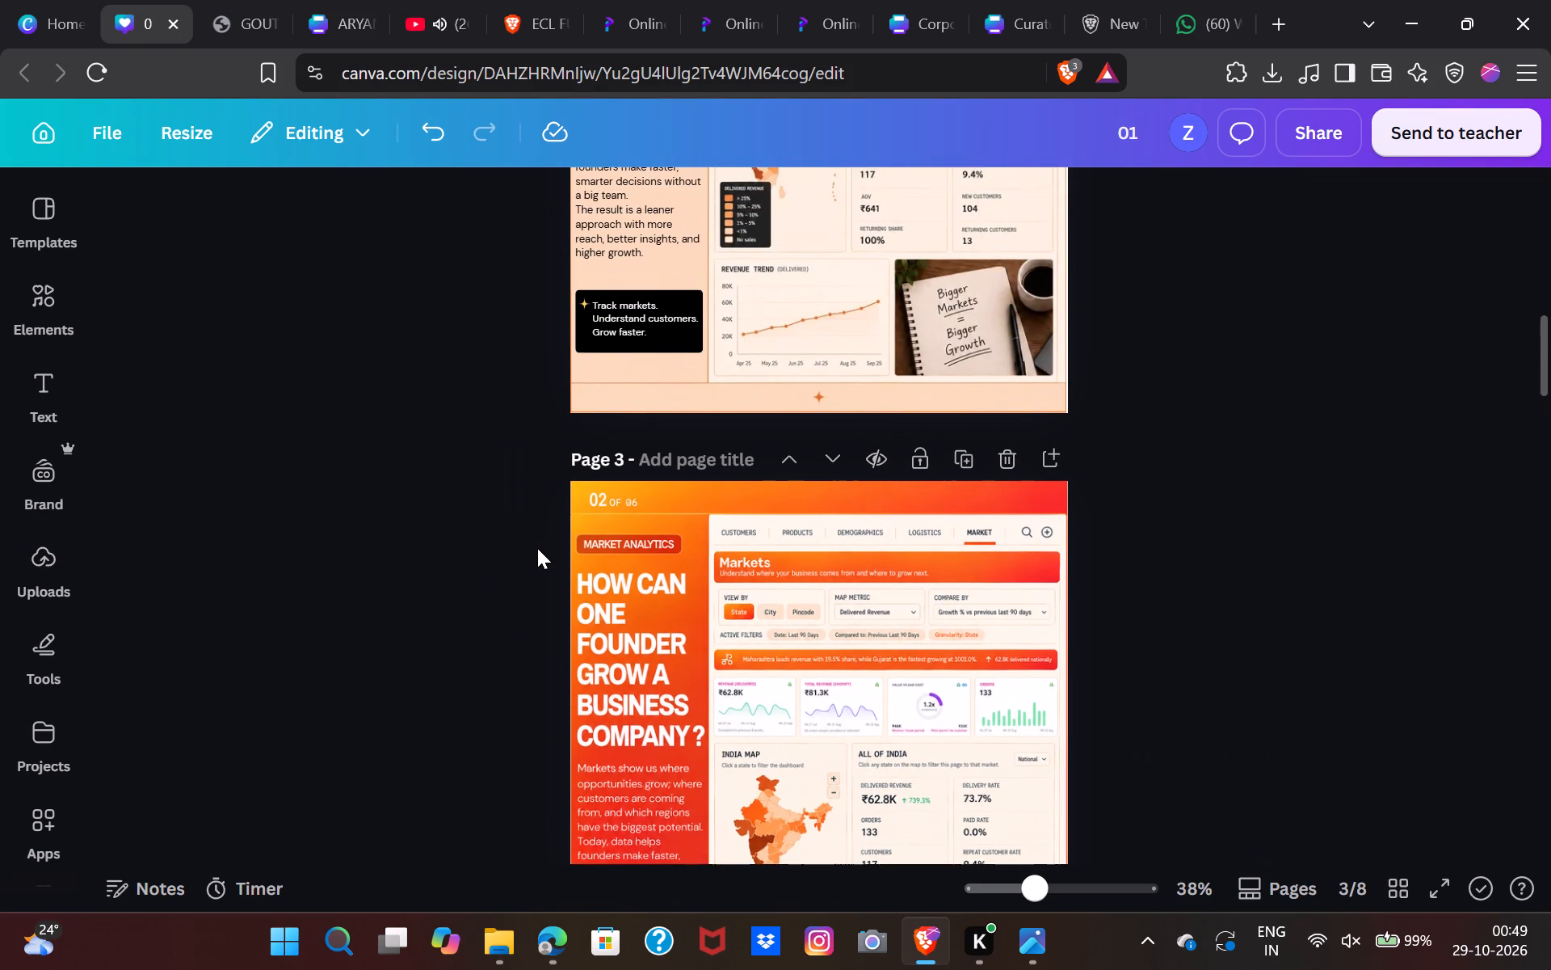
scroll(537, 548, "down", 1)
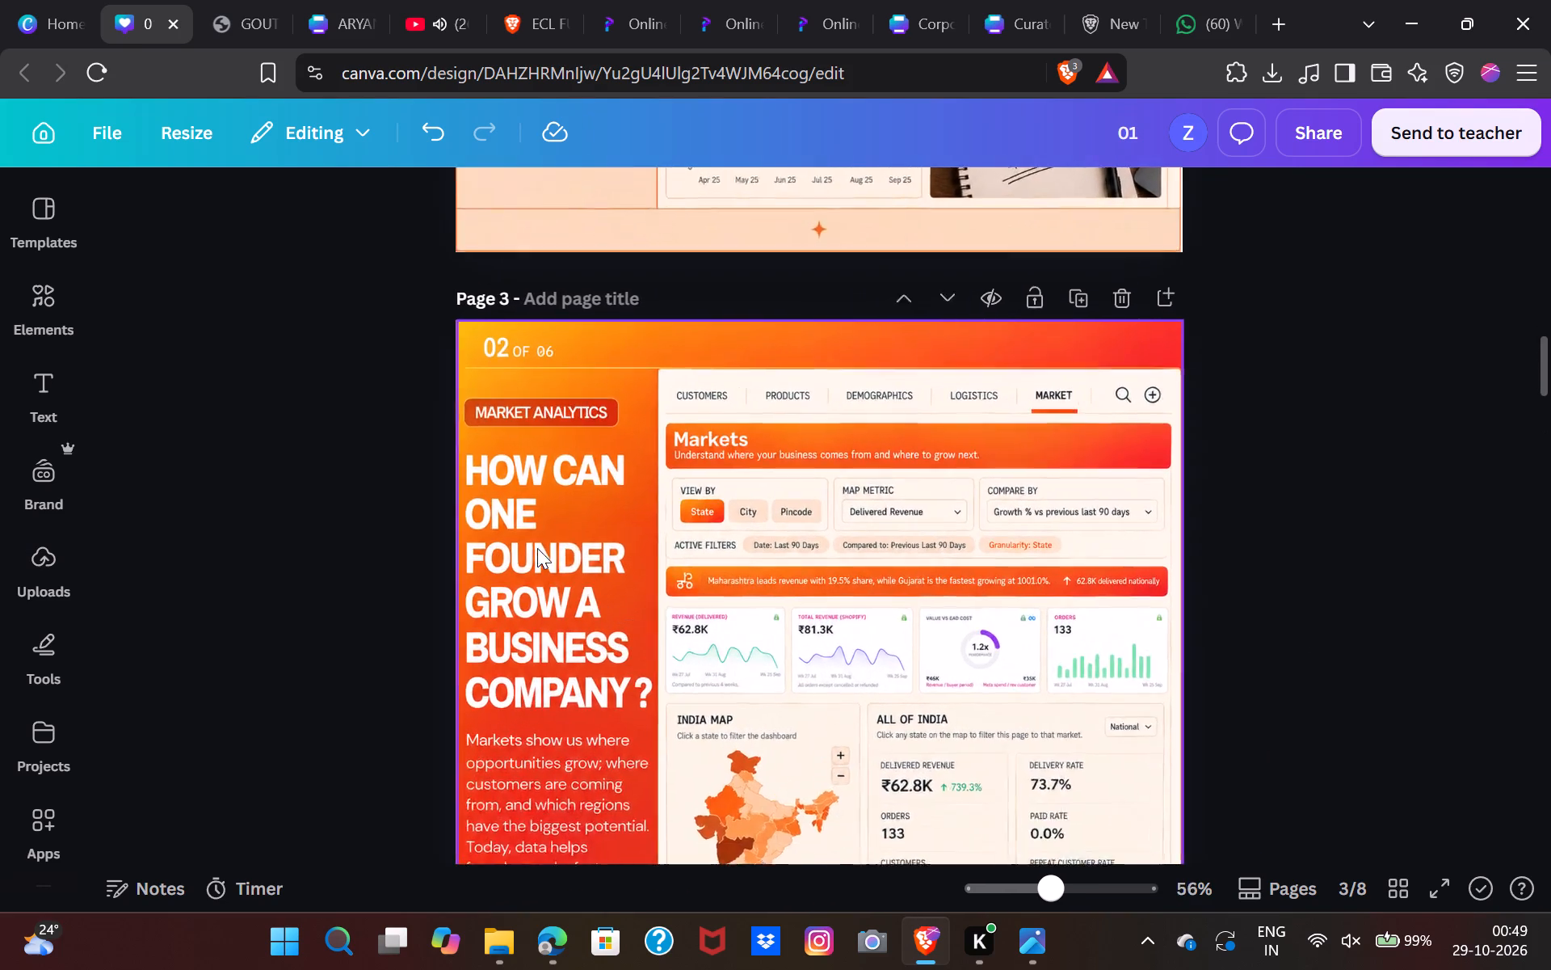
scroll(537, 548, "down", 1)
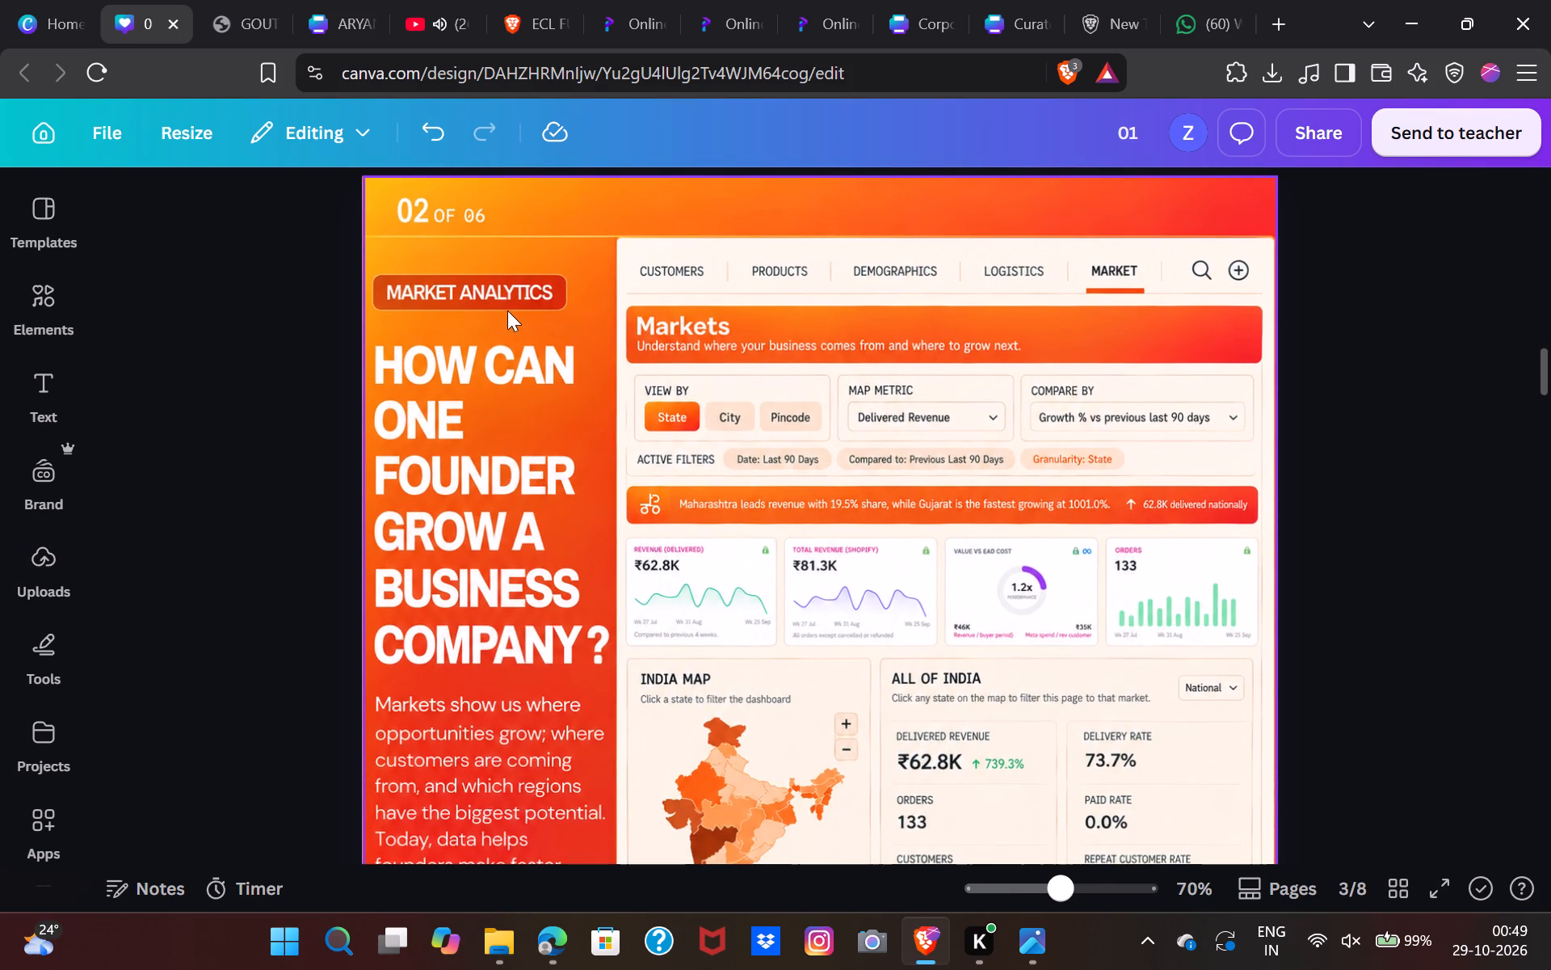
scroll(527, 303, "up", 4)
scroll(527, 303, "down", 1)
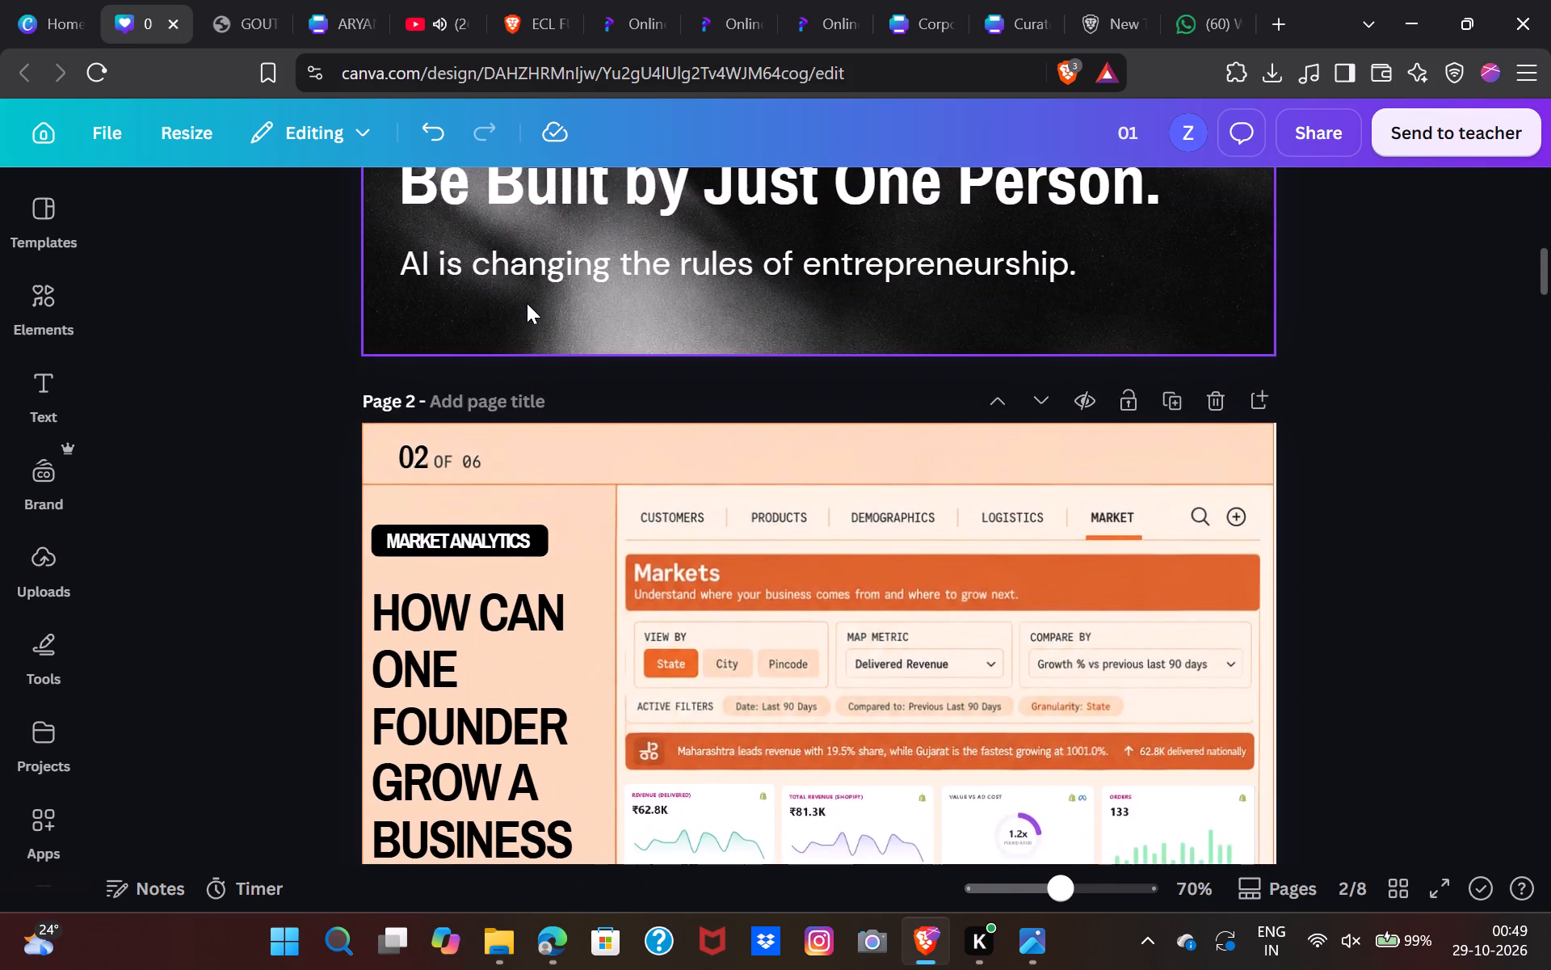
scroll(527, 303, "down", 4)
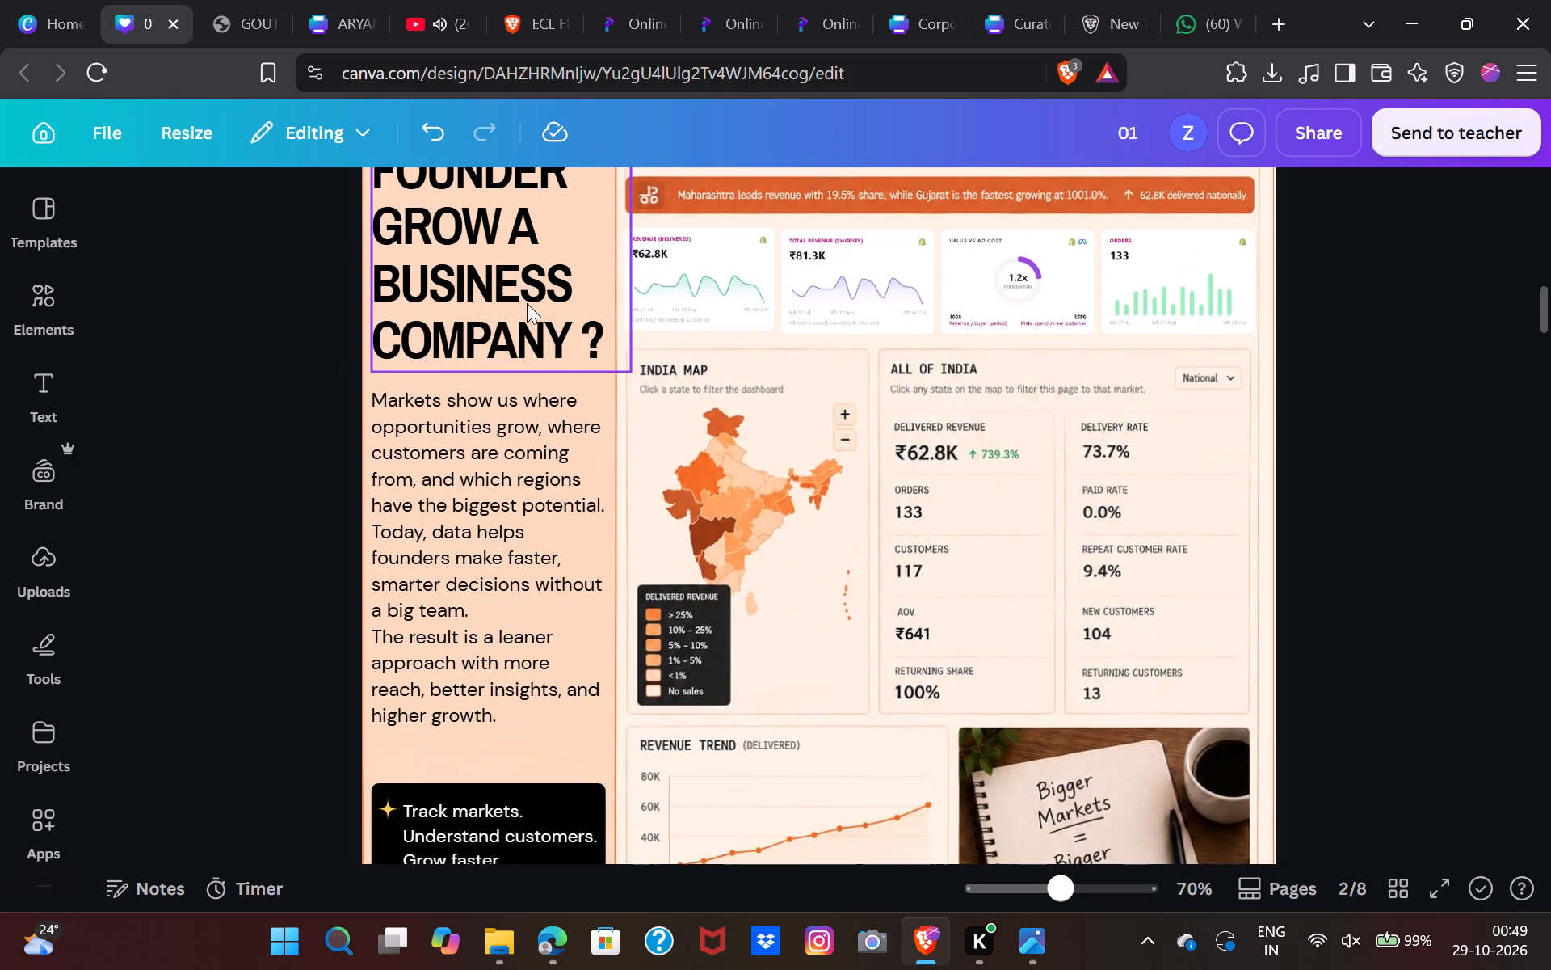
scroll(527, 303, "down", 1)
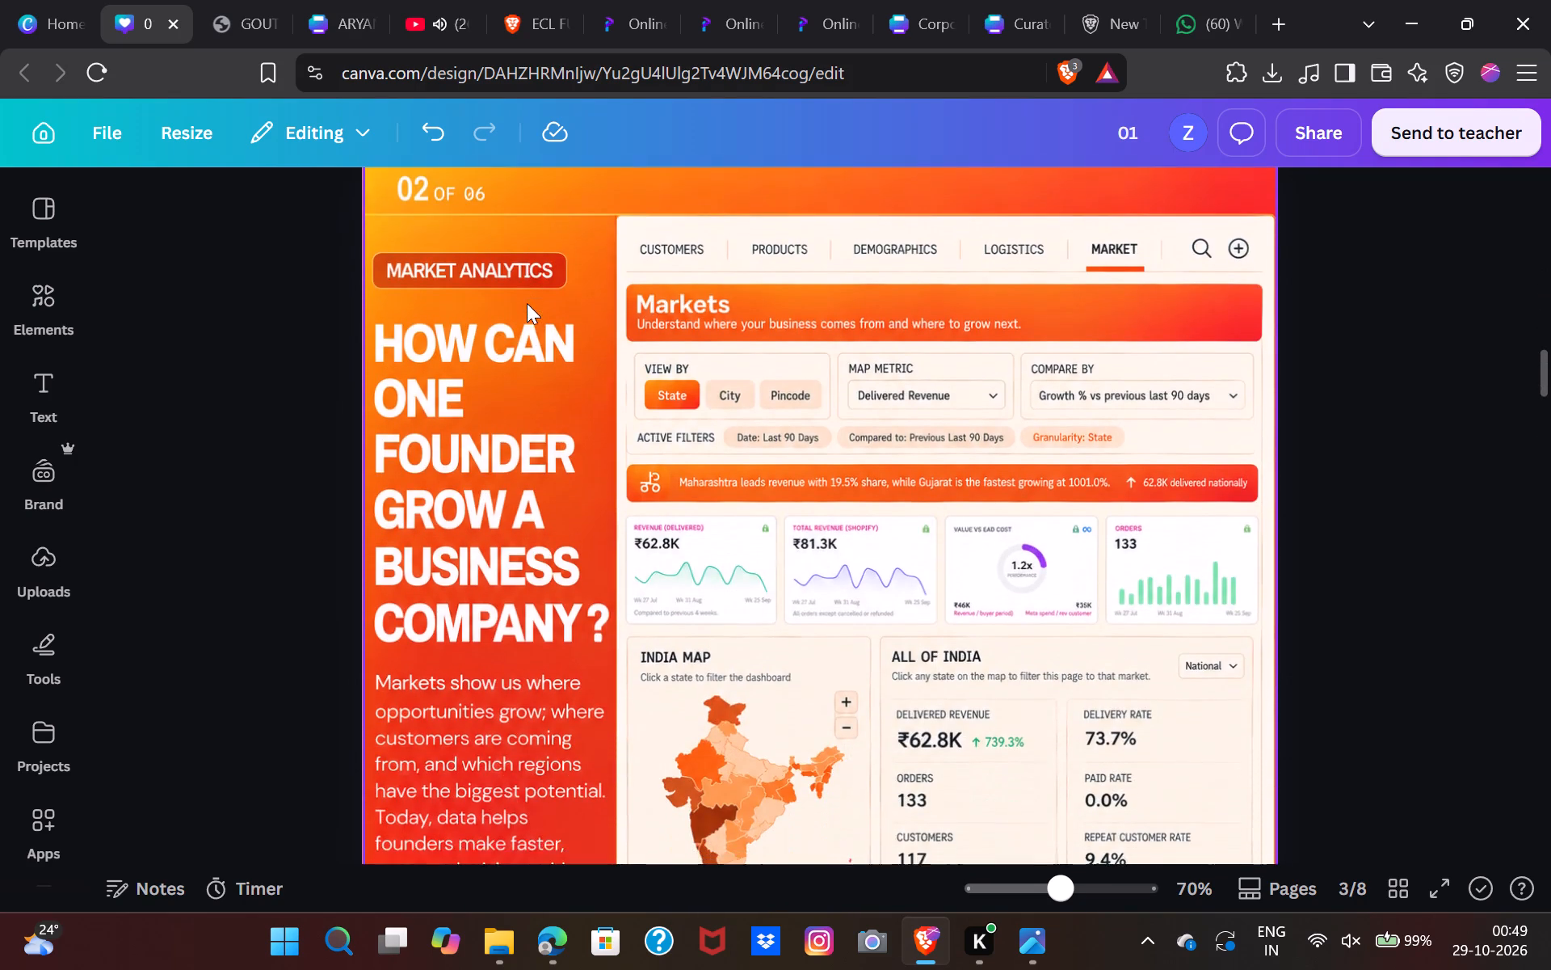
scroll(527, 303, "down", 2)
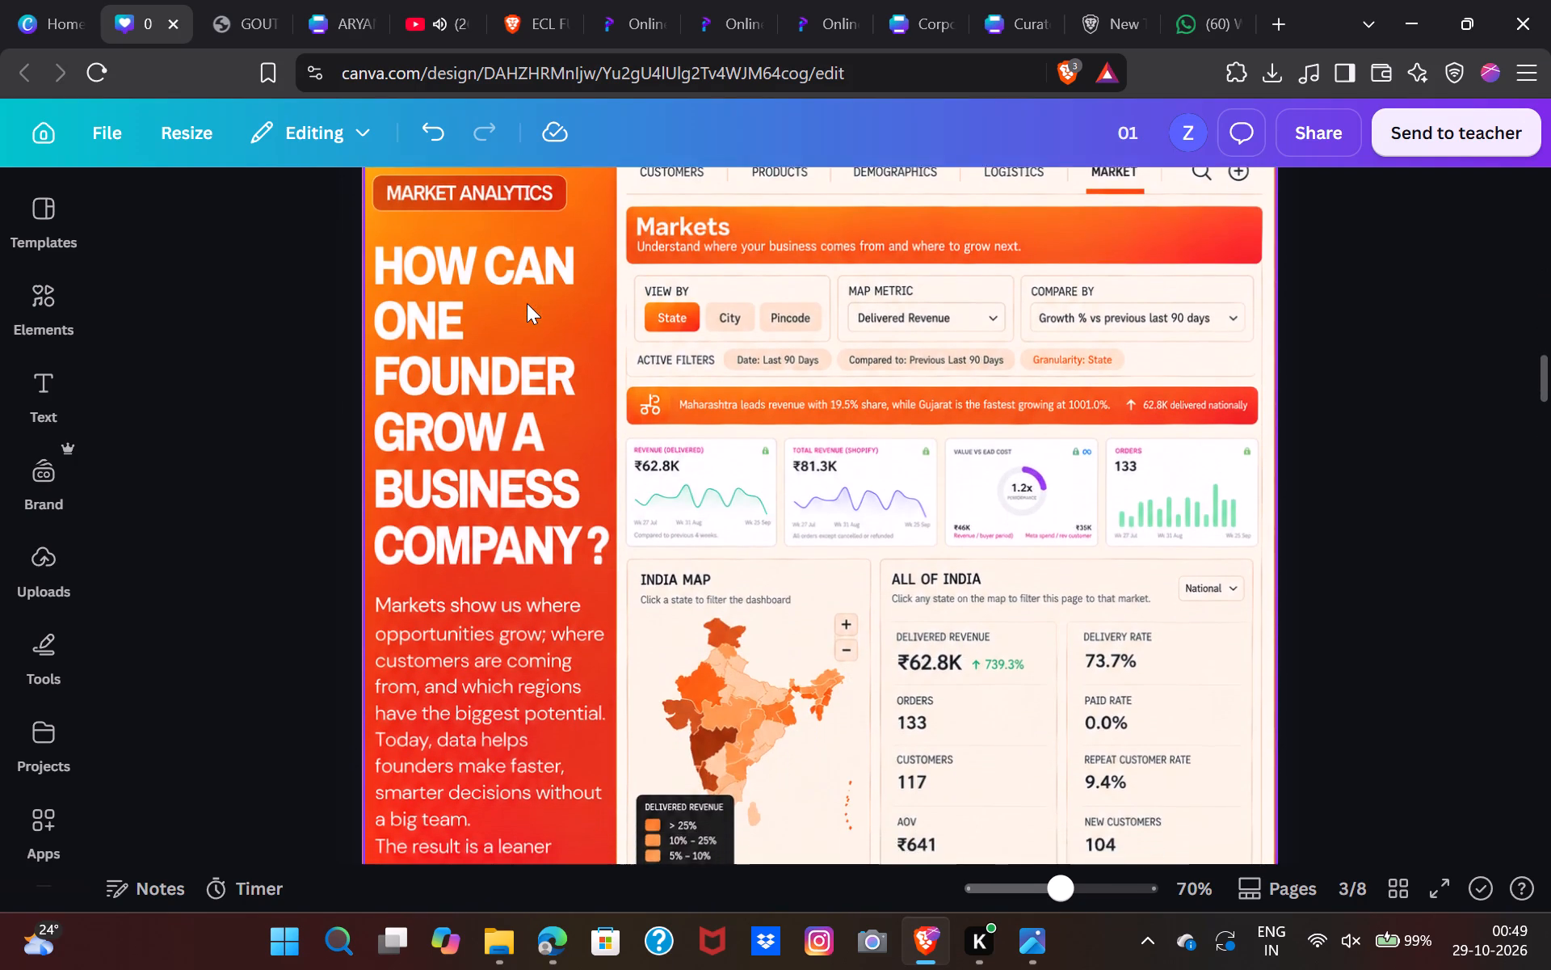
scroll(527, 303, "down", 2)
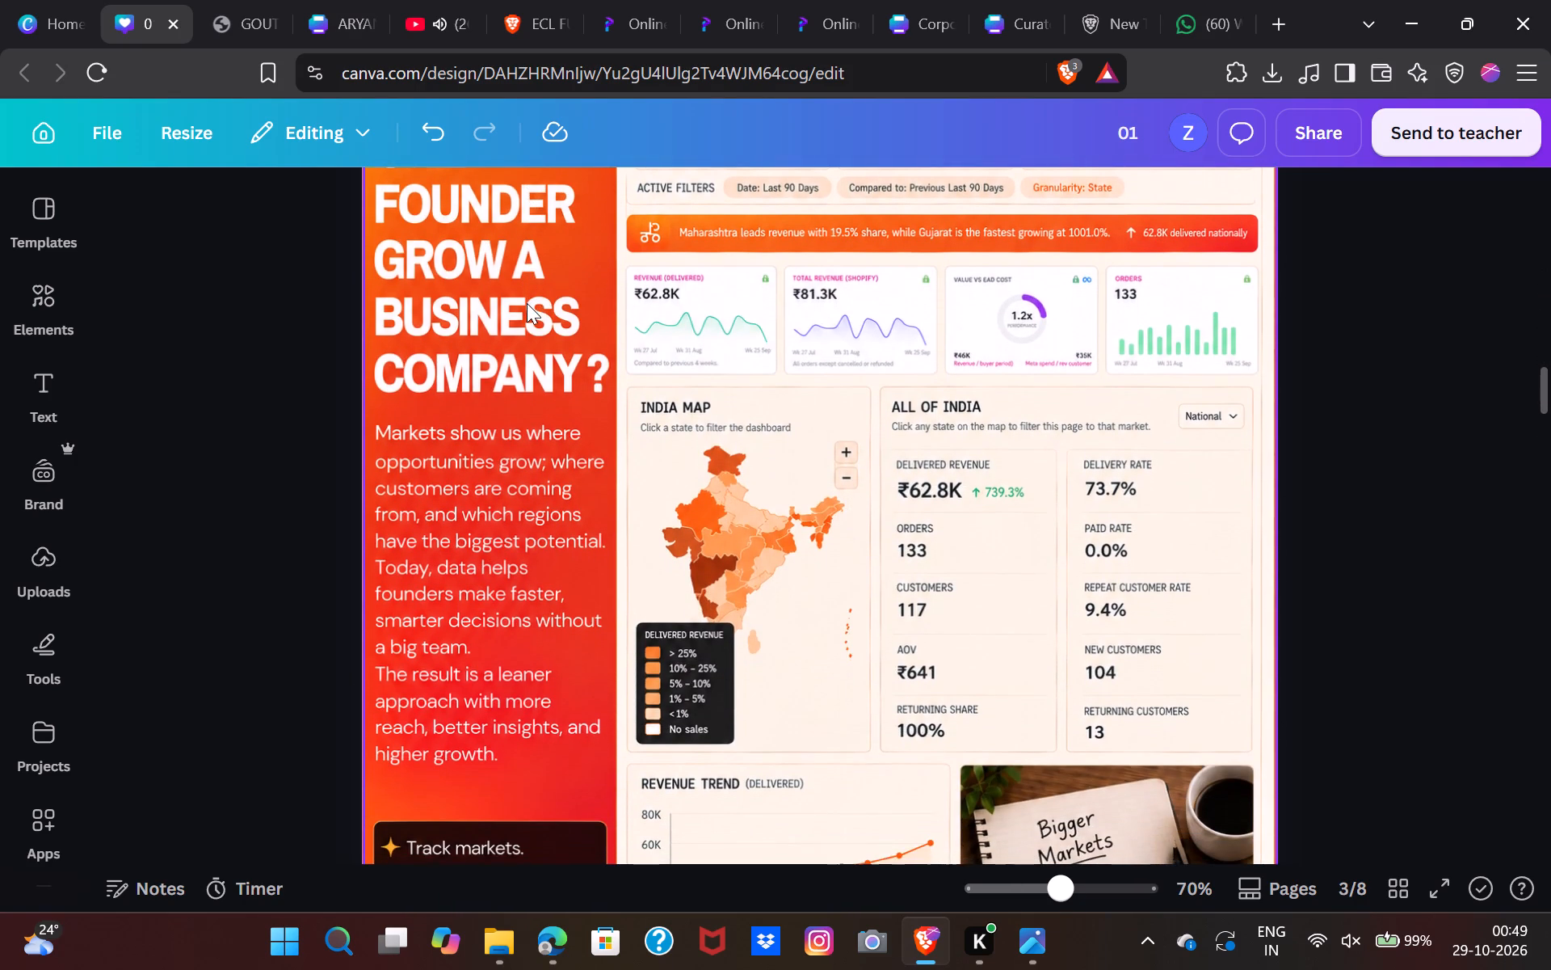
scroll(527, 303, "down", 1)
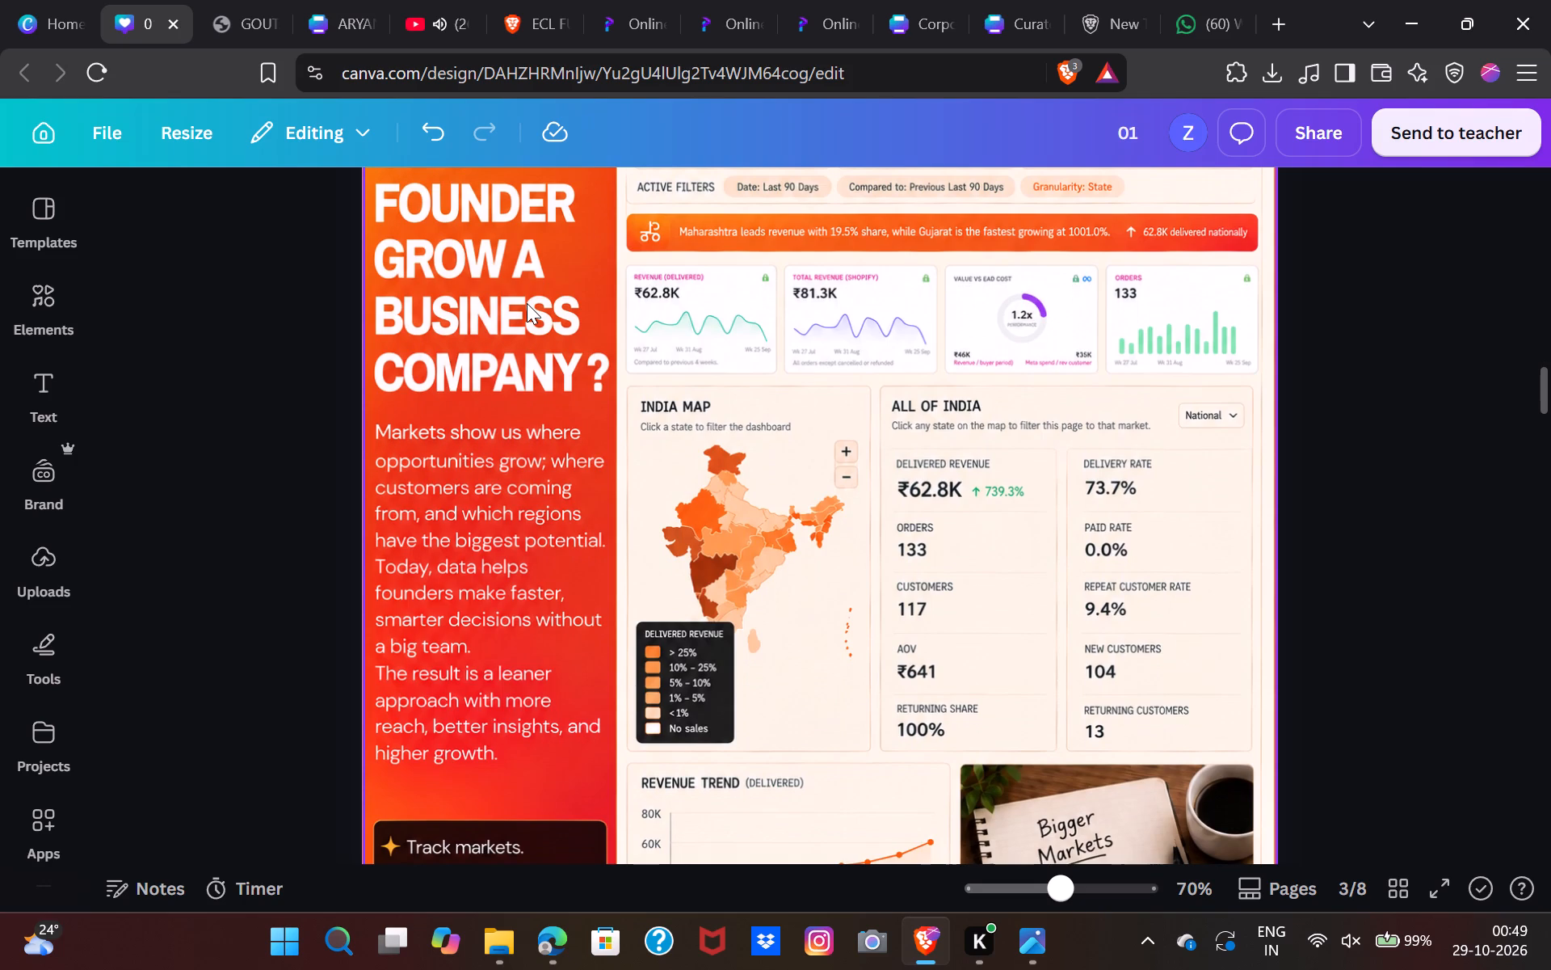
scroll(527, 303, "up", 1)
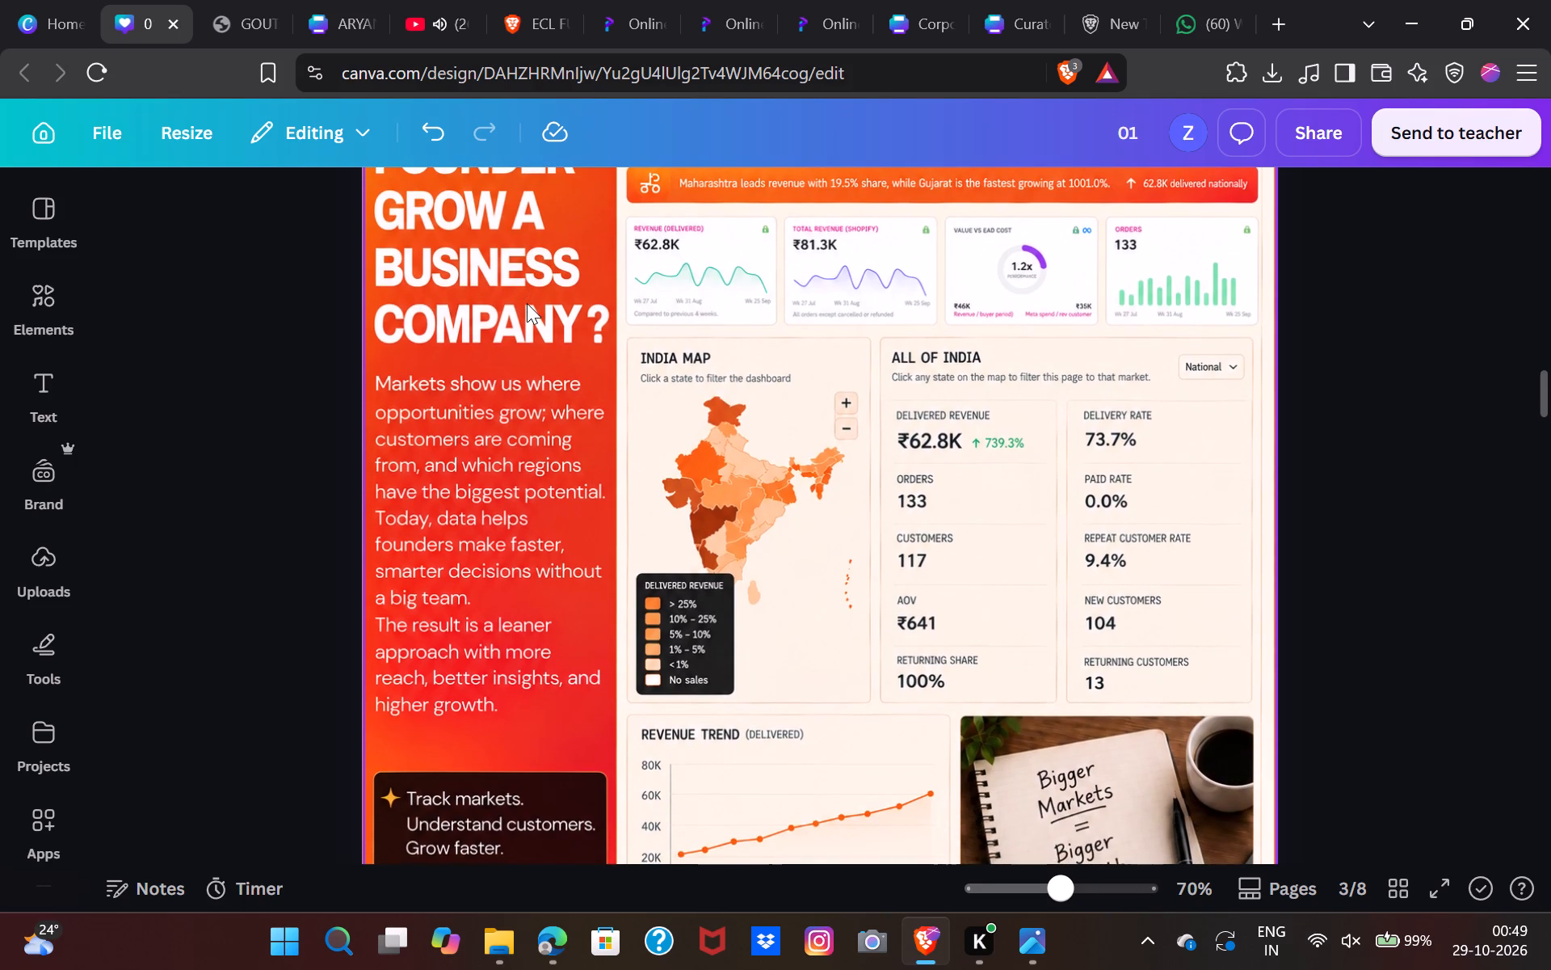
scroll(527, 303, "up", 1)
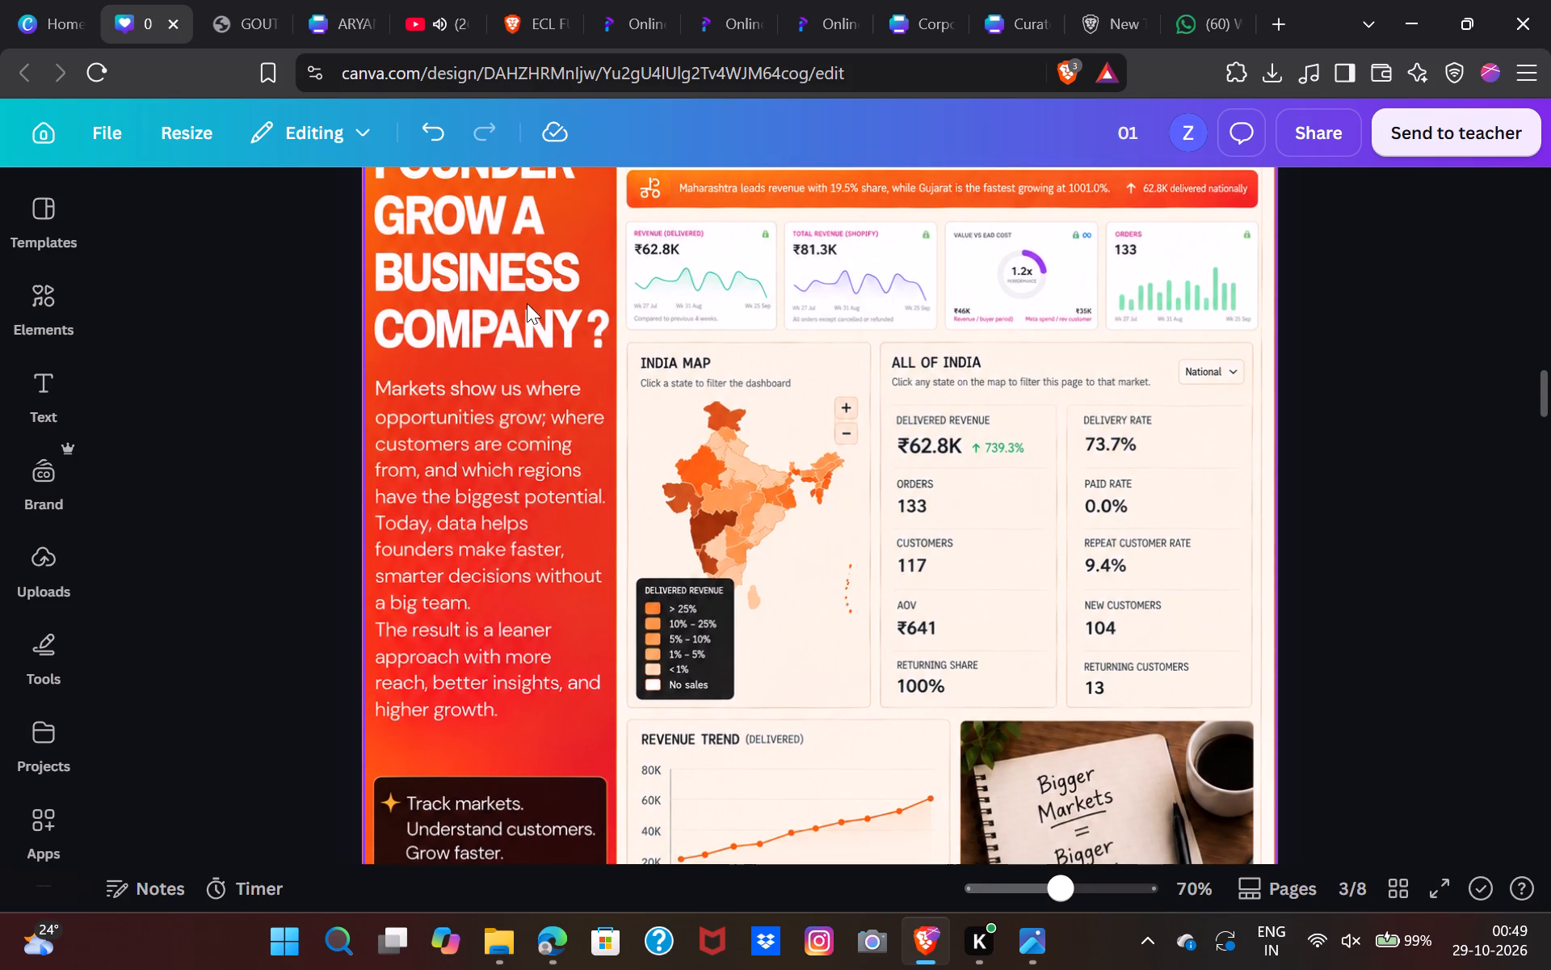
scroll(527, 303, "up", 3)
scroll(527, 303, "right", 1)
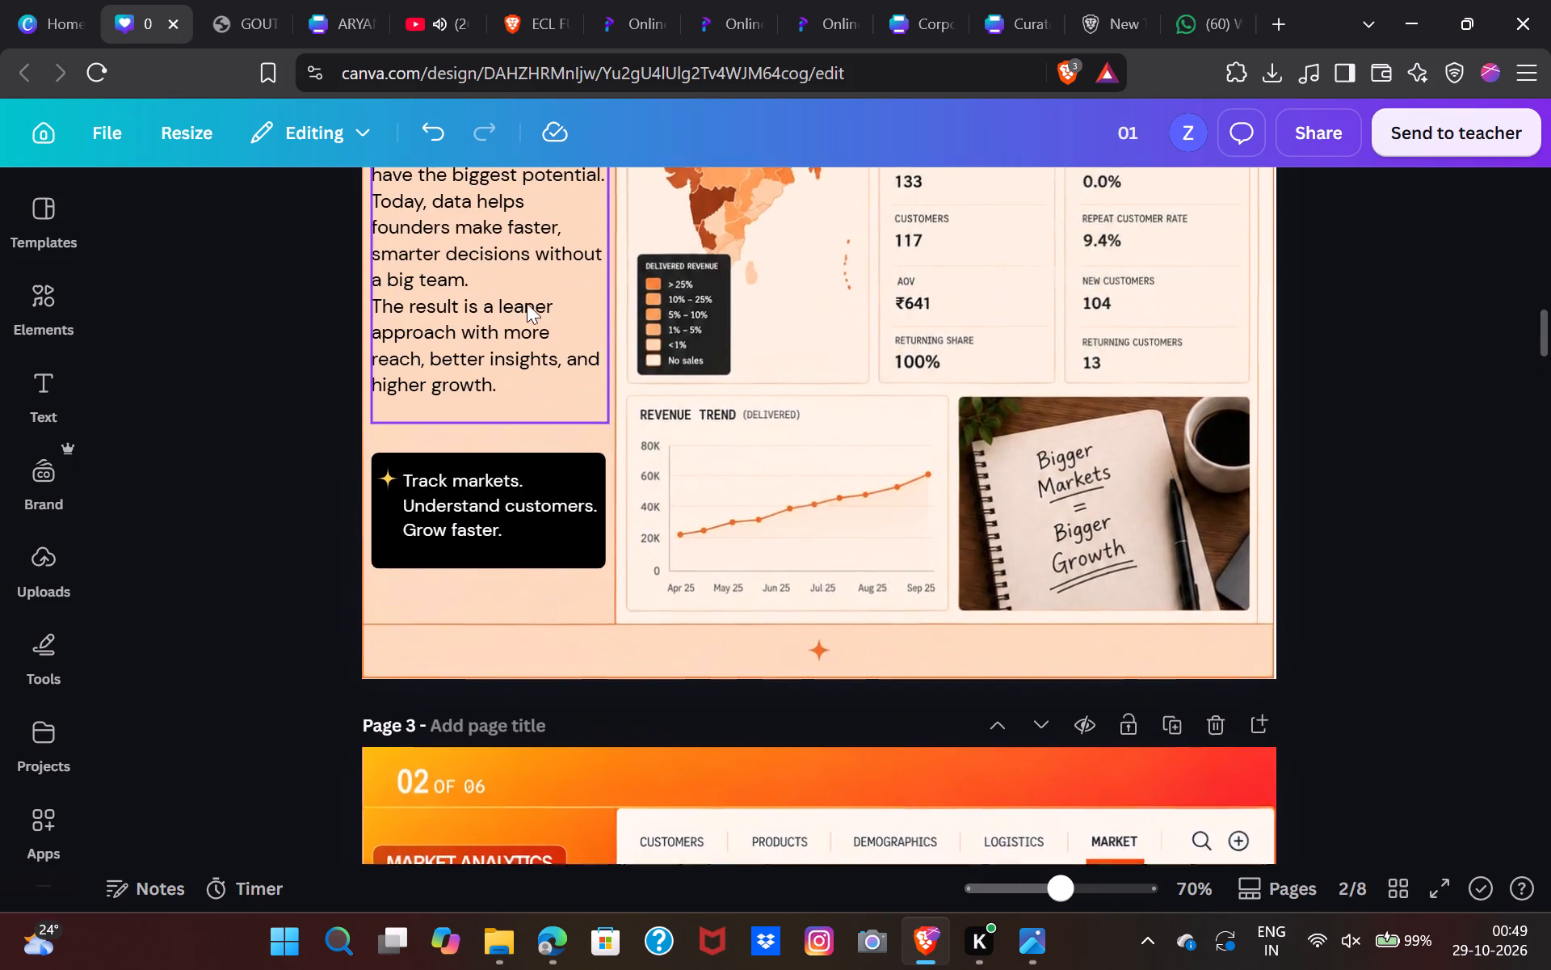
scroll(527, 303, "right", 2)
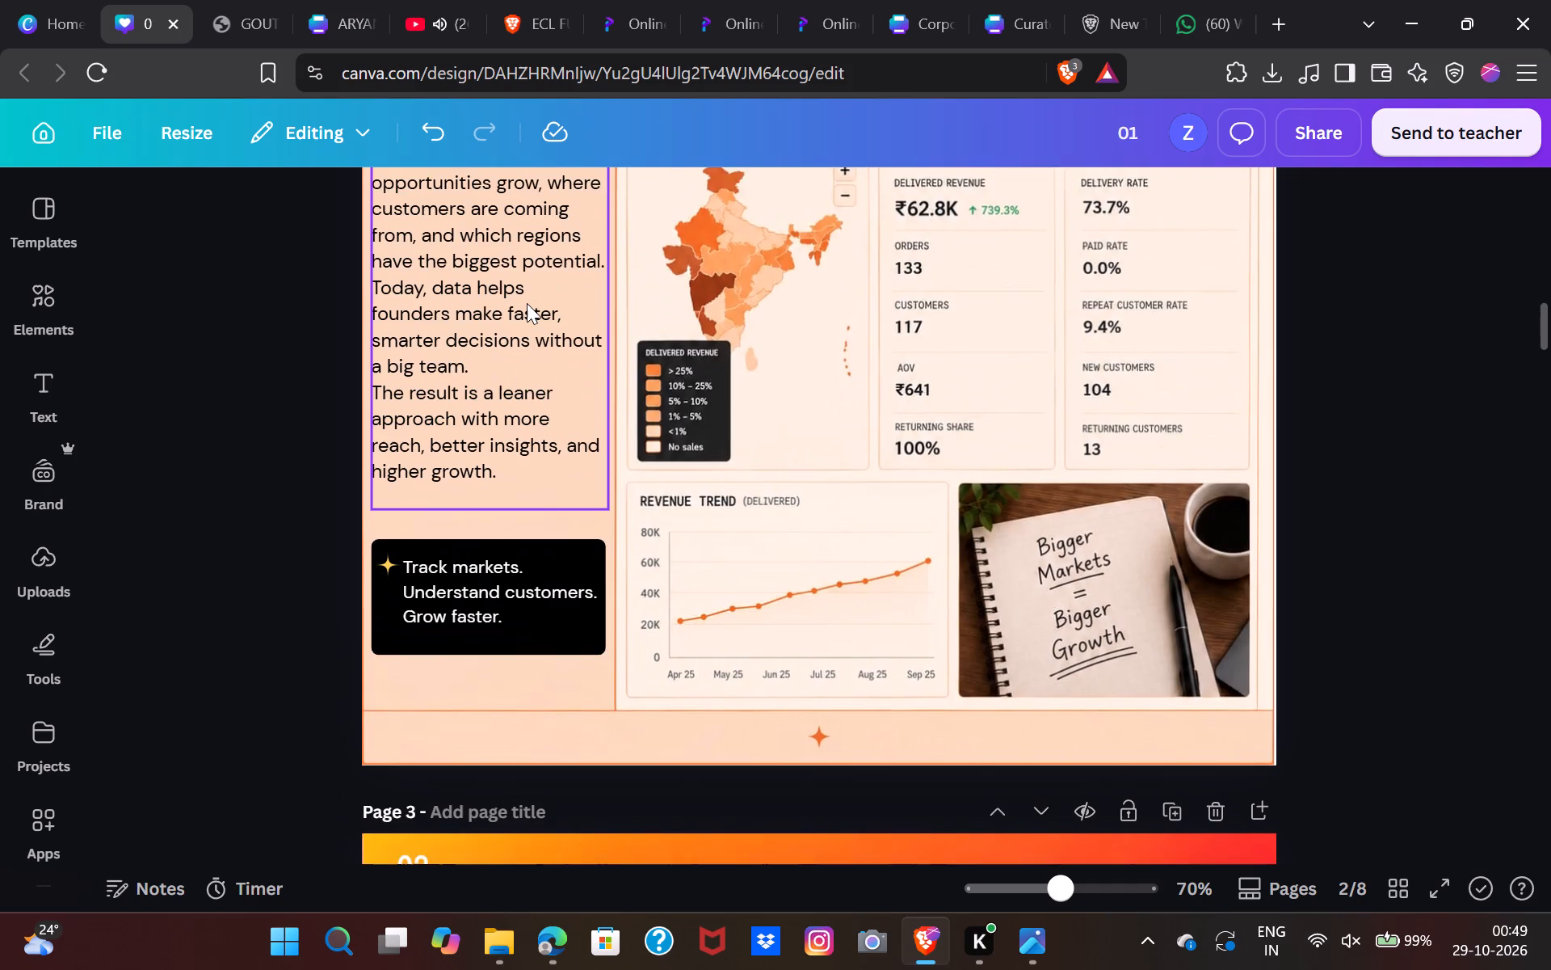
scroll(527, 303, "right", 1)
scroll(527, 303, "up", 1)
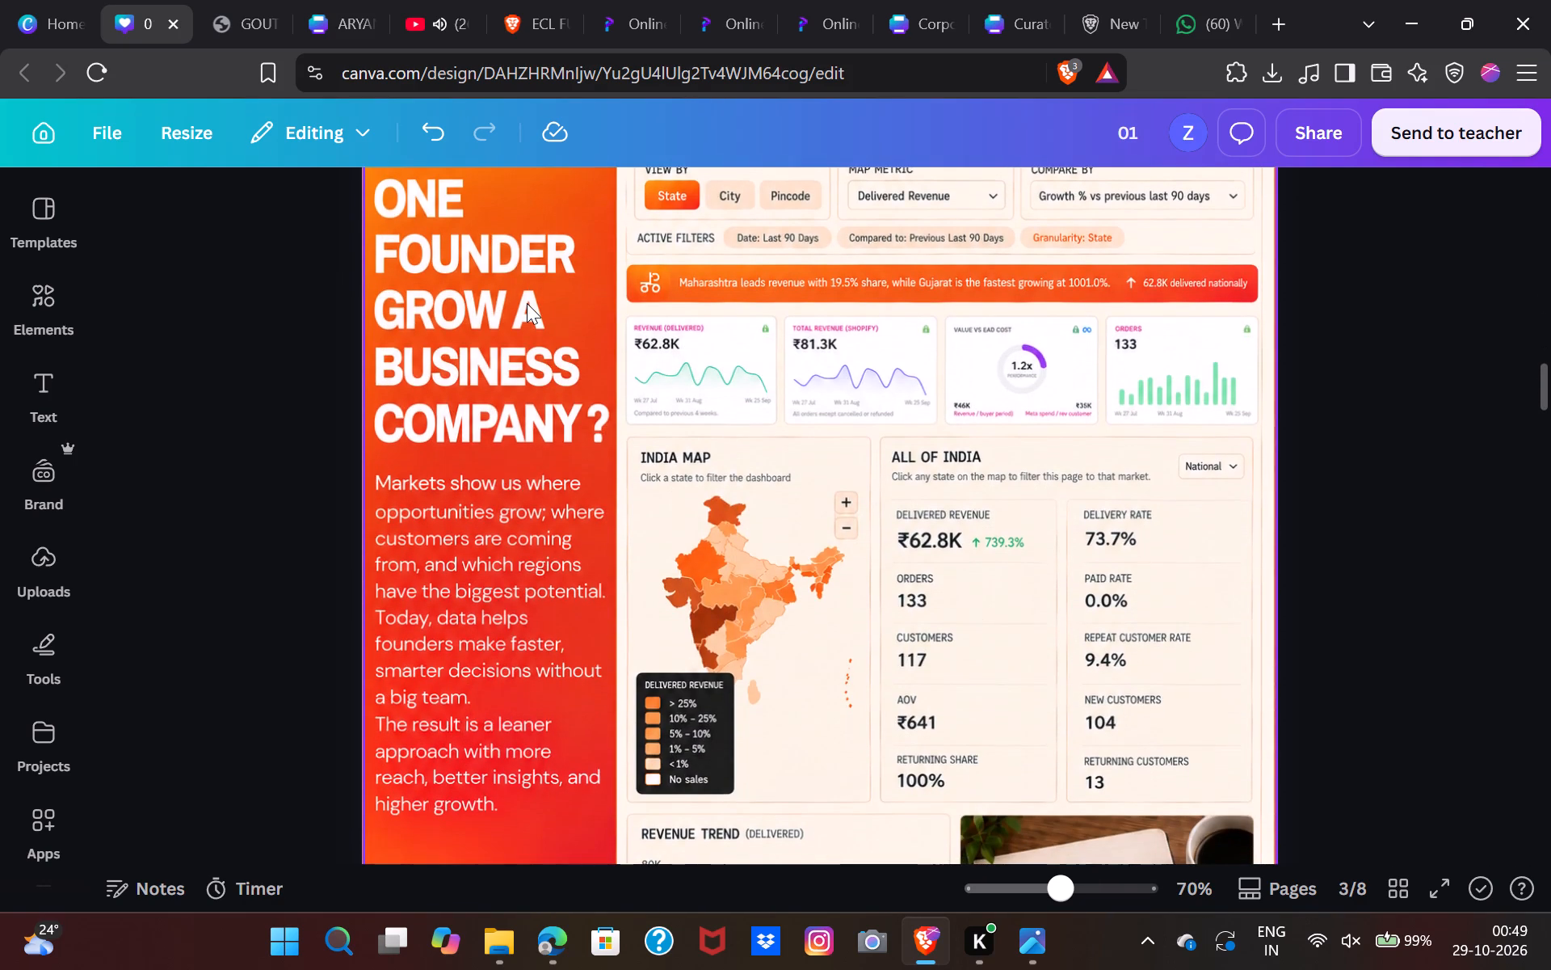
scroll(527, 303, "up", 2)
scroll(527, 303, "right", 1)
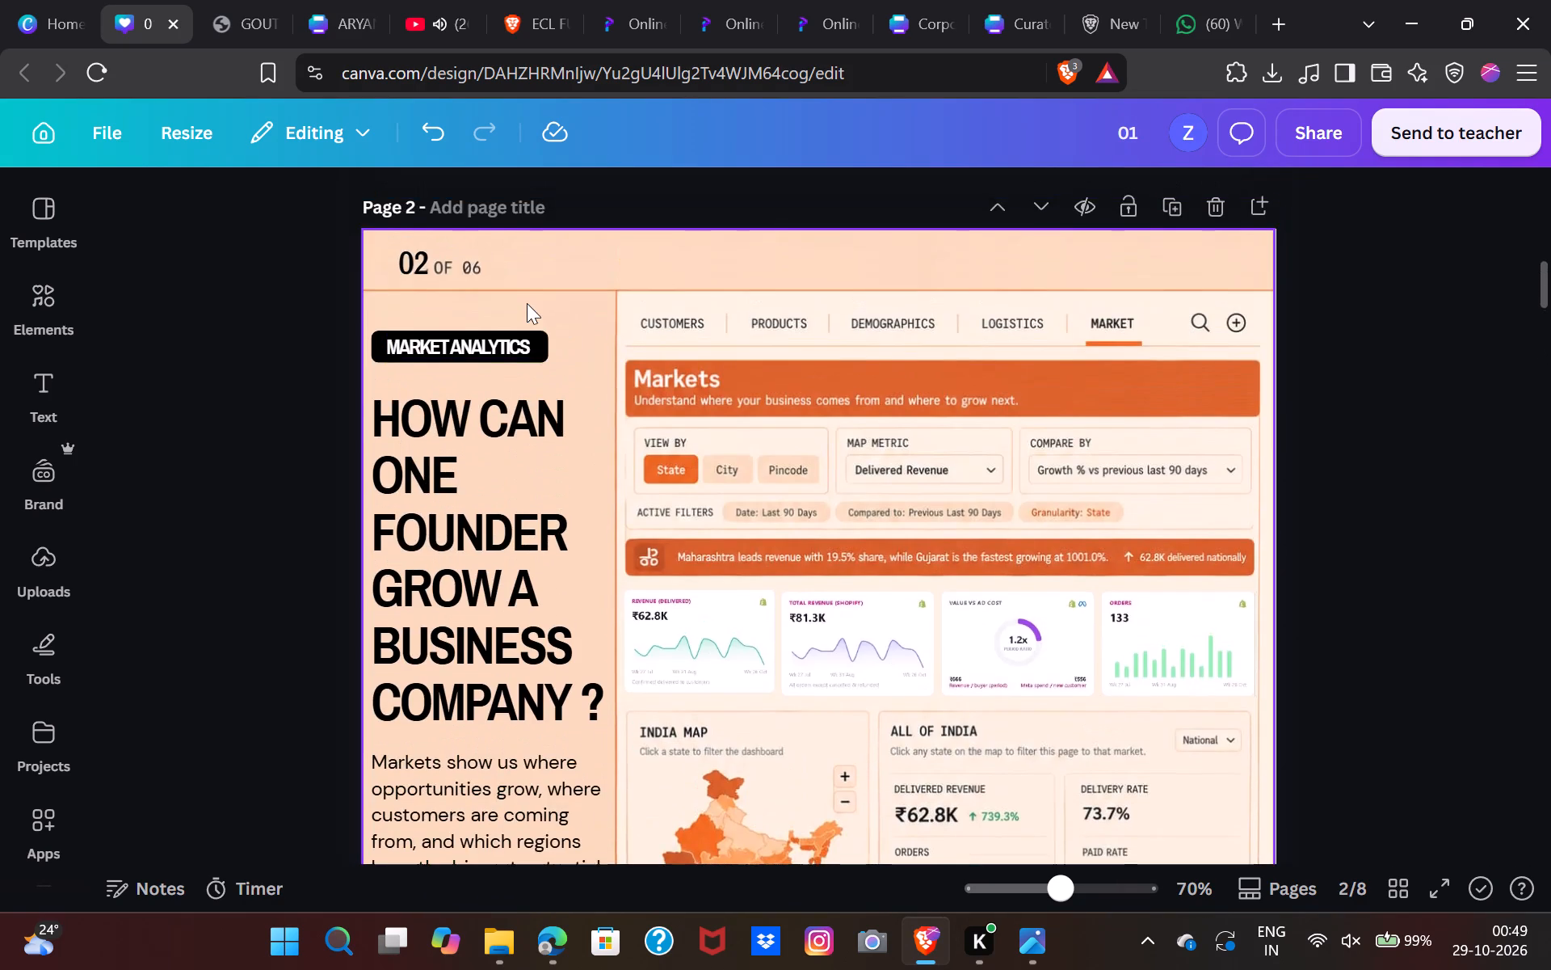
scroll(527, 303, "right", 1)
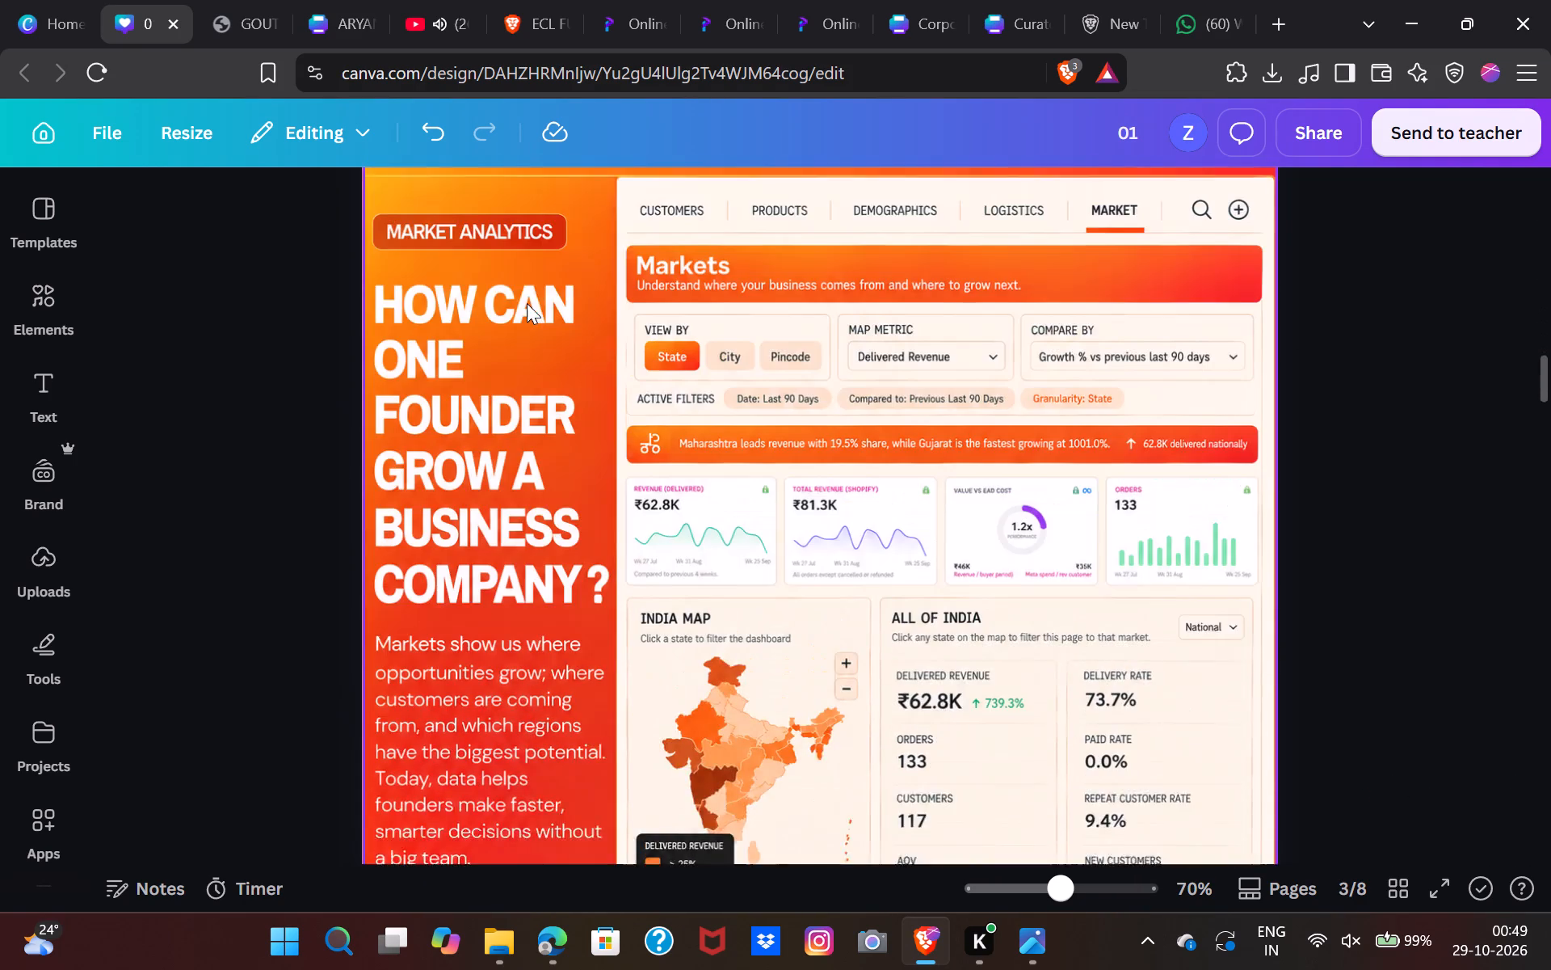
scroll(527, 303, "right", 1)
scroll(527, 303, "up", 4)
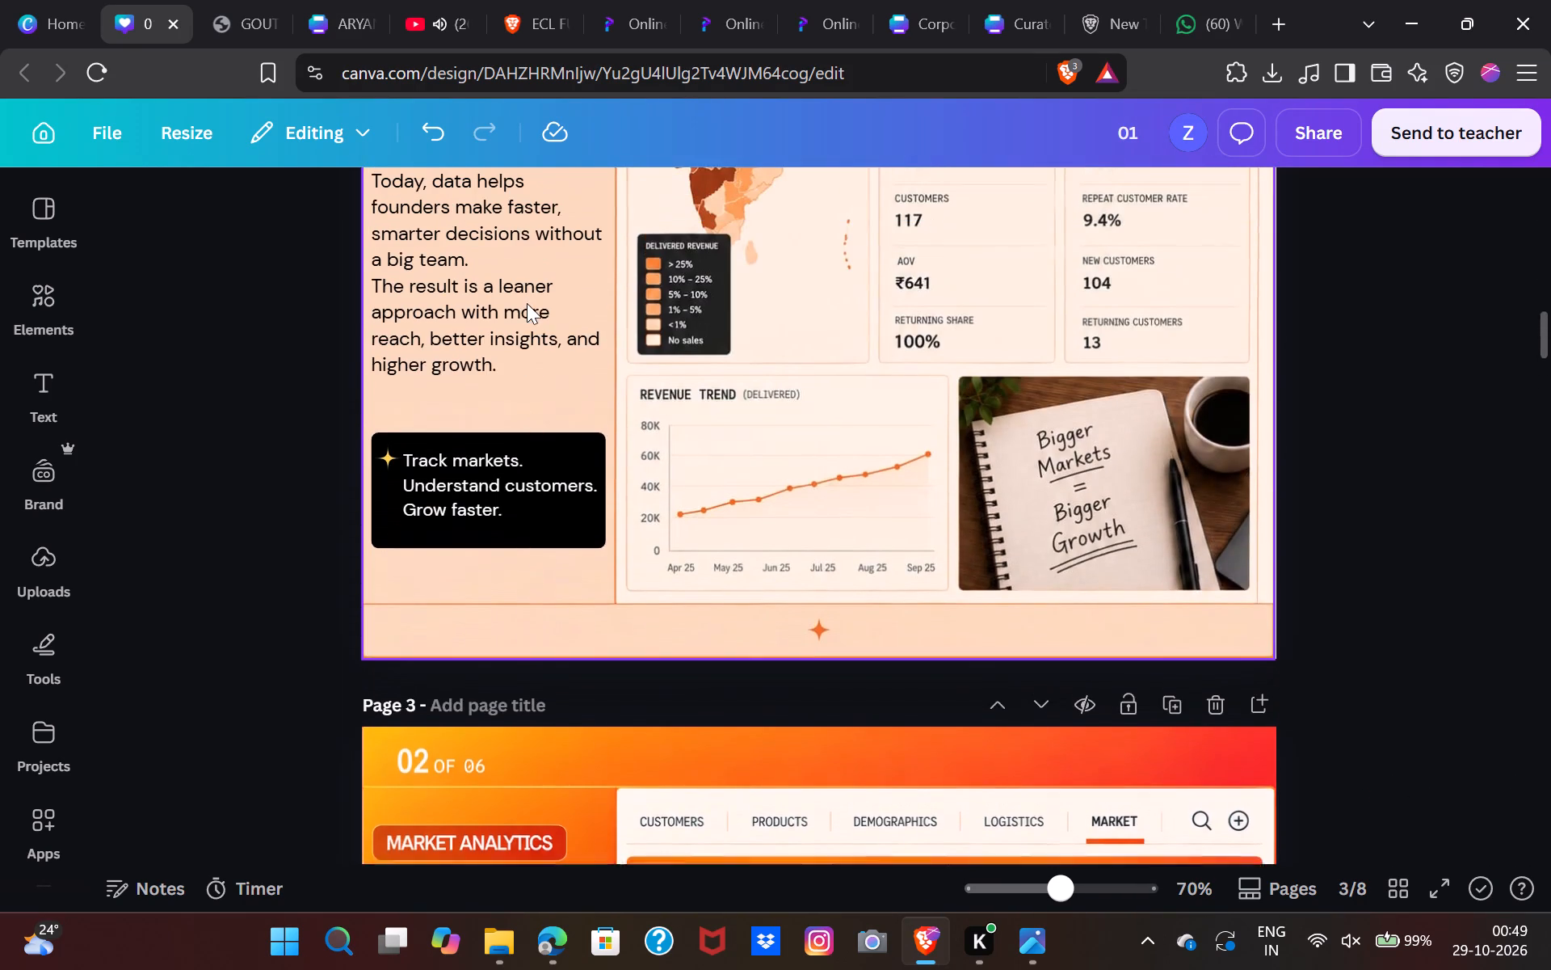
scroll(527, 303, "up", 2)
scroll(527, 303, "right", 3)
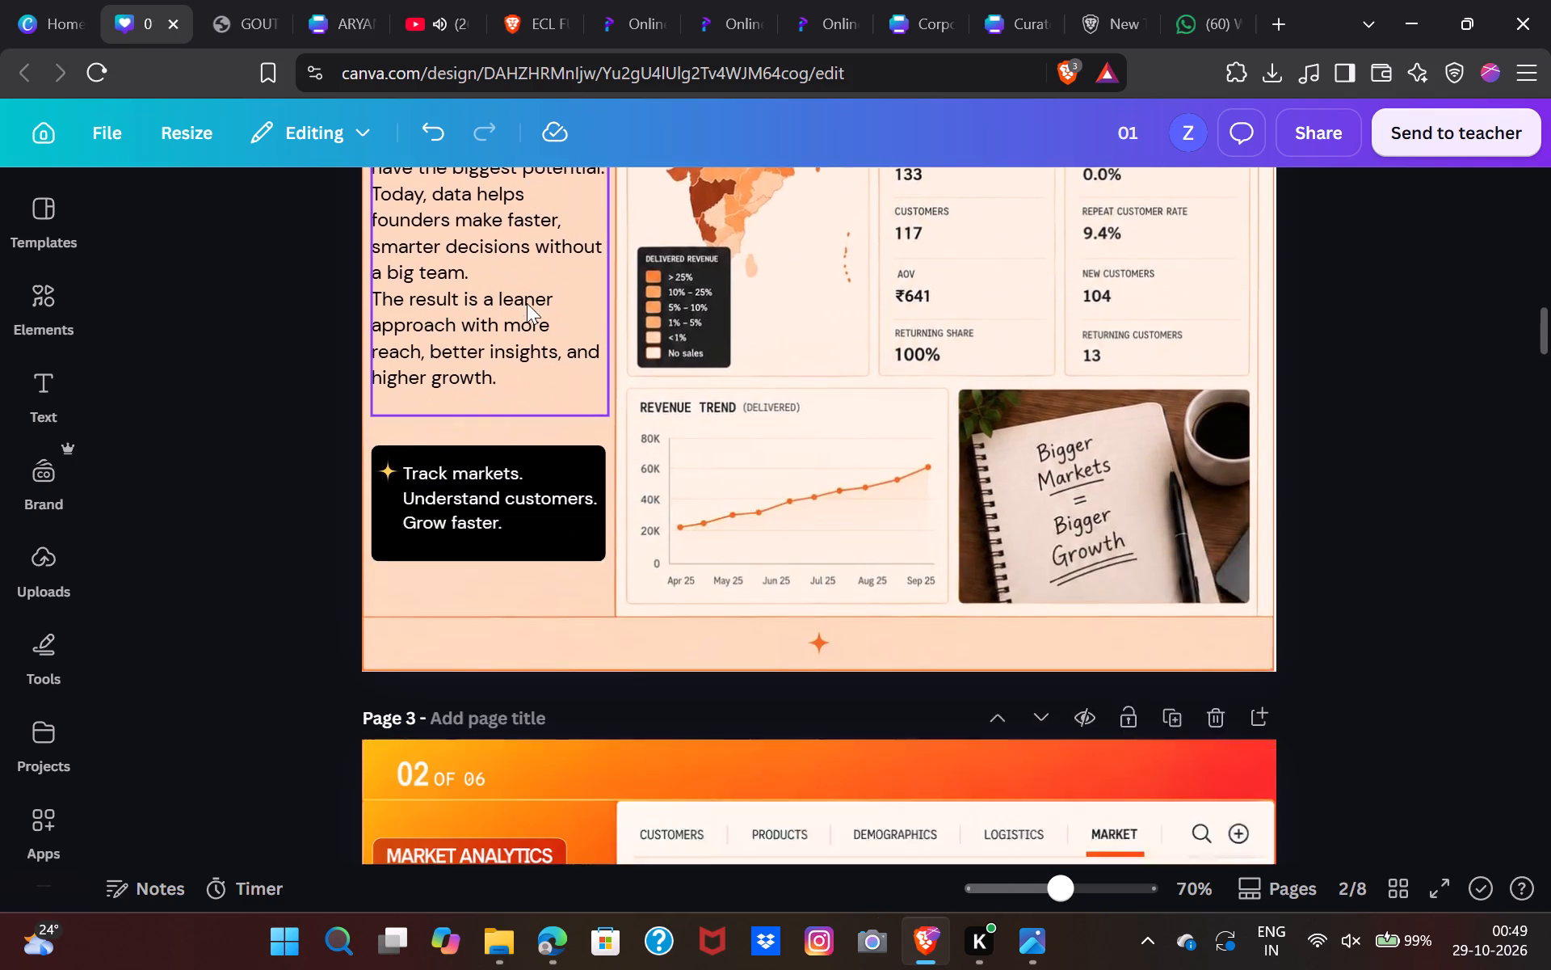
Download only page 4, the peach Founder Performance page, as a PNG and save it in Downloads as uw.
scroll(527, 303, "right", 1)
scroll(527, 303, "down", 1)
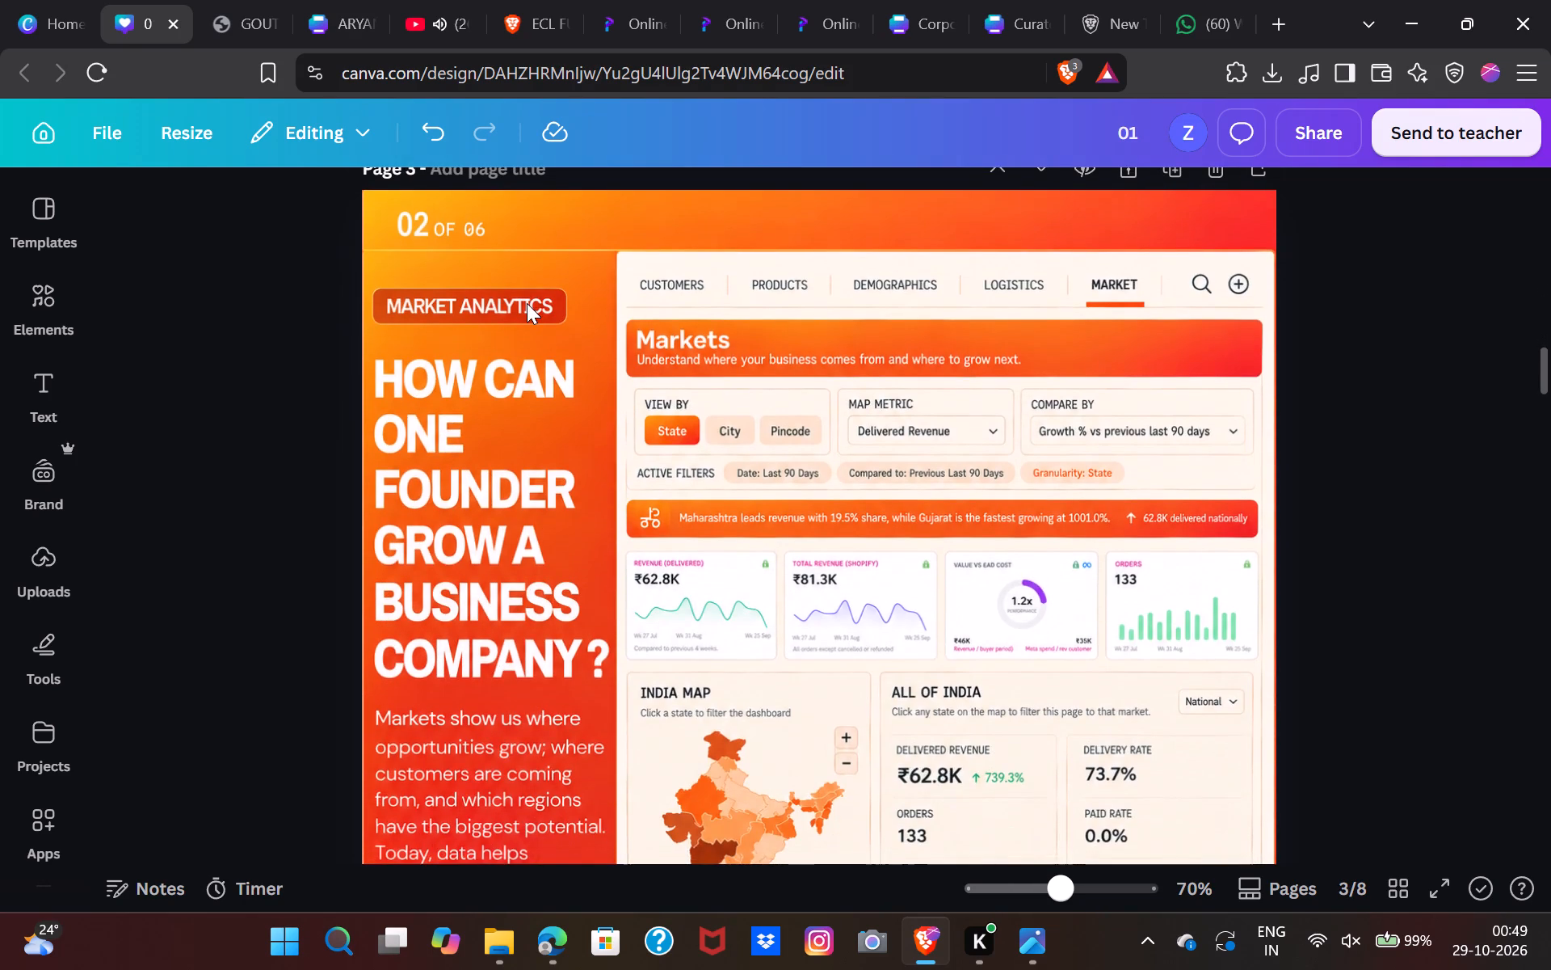
scroll(527, 303, "down", 5)
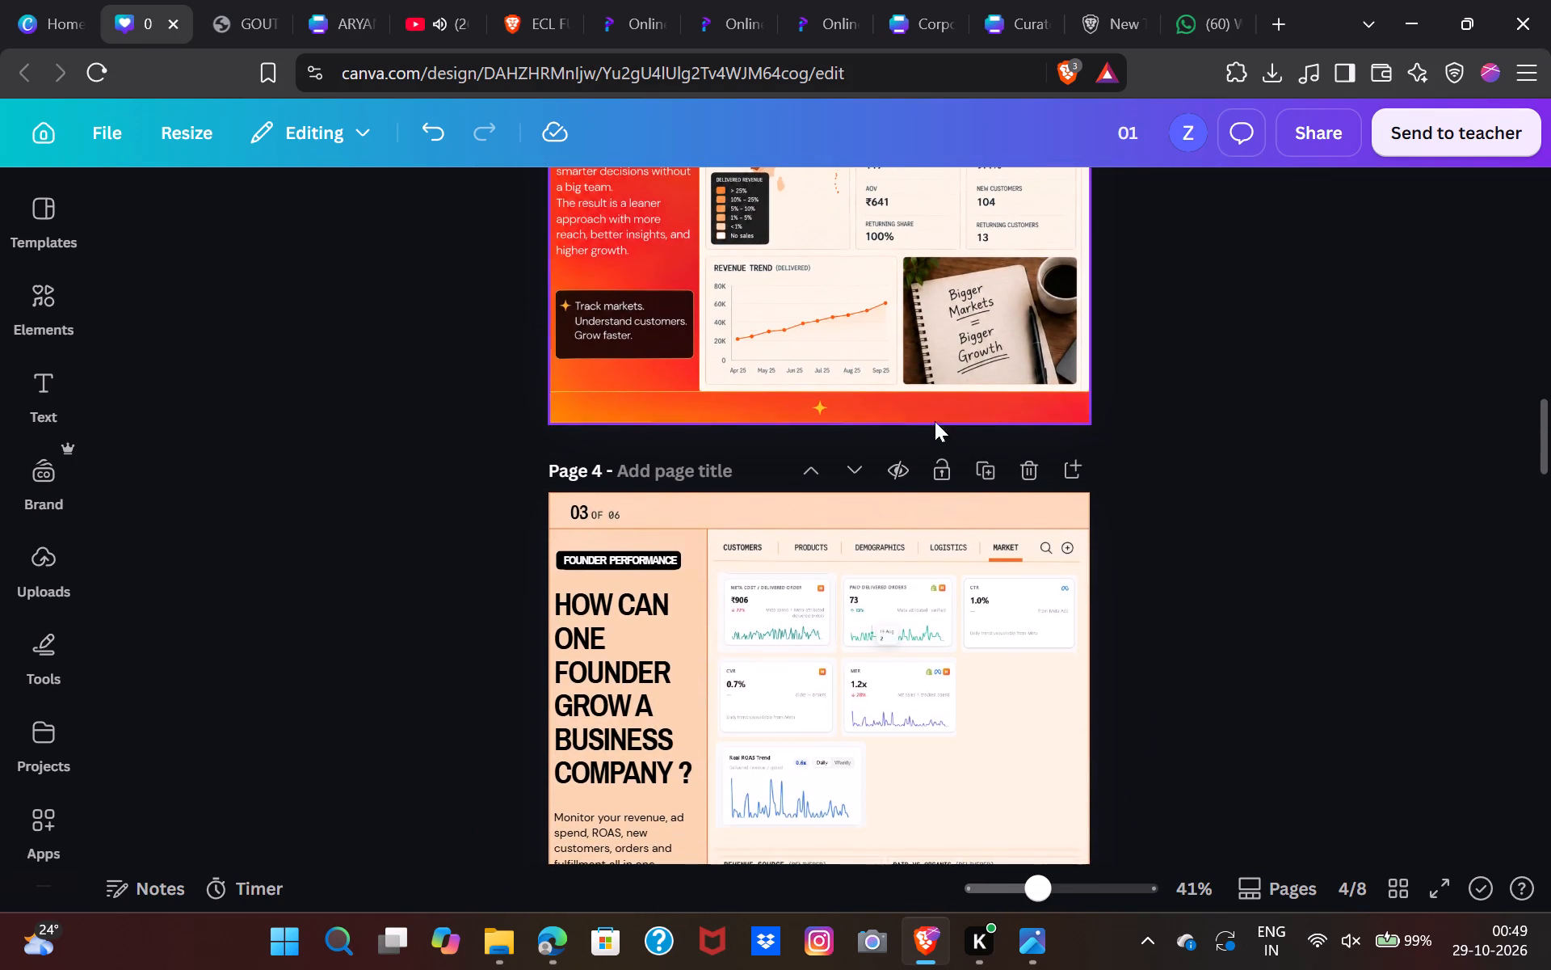
left_click(923, 595)
left_click(1044, 732)
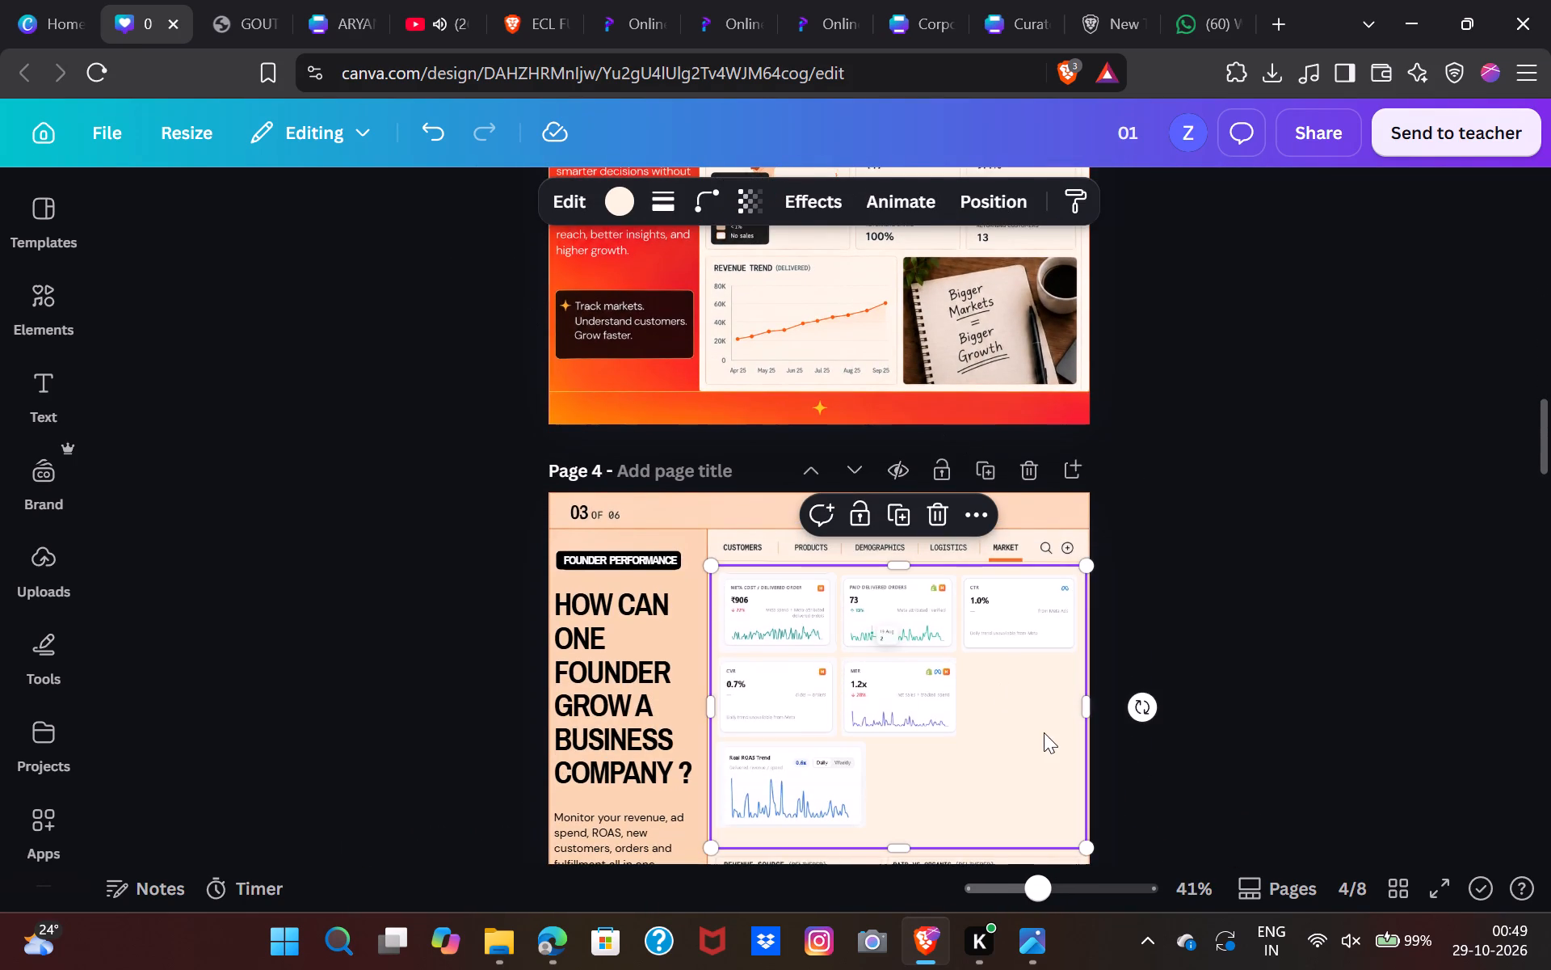
left_click(1324, 137)
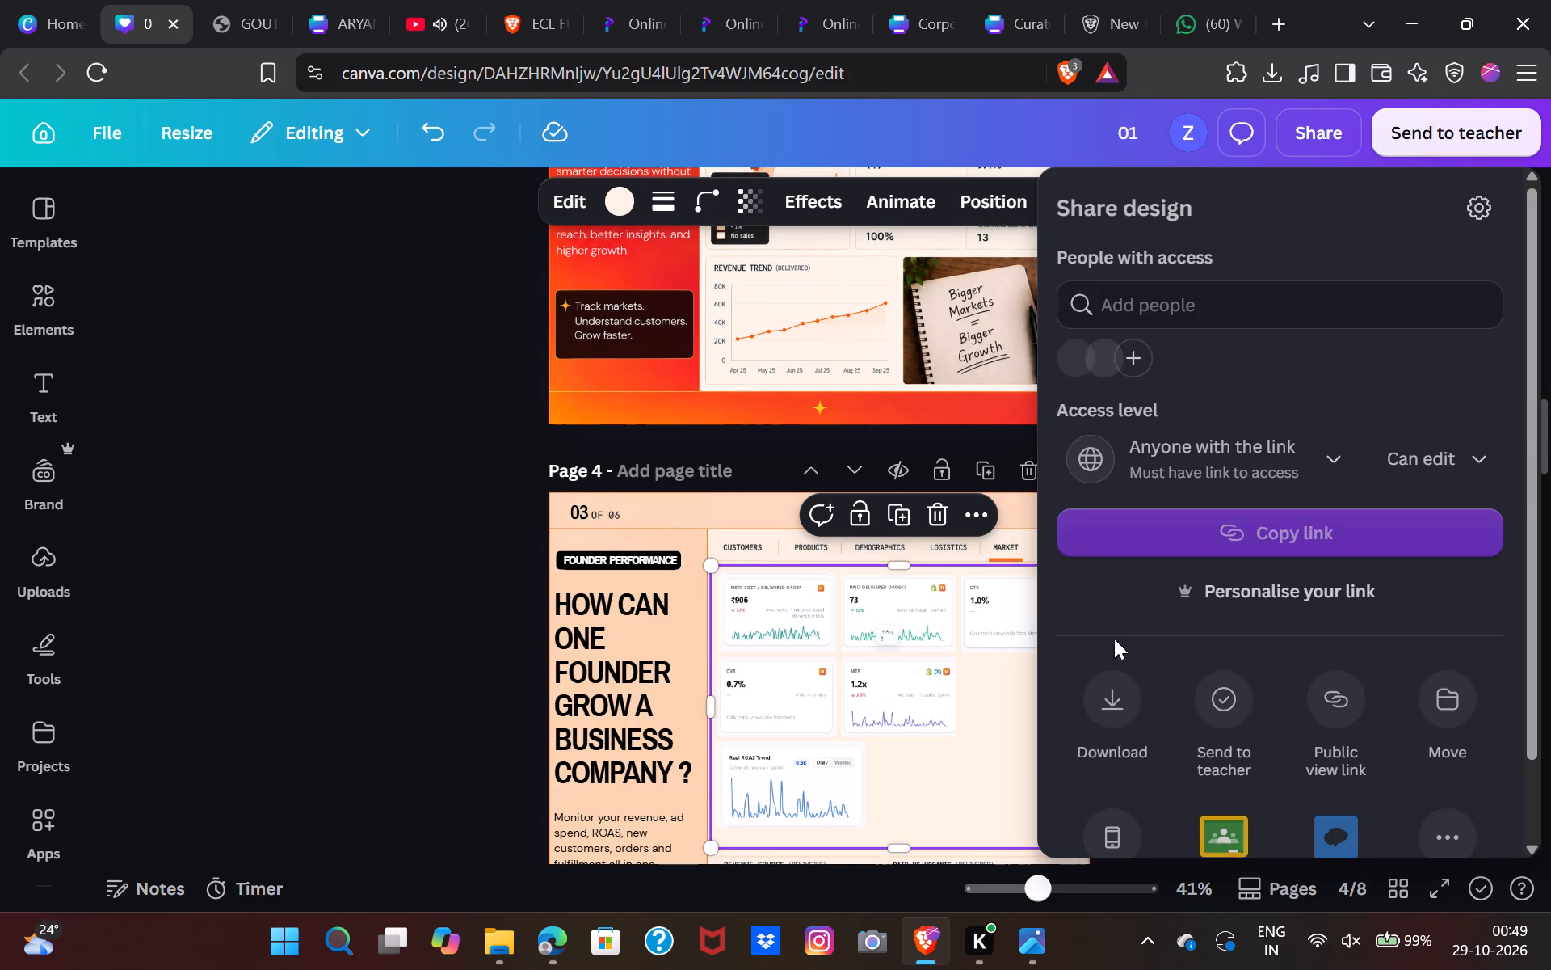
left_click(1133, 708)
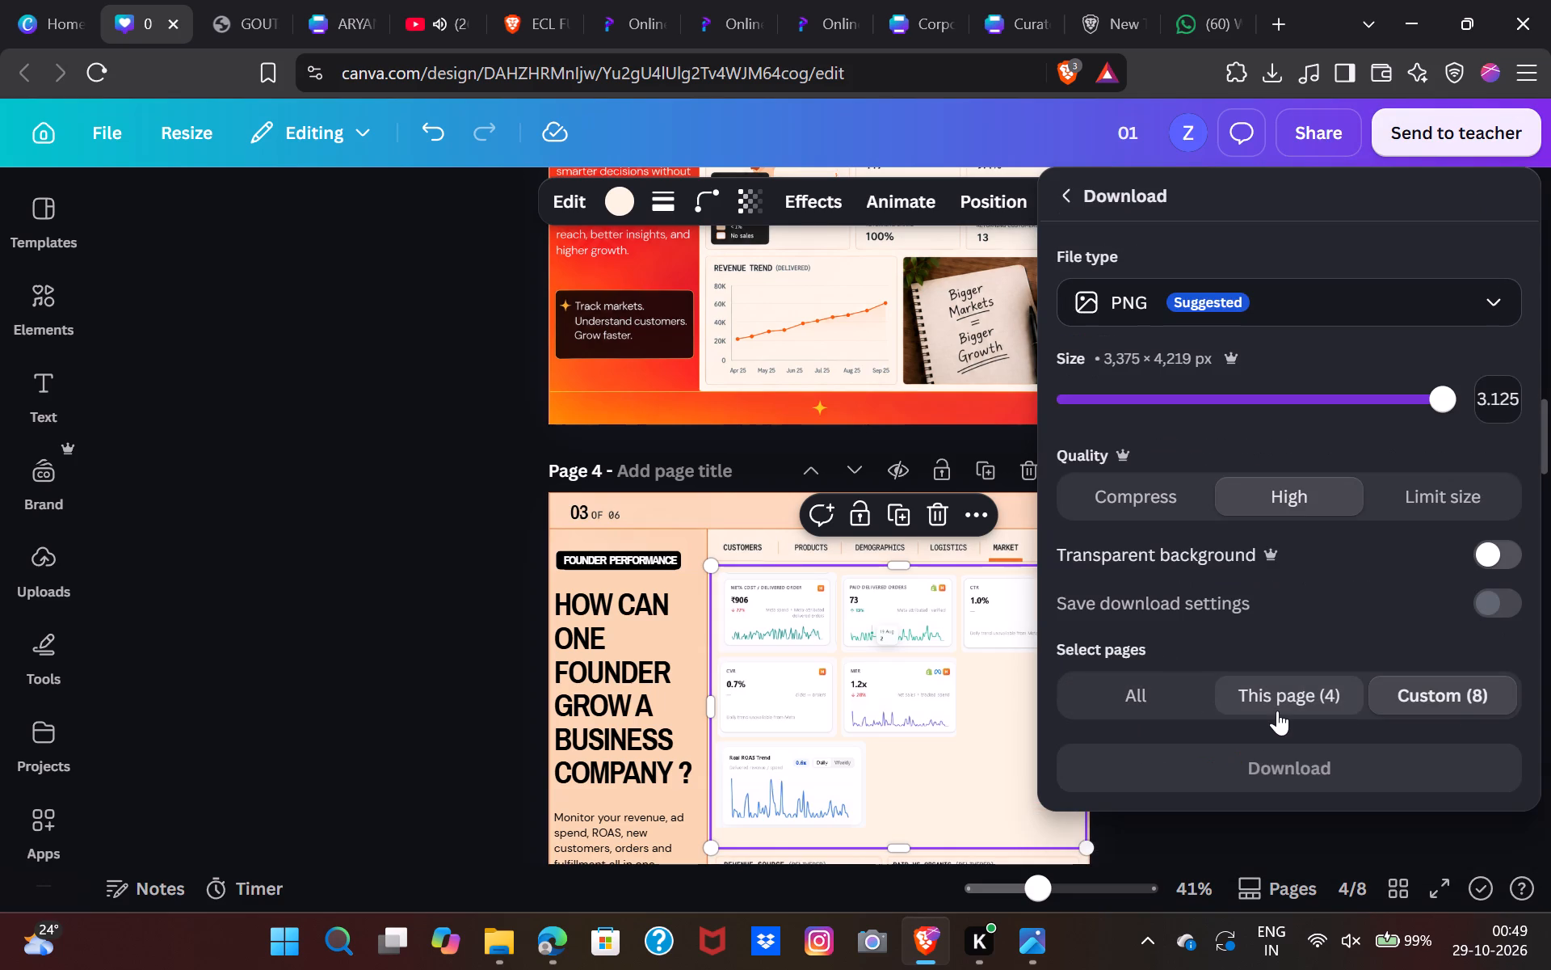
left_click(1277, 710)
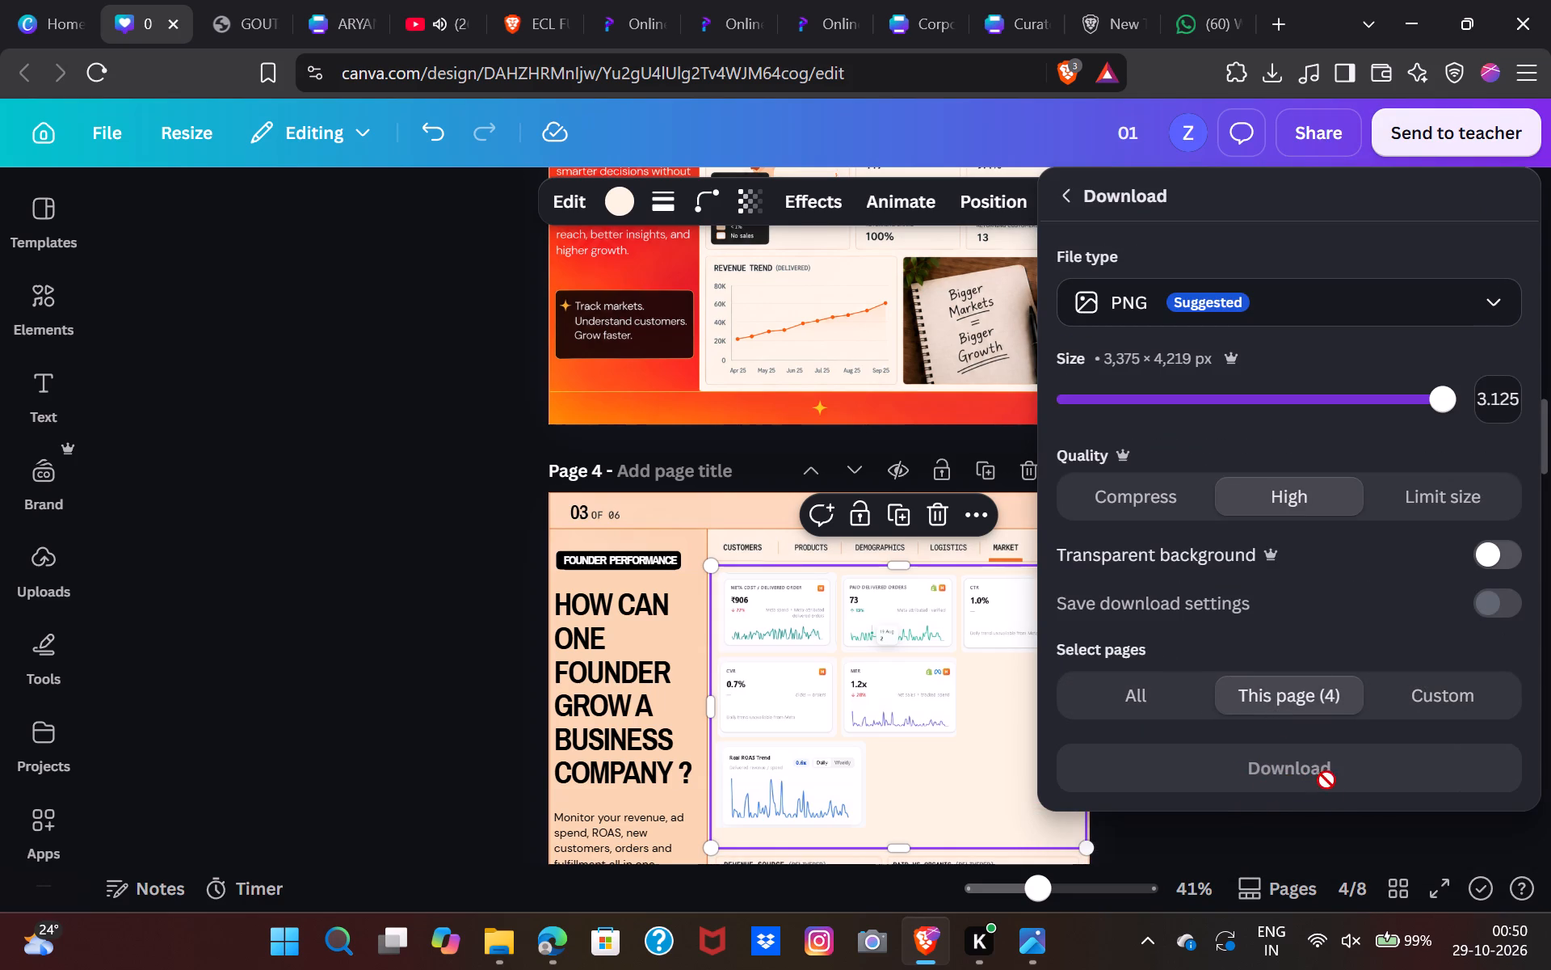
left_click(1268, 782)
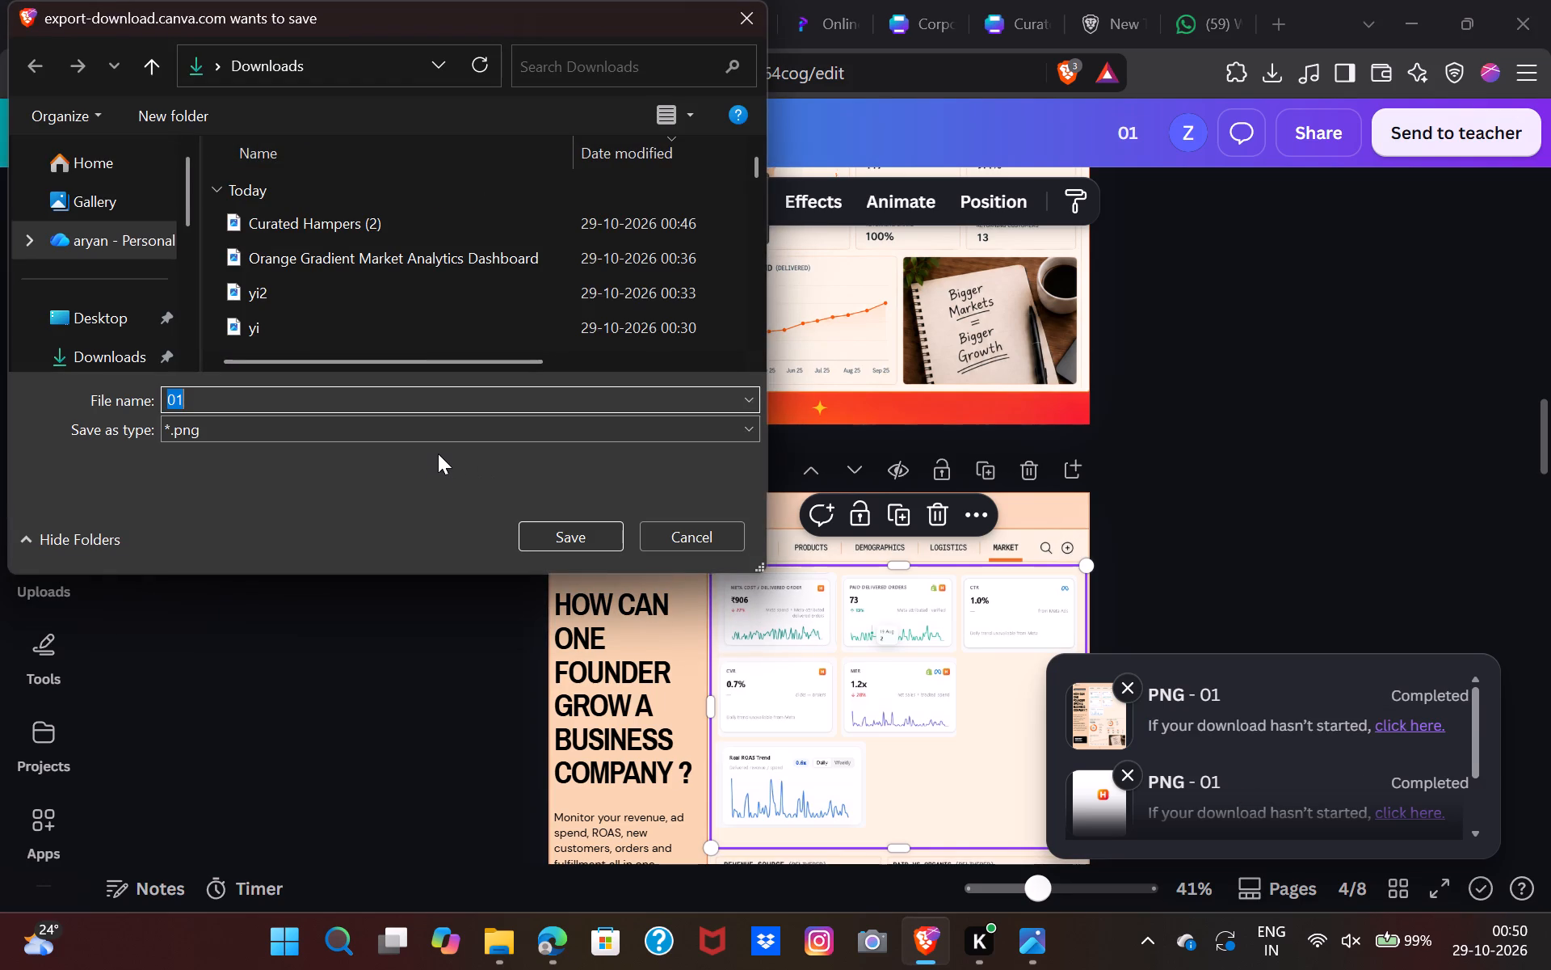
type("uw")
key("Return")
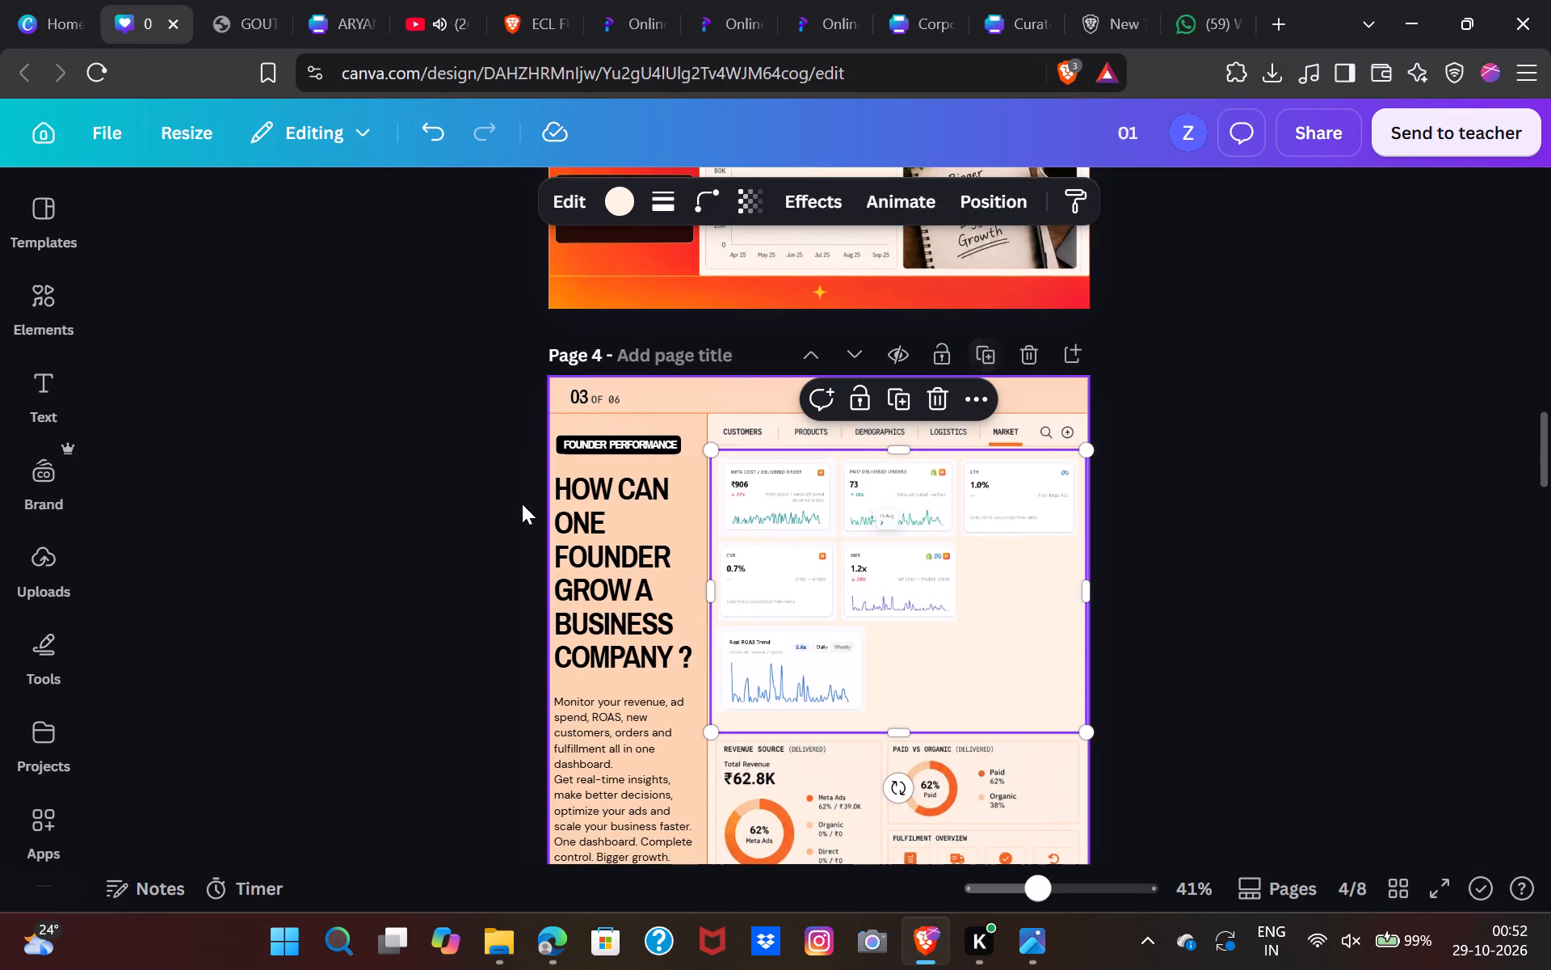
left_click(512, 506)
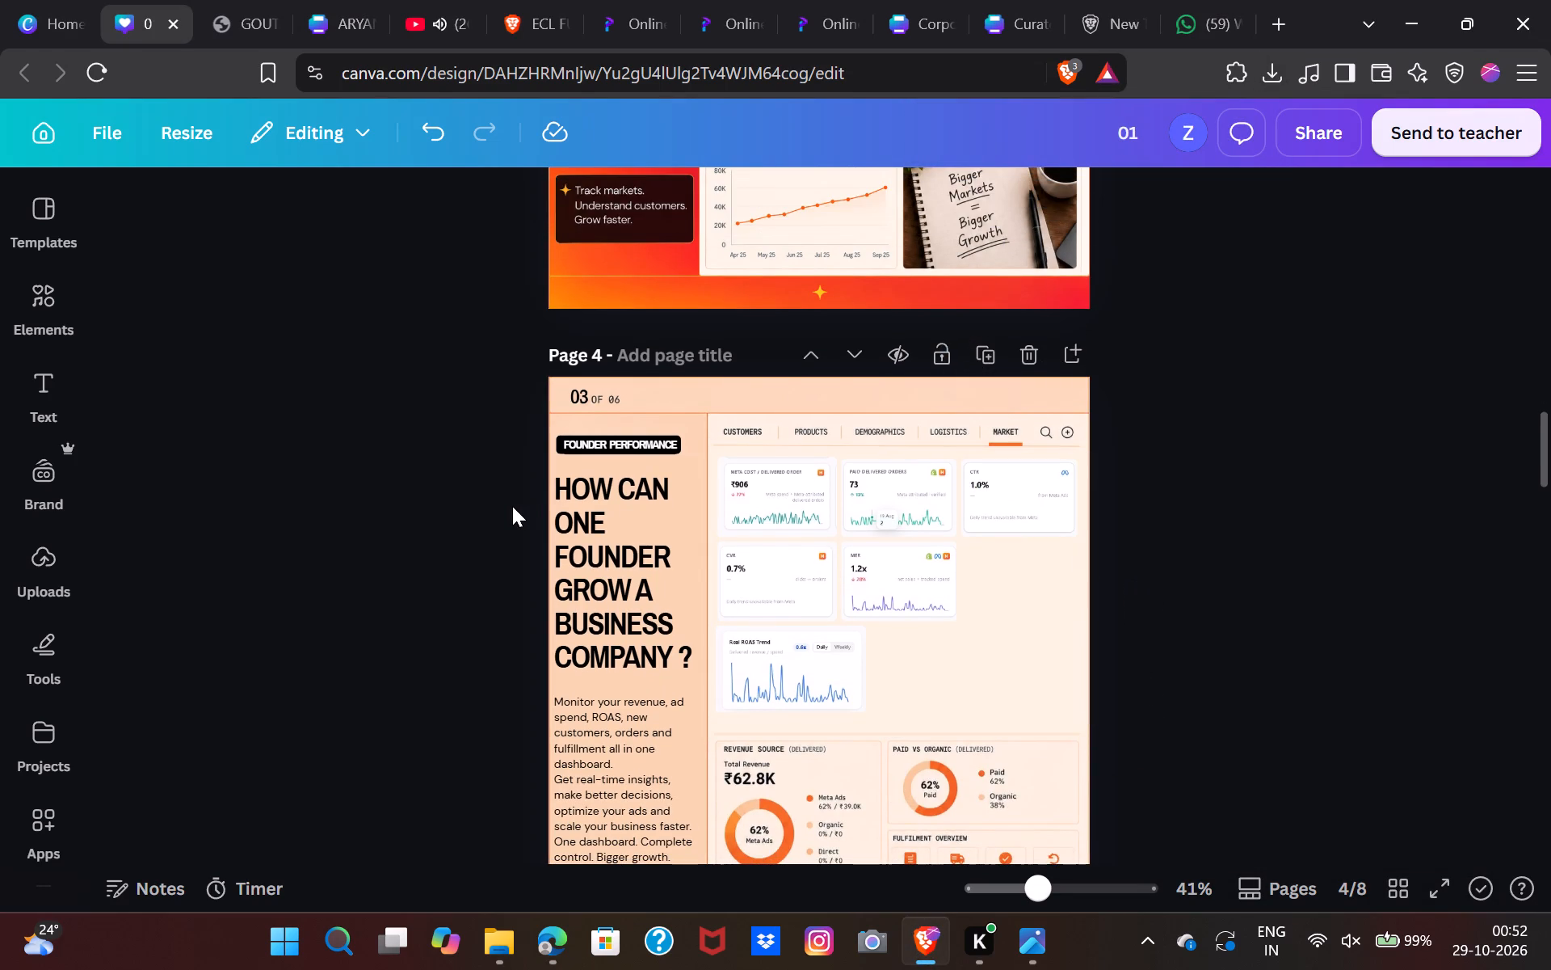
key("ctrl+v")
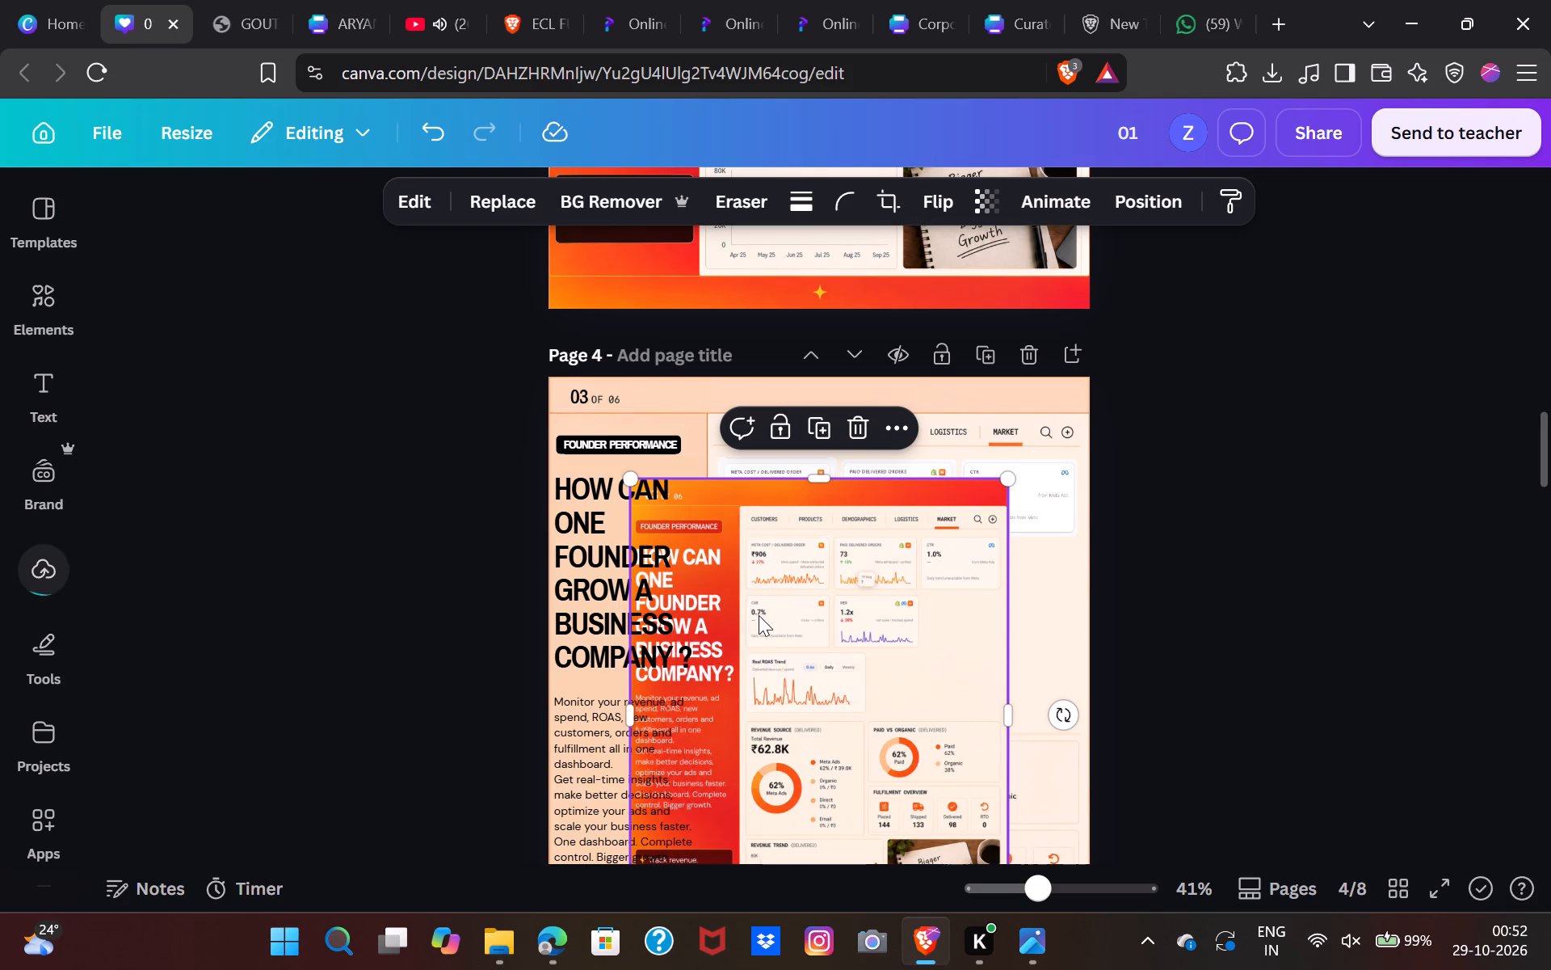
Scale the pasted poster image up so its upper-left corner meets the upper-left corner of page 4.
left_click_drag(633, 483, 559, 413)
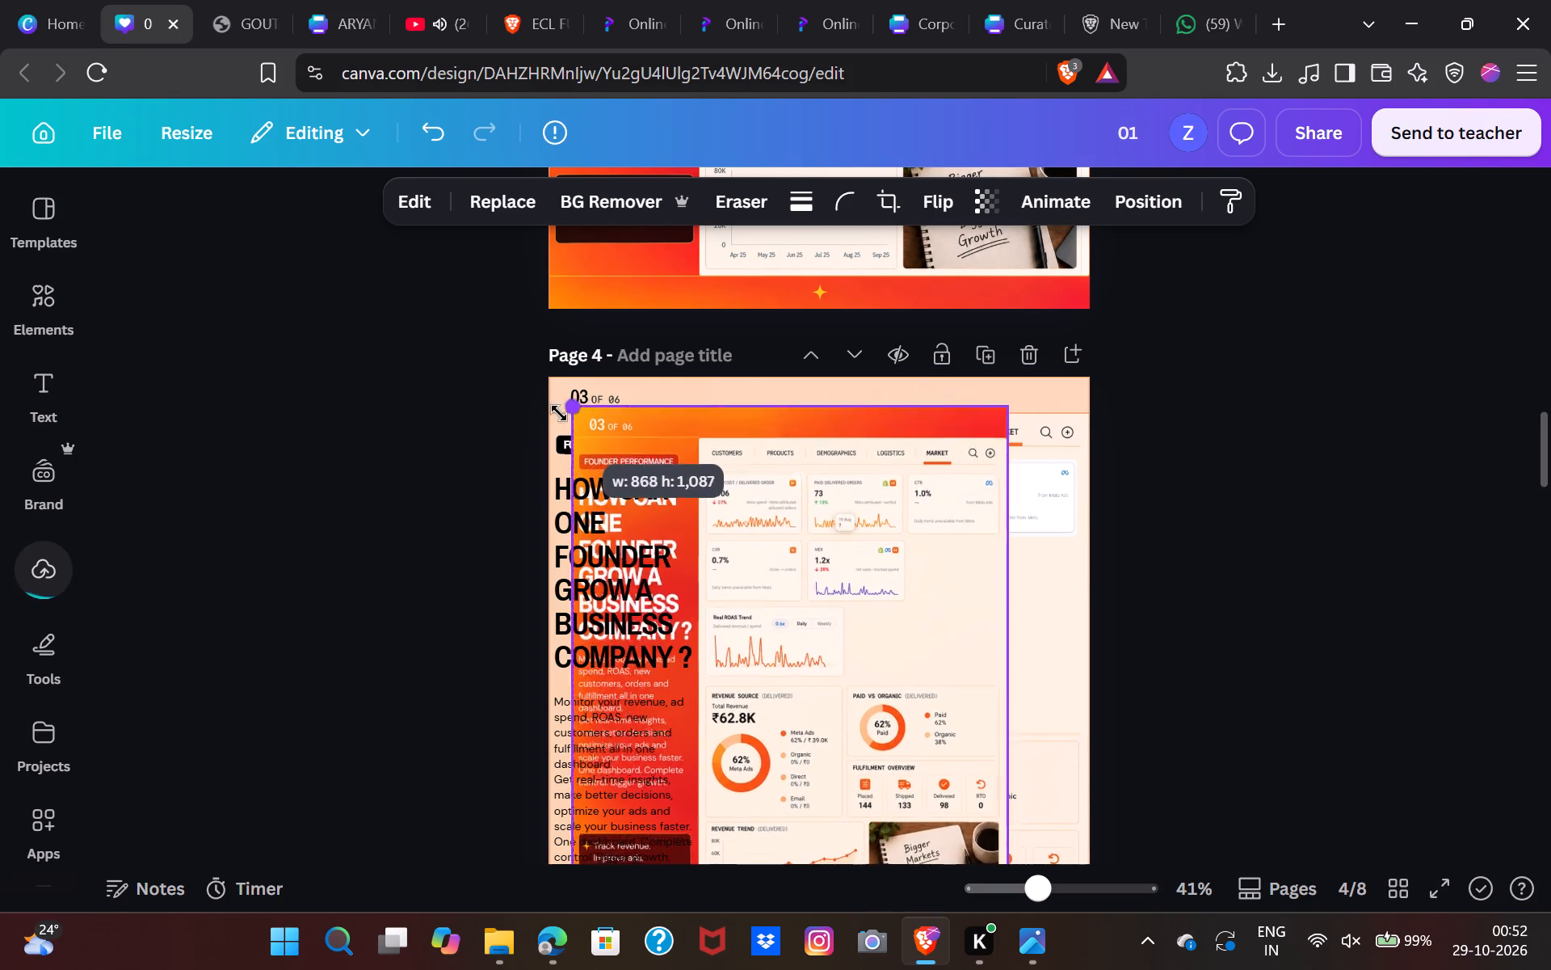
left_click_drag(559, 413, 540, 393)
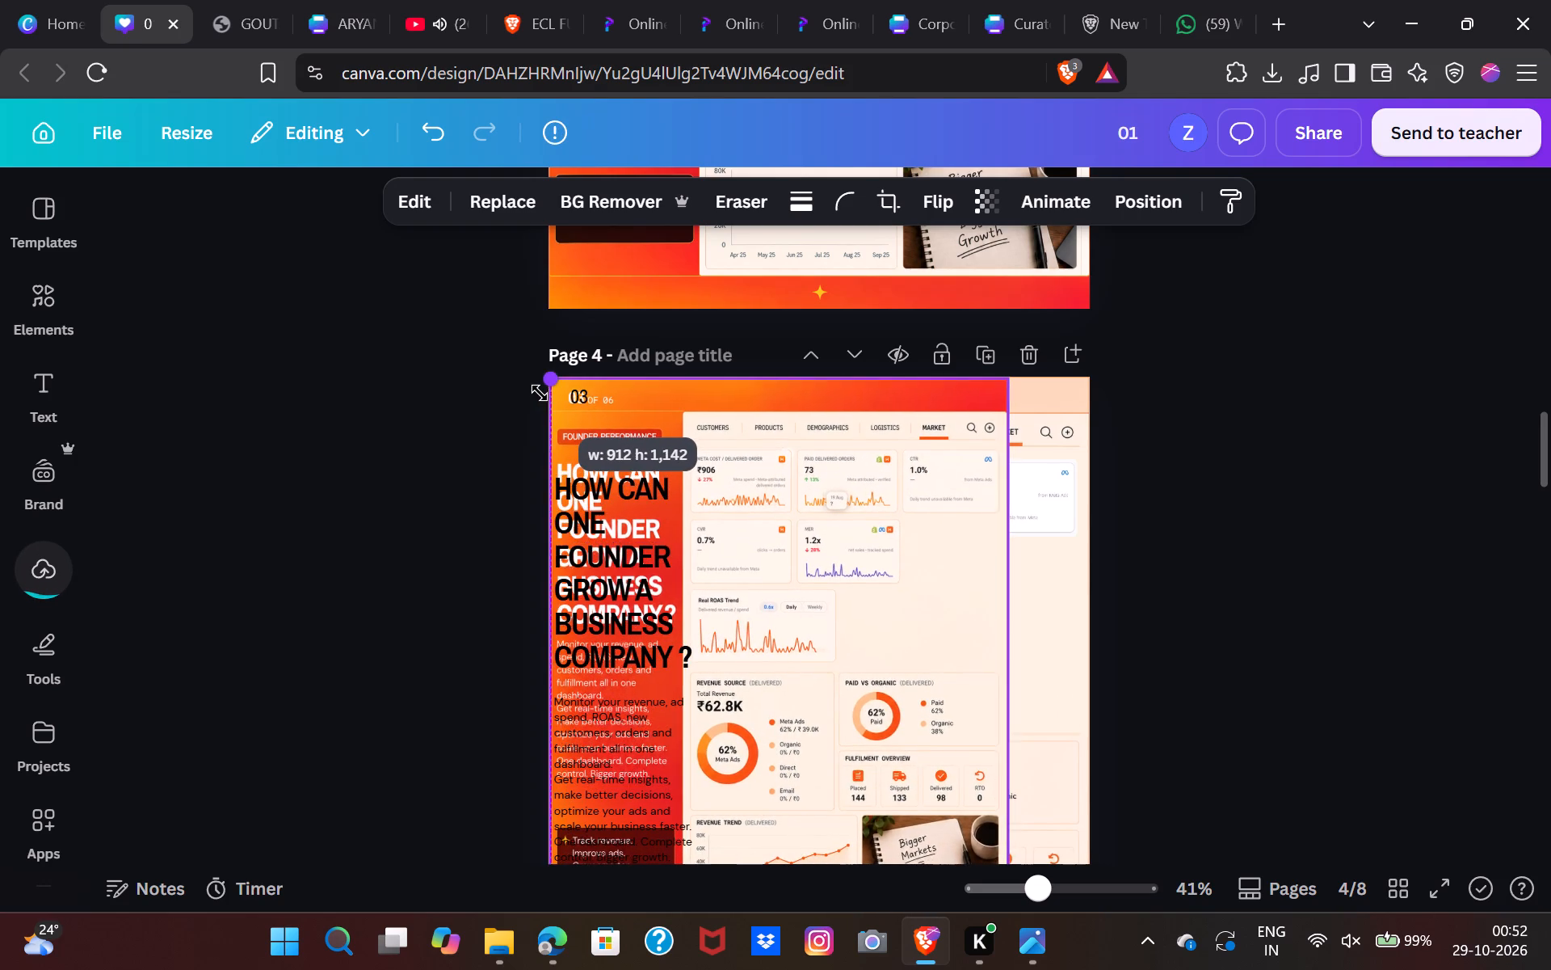
left_click_drag(540, 393, 539, 393)
left_click(521, 453)
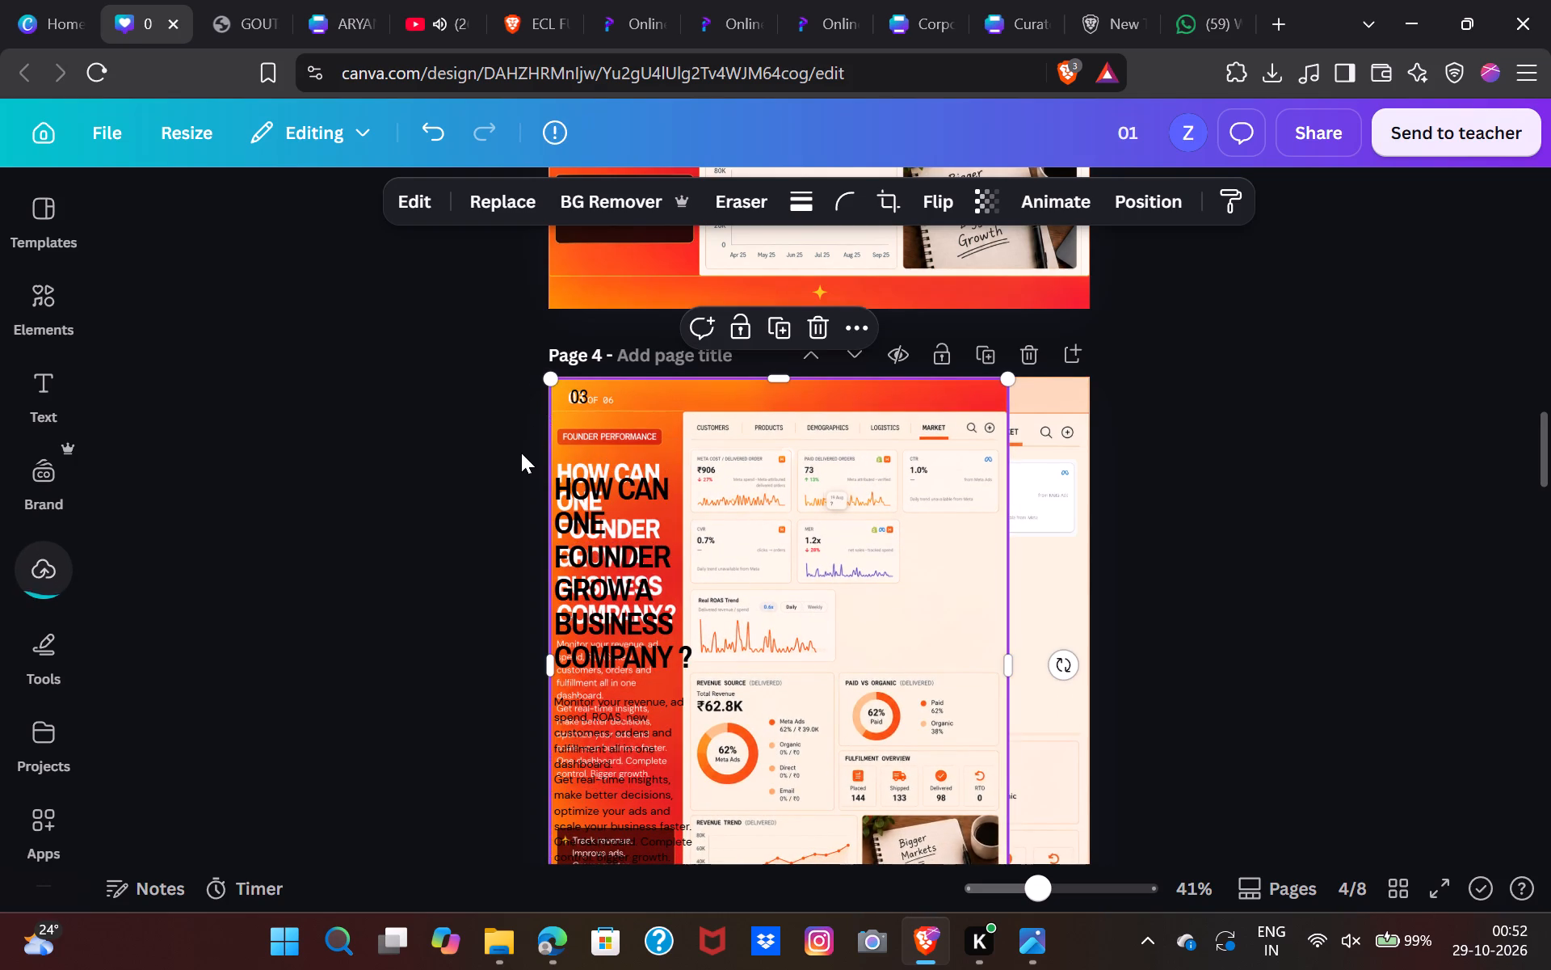
left_click(582, 365)
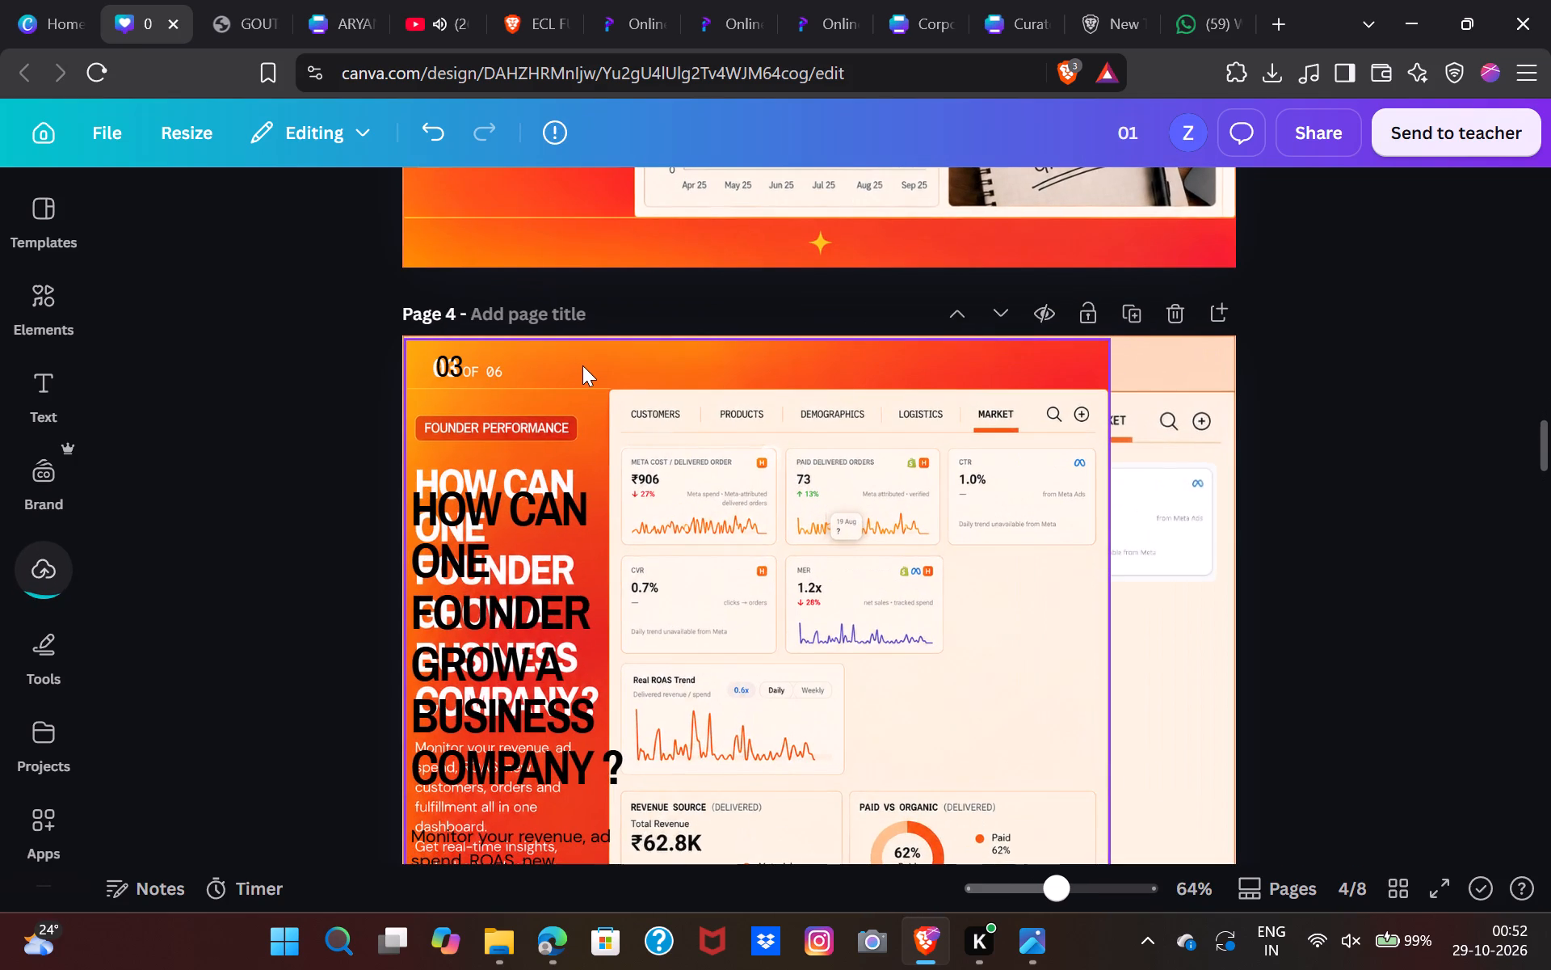
left_click(403, 342)
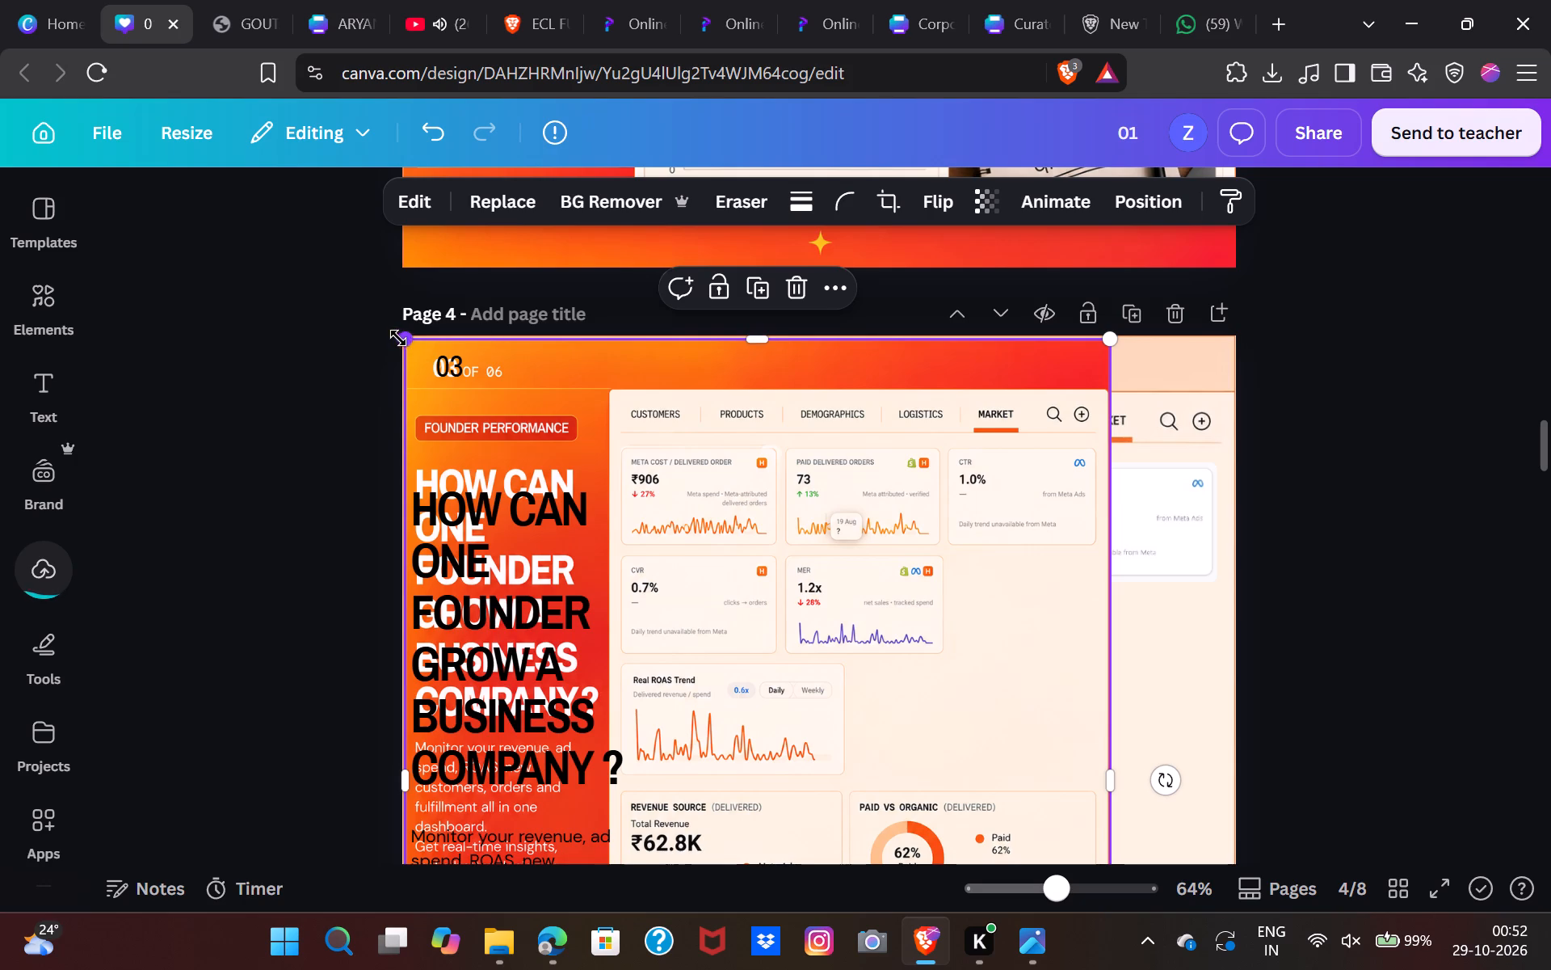
Delete the old black "03" page number text overlapping the poster on page 4.
left_click(443, 362)
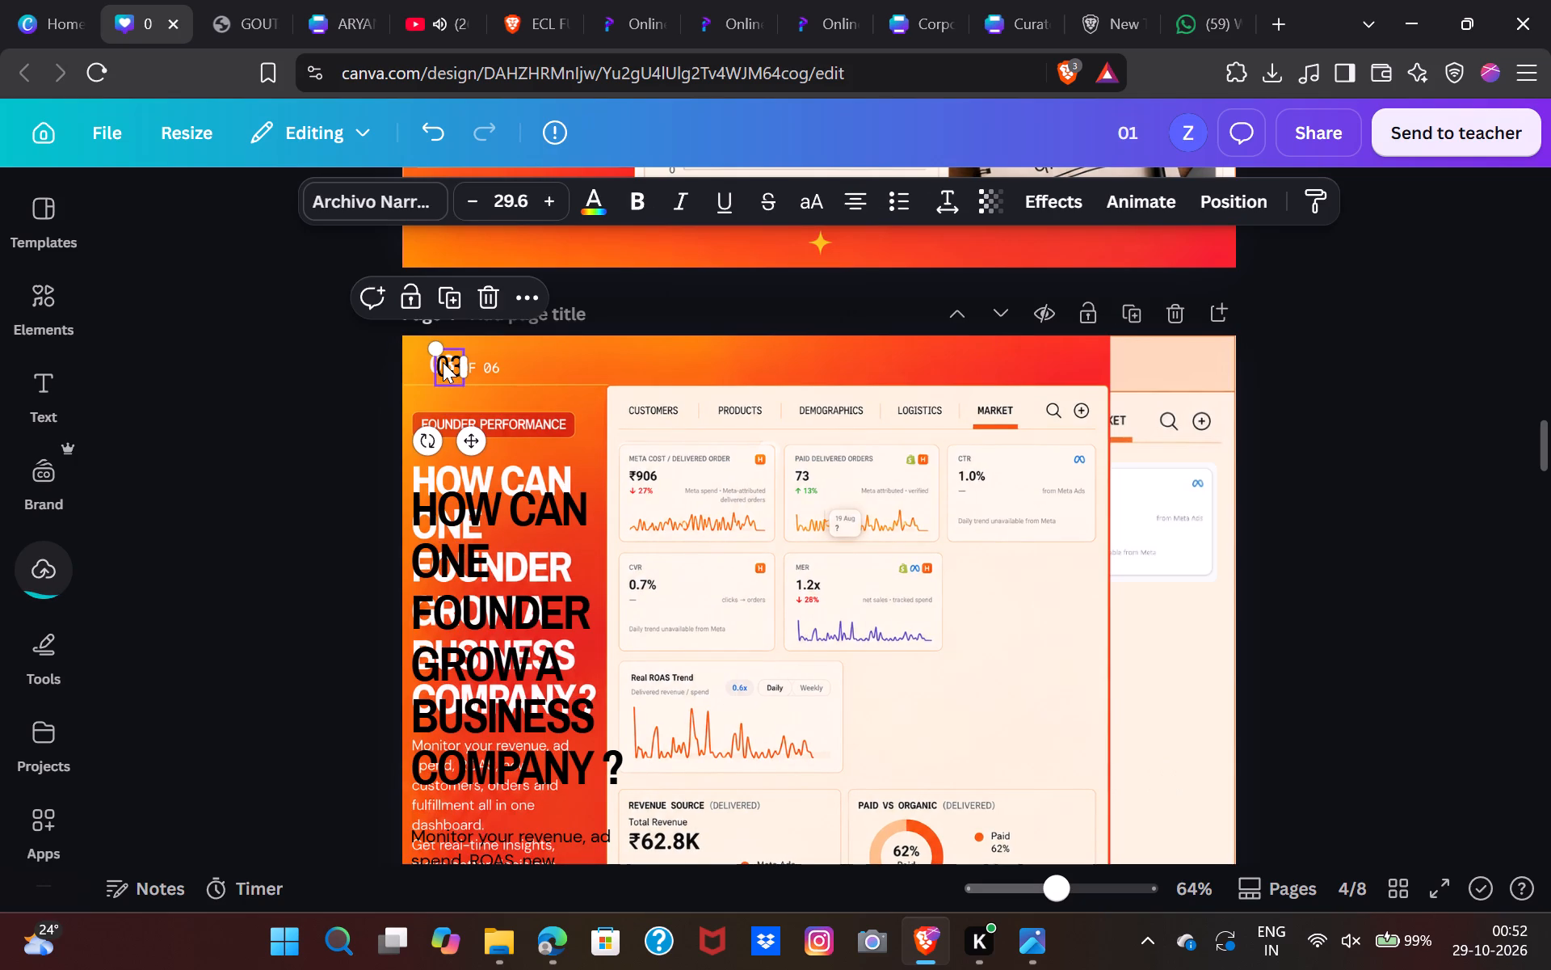
key("BackSpace")
Enlarge the poster image from its lower-right corner until it covers all of page 4.
scroll(443, 362, "down", 2)
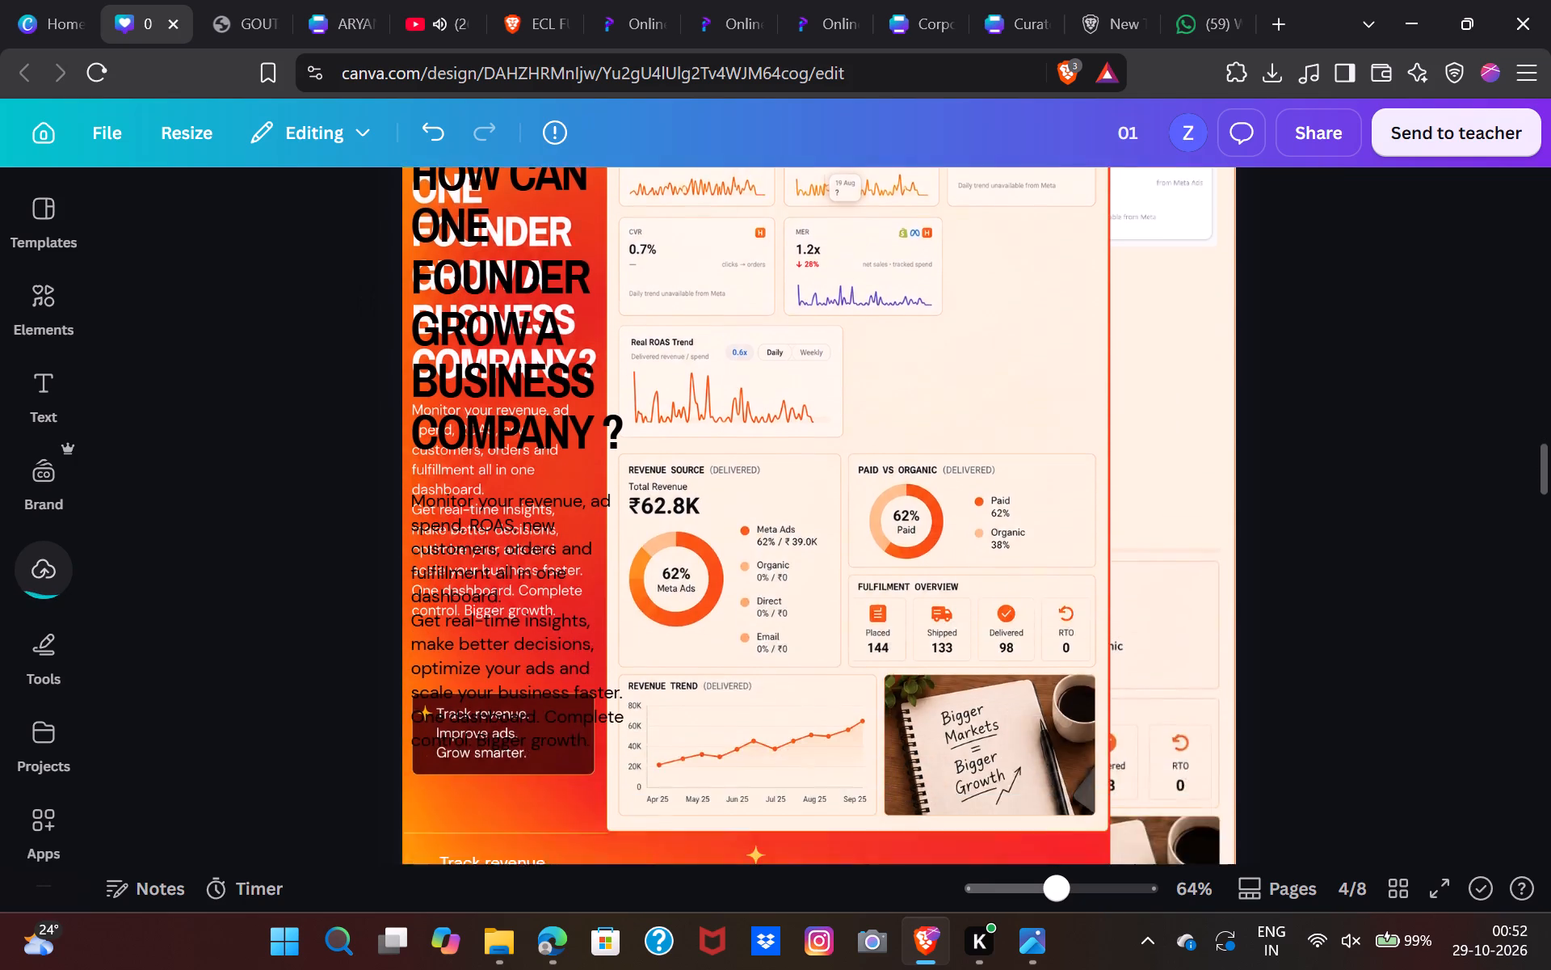
scroll(443, 362, "down", 2)
left_click(1040, 557)
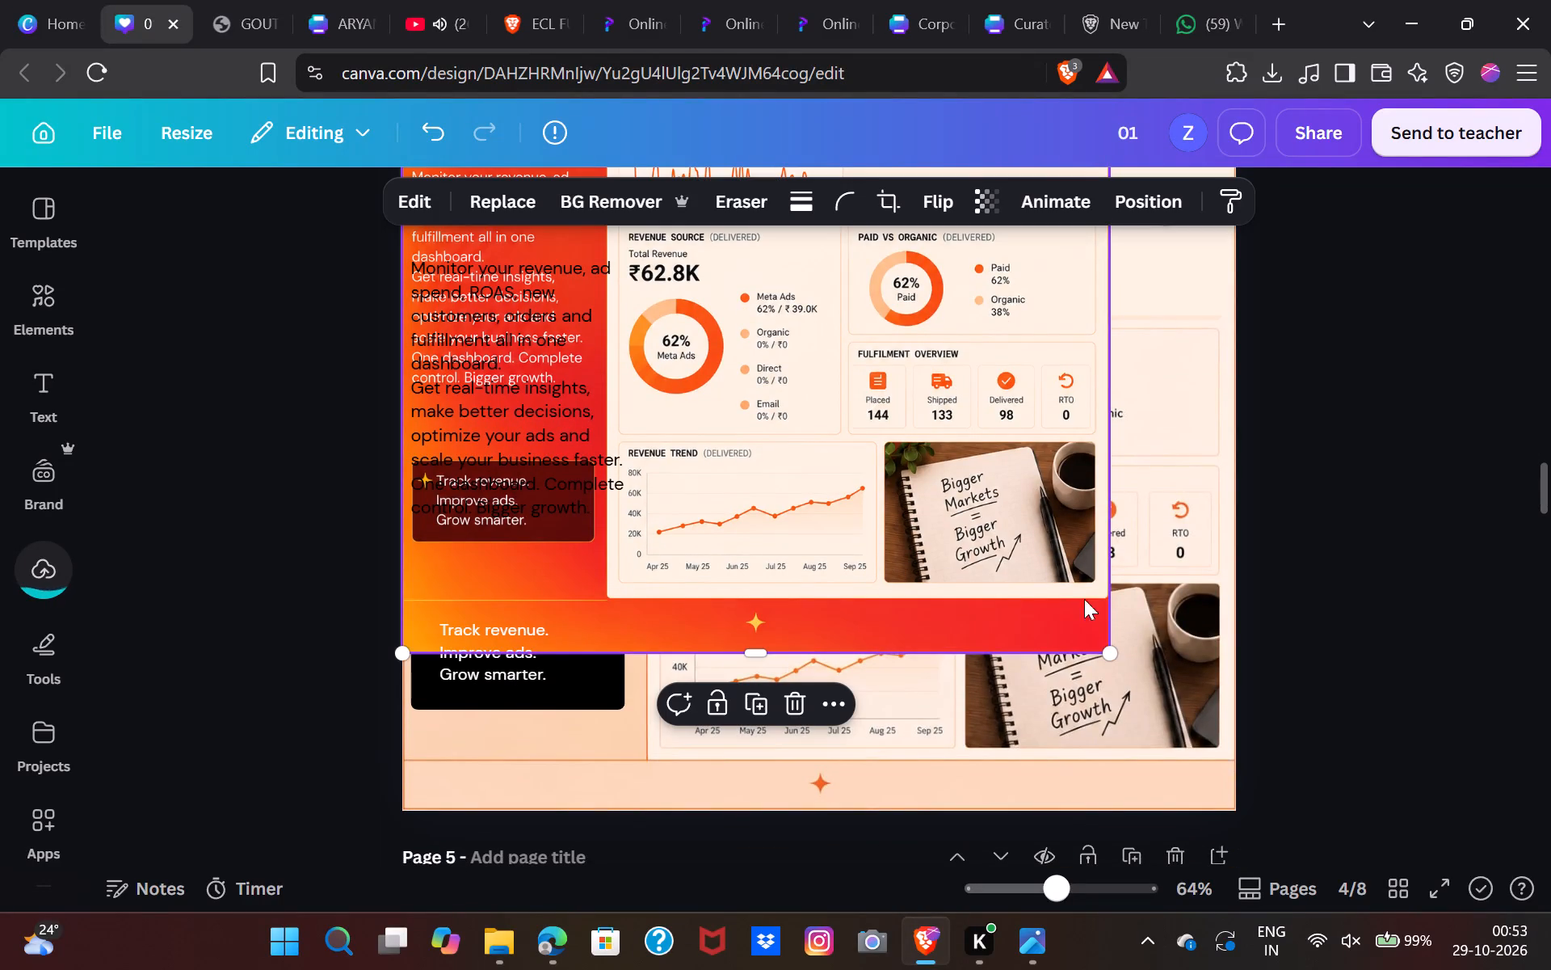
left_click_drag(1112, 652, 1222, 723)
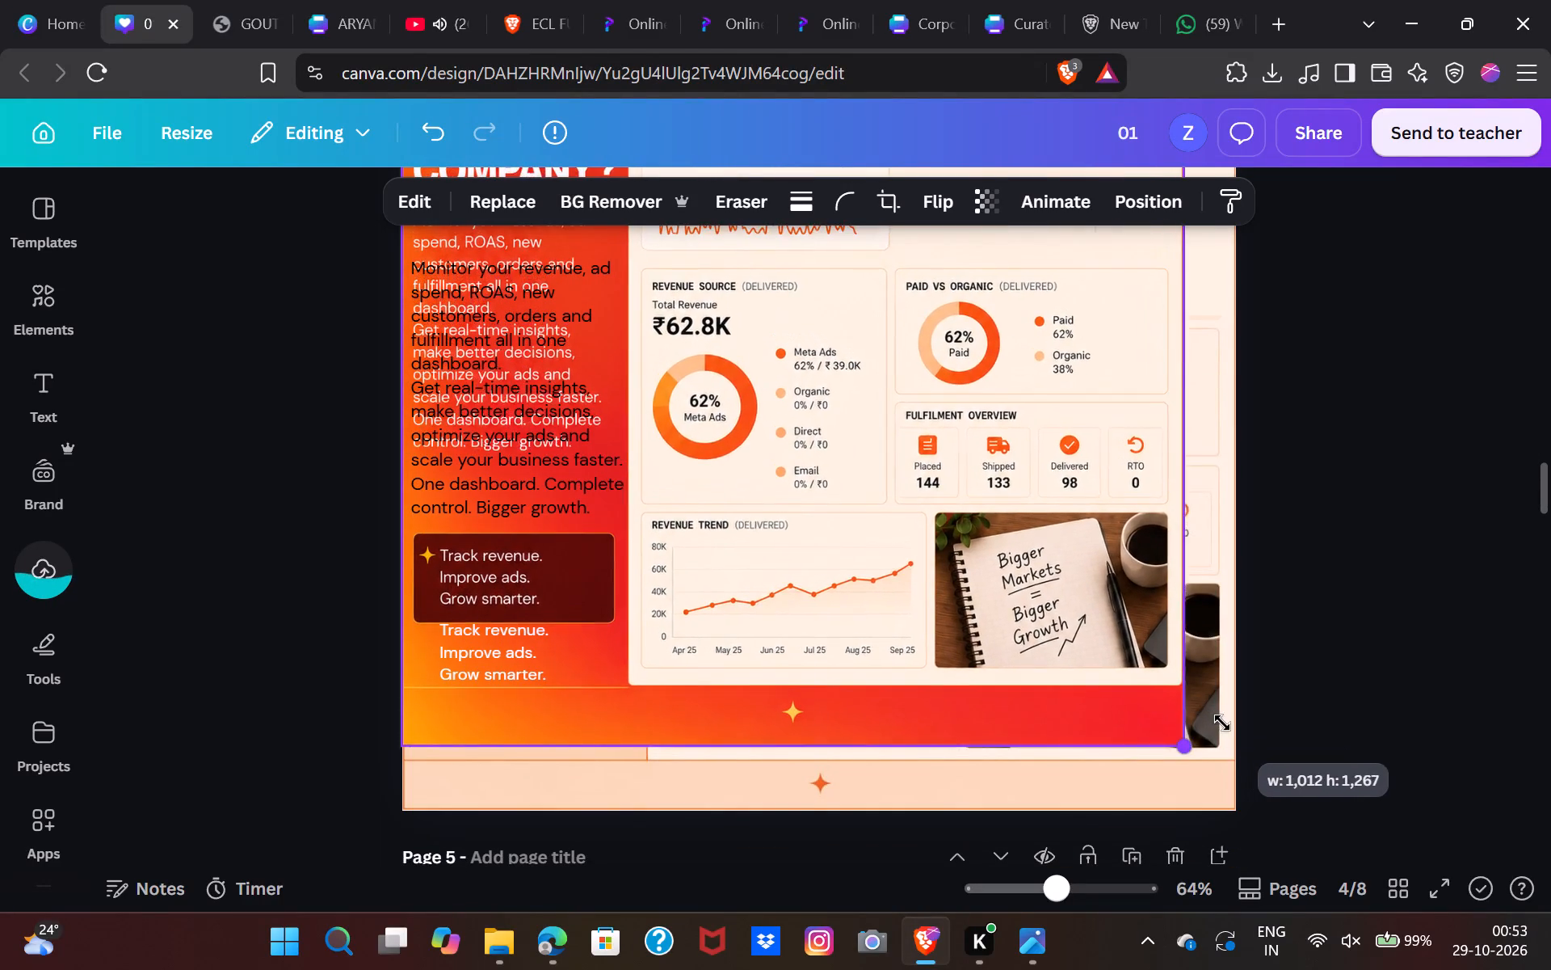
left_click_drag(1222, 723, 1260, 777)
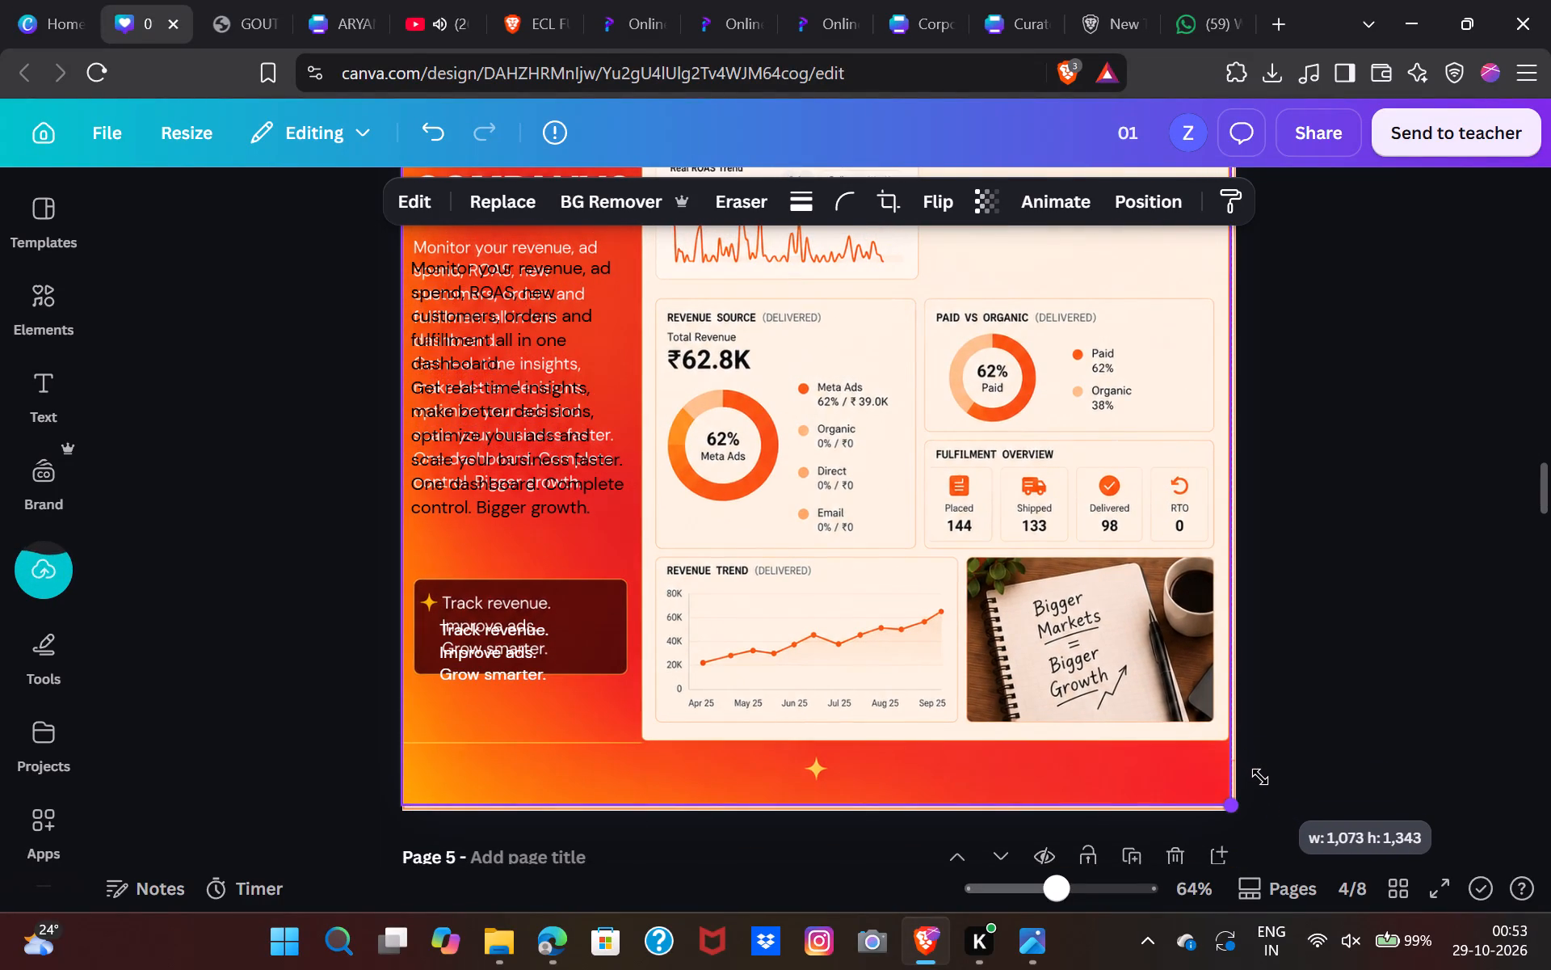
left_click_drag(1260, 777, 1271, 784)
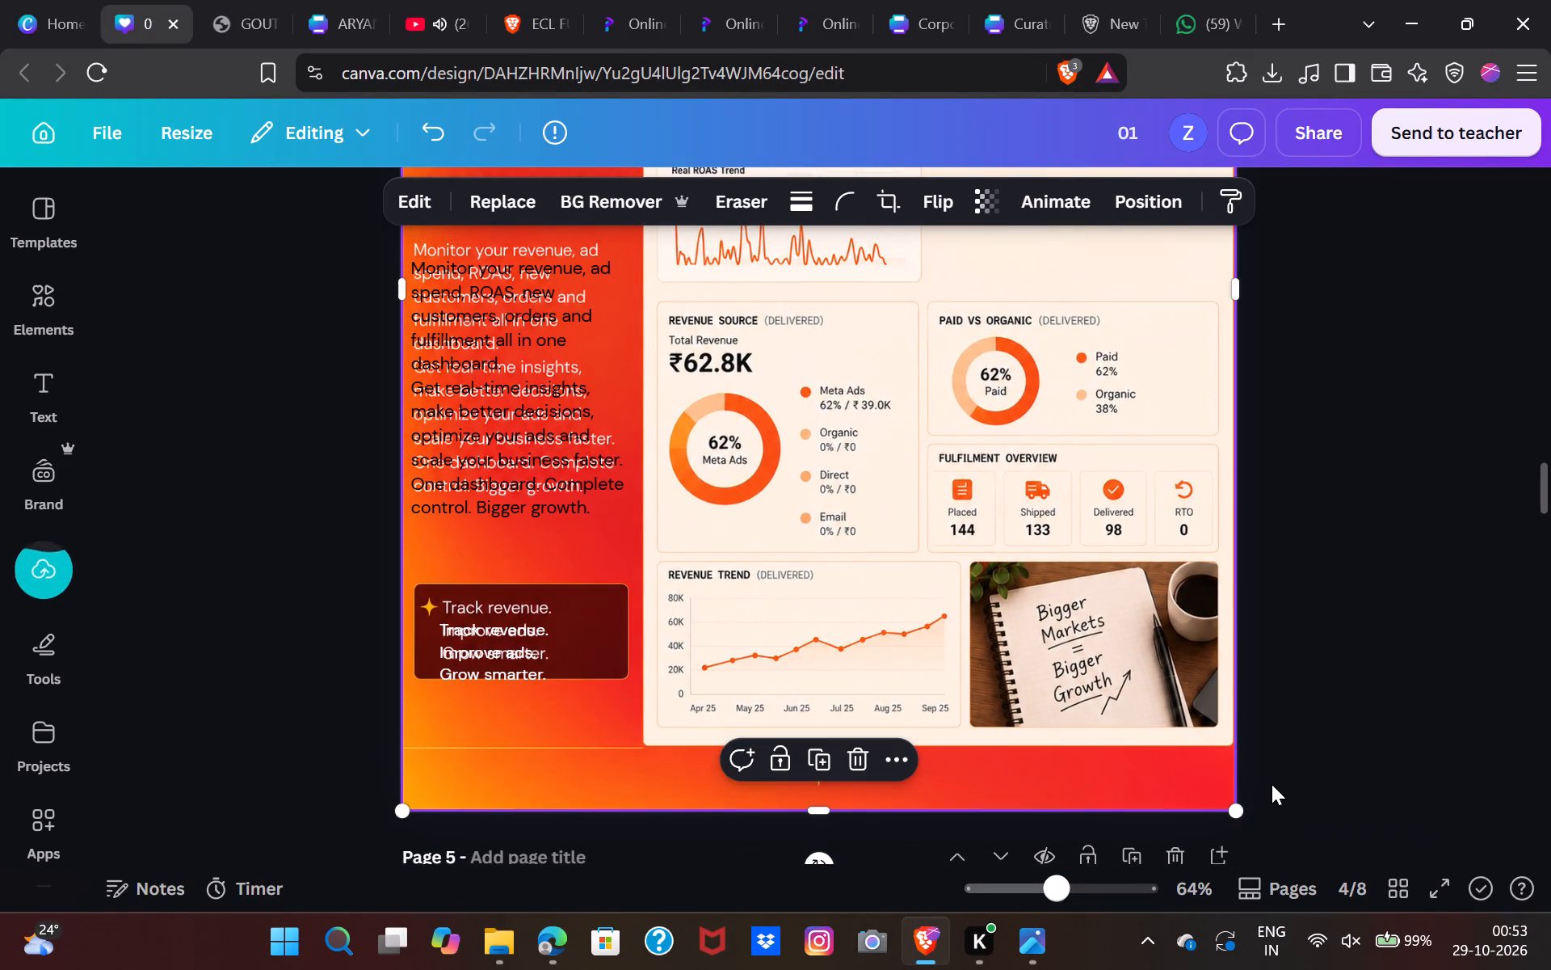
left_click(1271, 784)
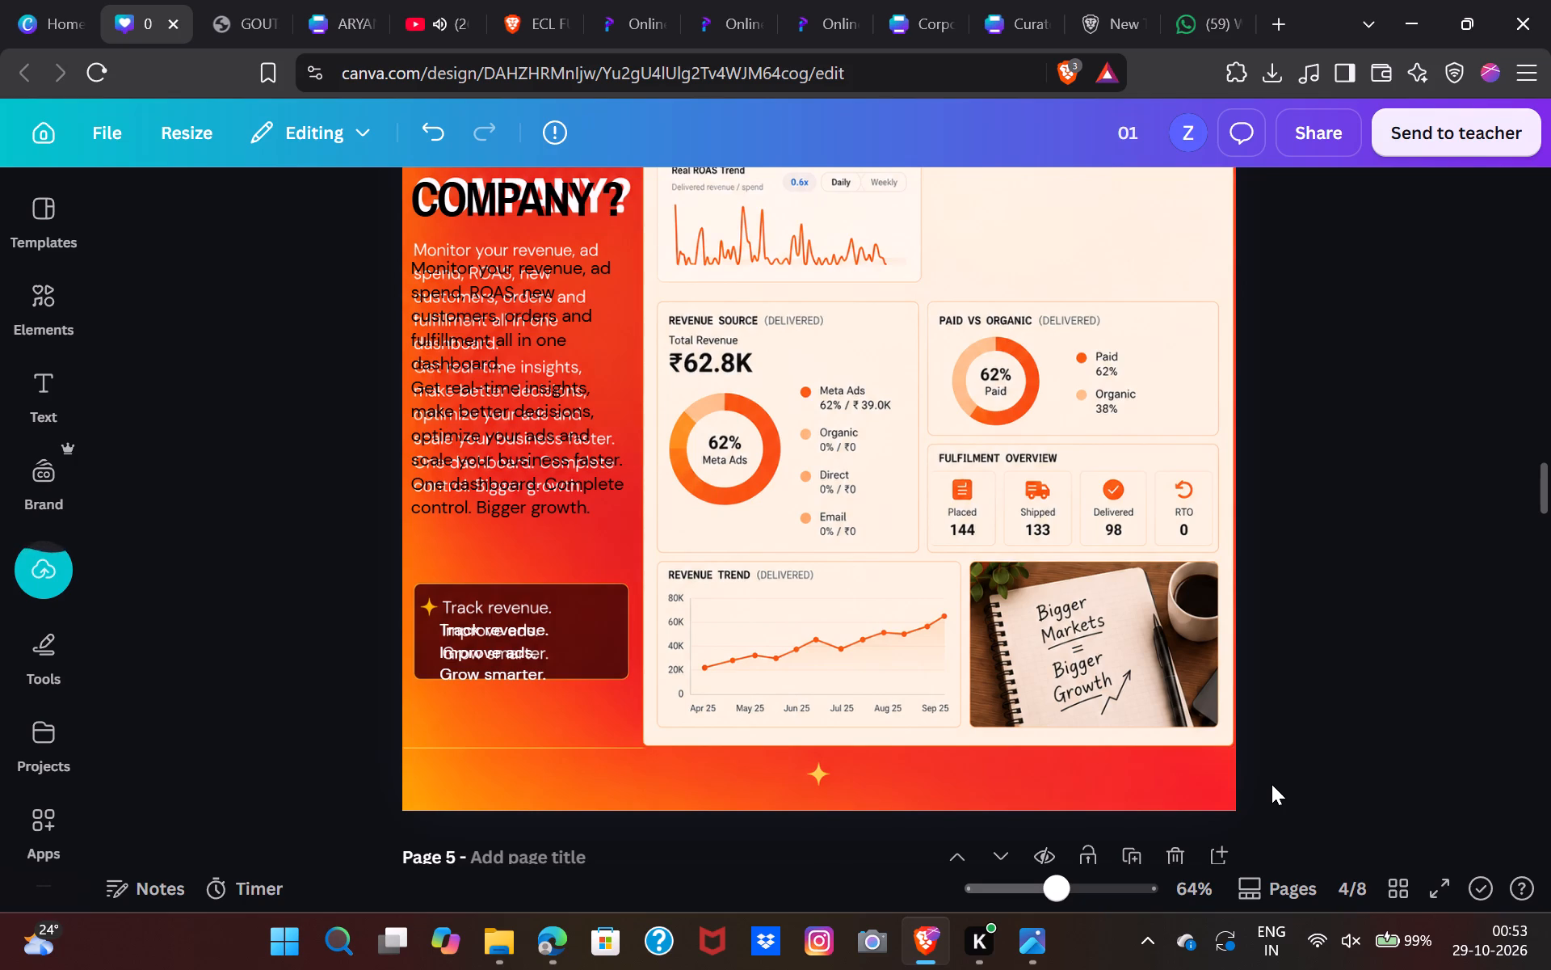
Move the orange poster image to the top of page 4's layer order, above the old text.
left_click(547, 655)
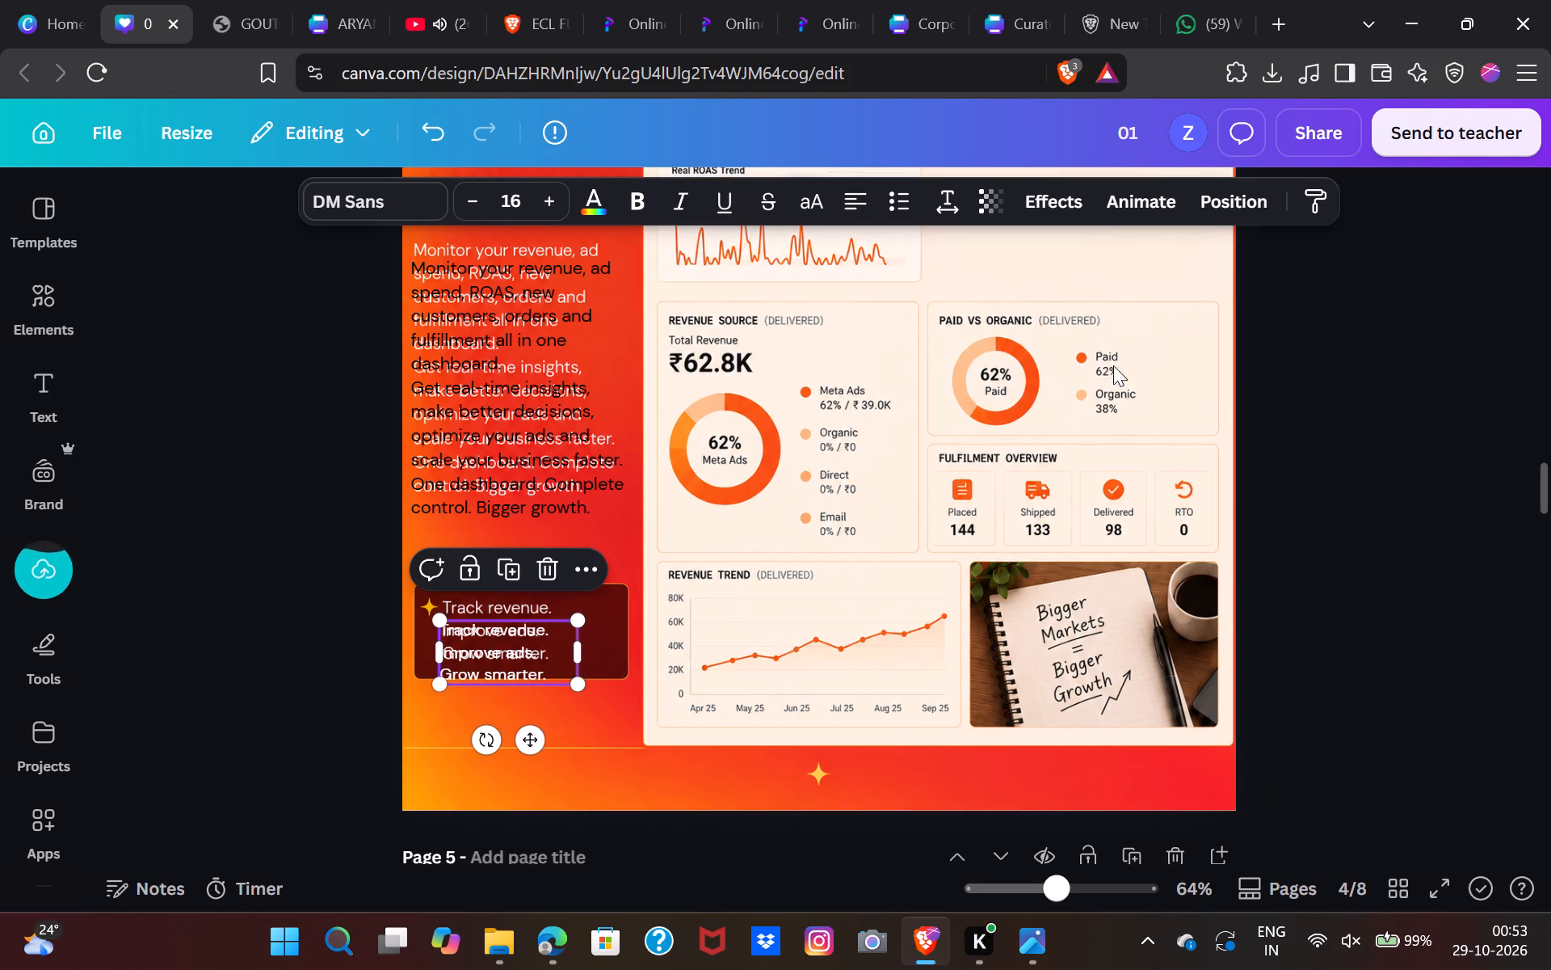
left_click(1217, 212)
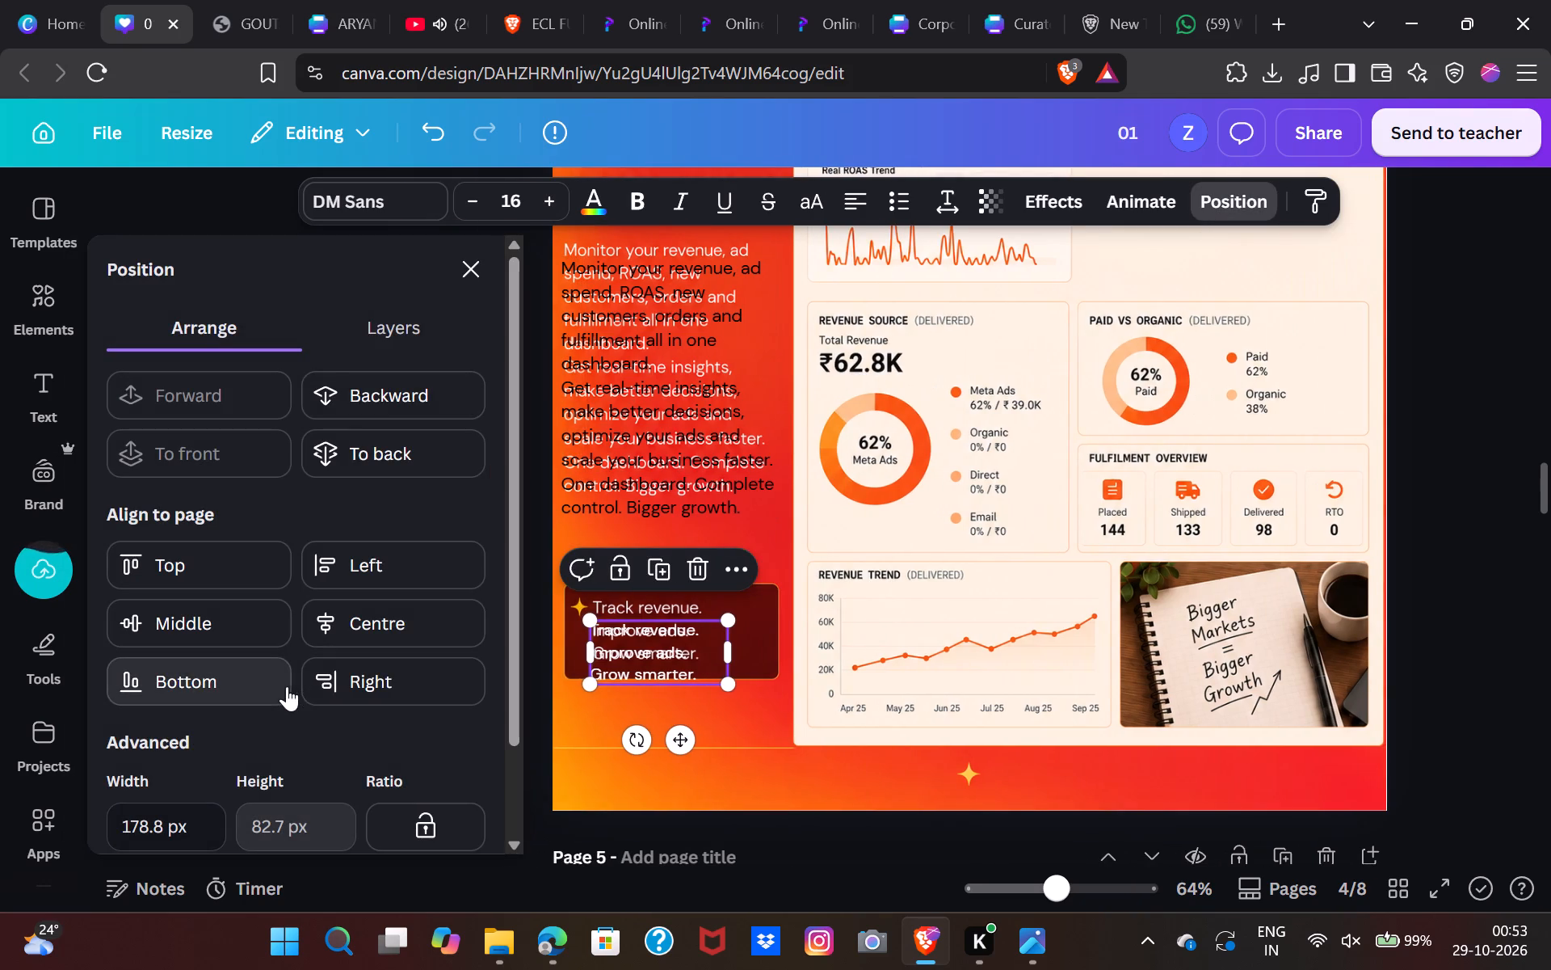
left_click(385, 334)
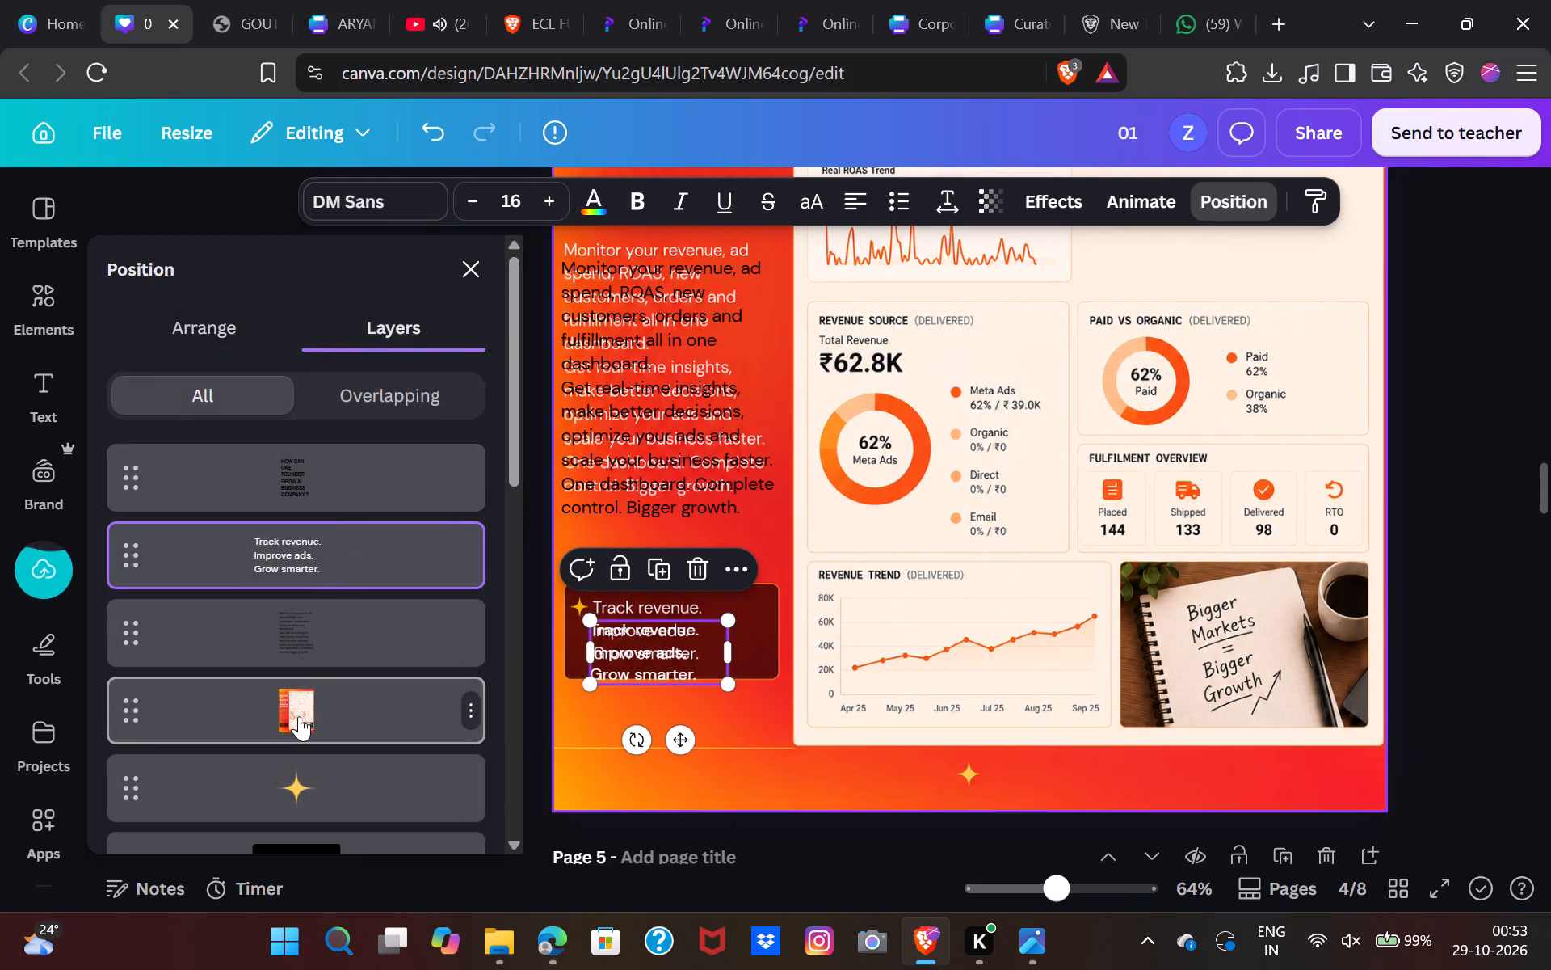
left_click_drag(299, 716, 300, 466)
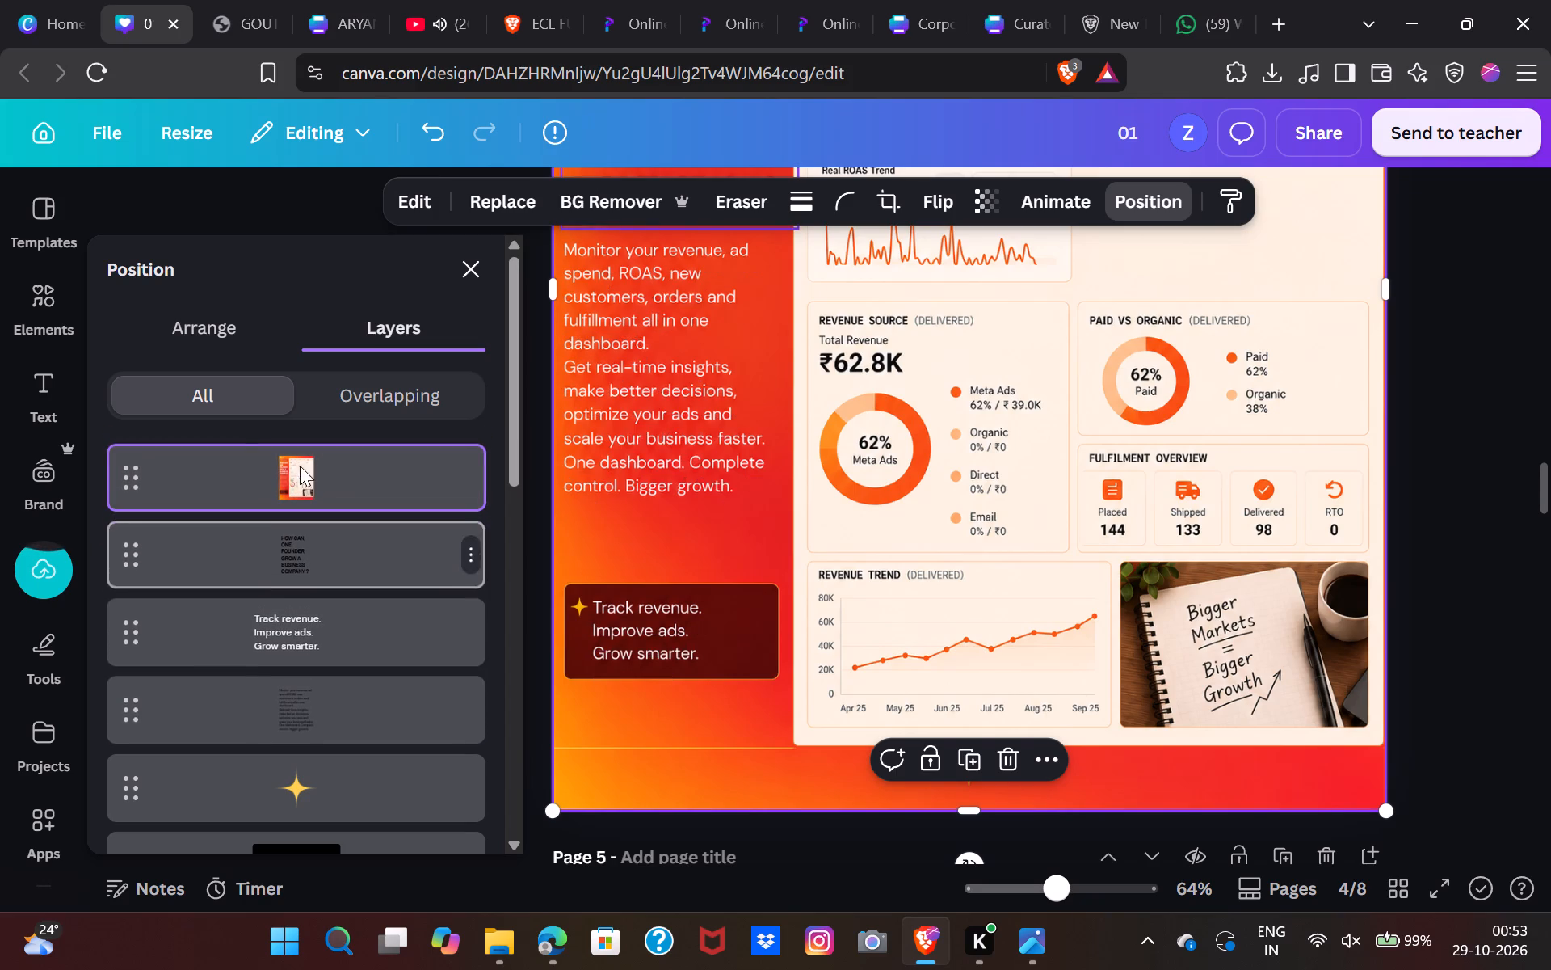
left_click(1519, 622)
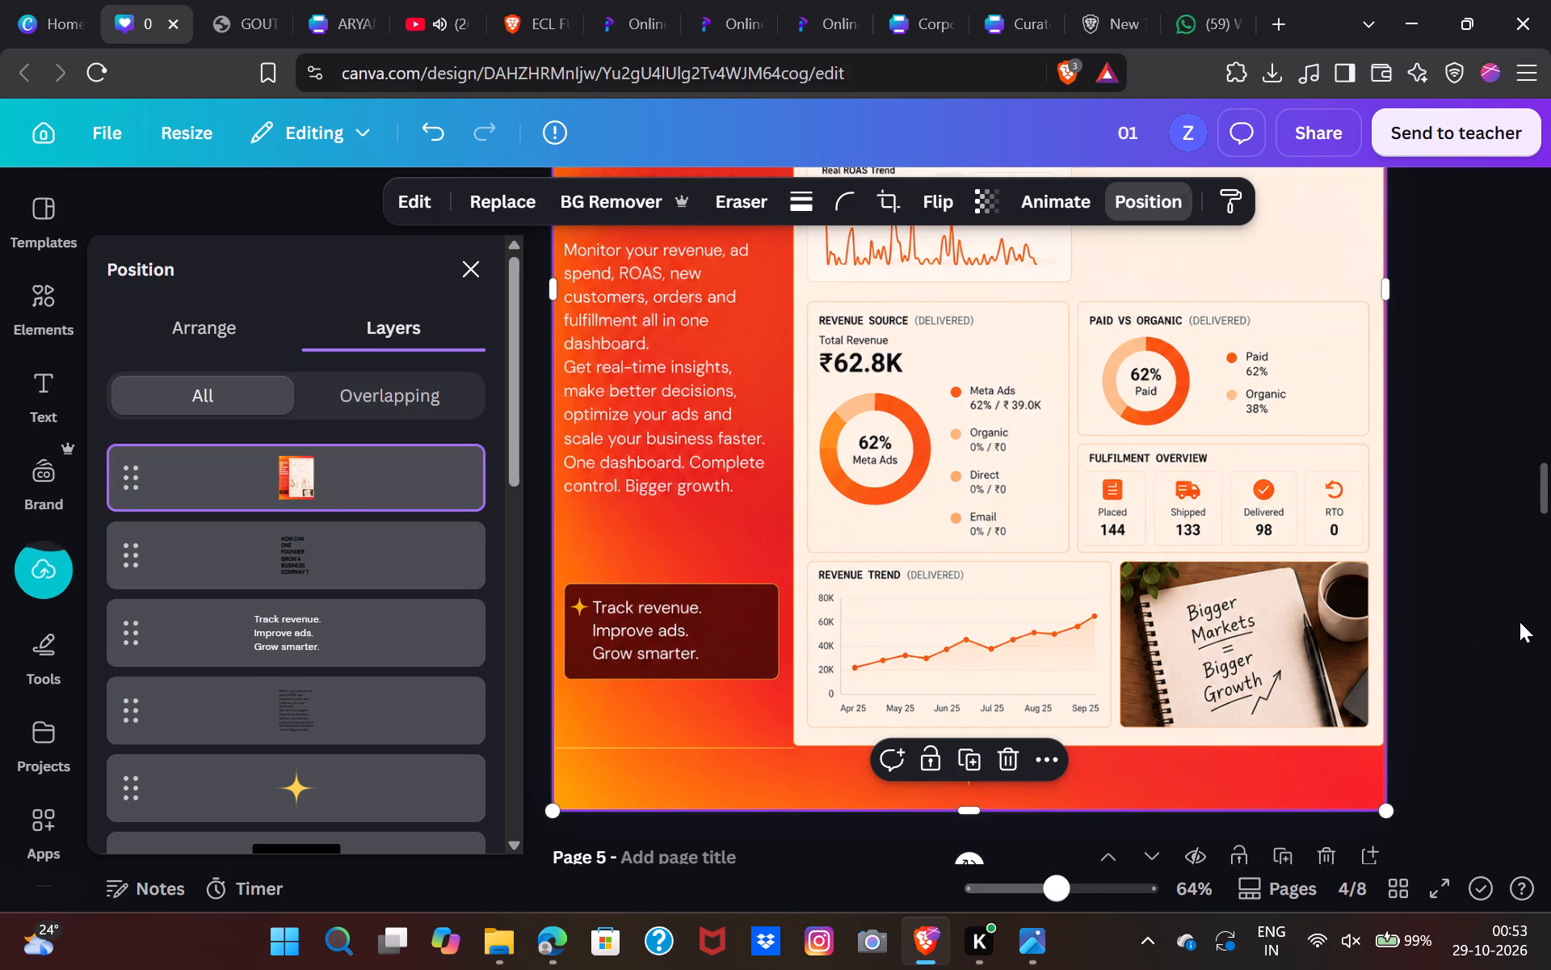
left_click(1519, 622)
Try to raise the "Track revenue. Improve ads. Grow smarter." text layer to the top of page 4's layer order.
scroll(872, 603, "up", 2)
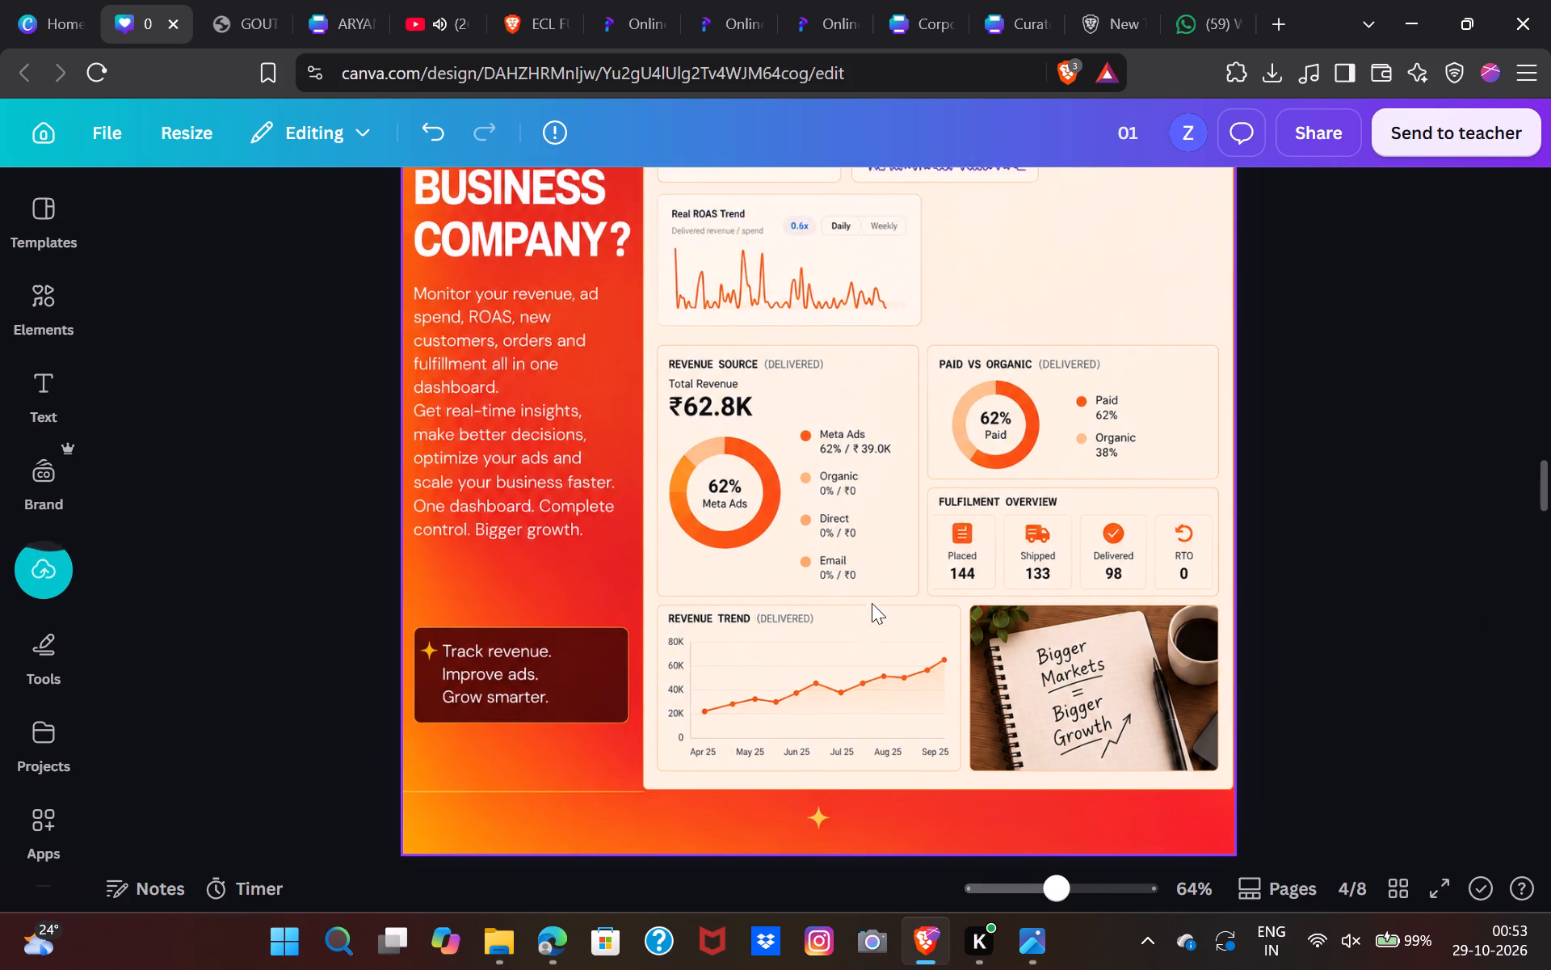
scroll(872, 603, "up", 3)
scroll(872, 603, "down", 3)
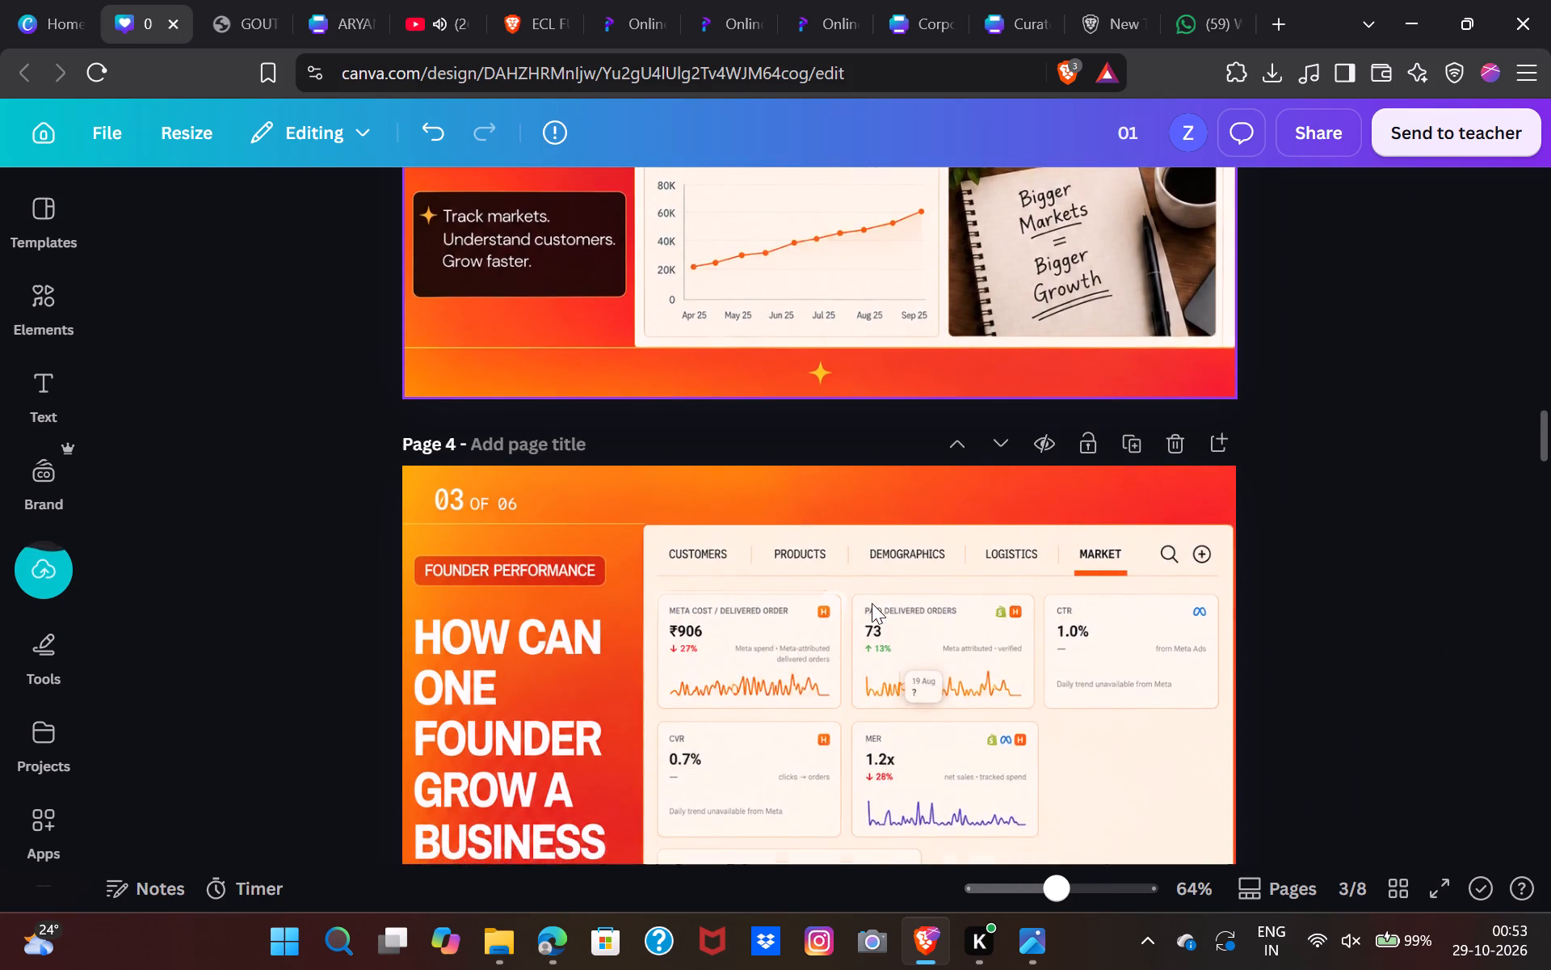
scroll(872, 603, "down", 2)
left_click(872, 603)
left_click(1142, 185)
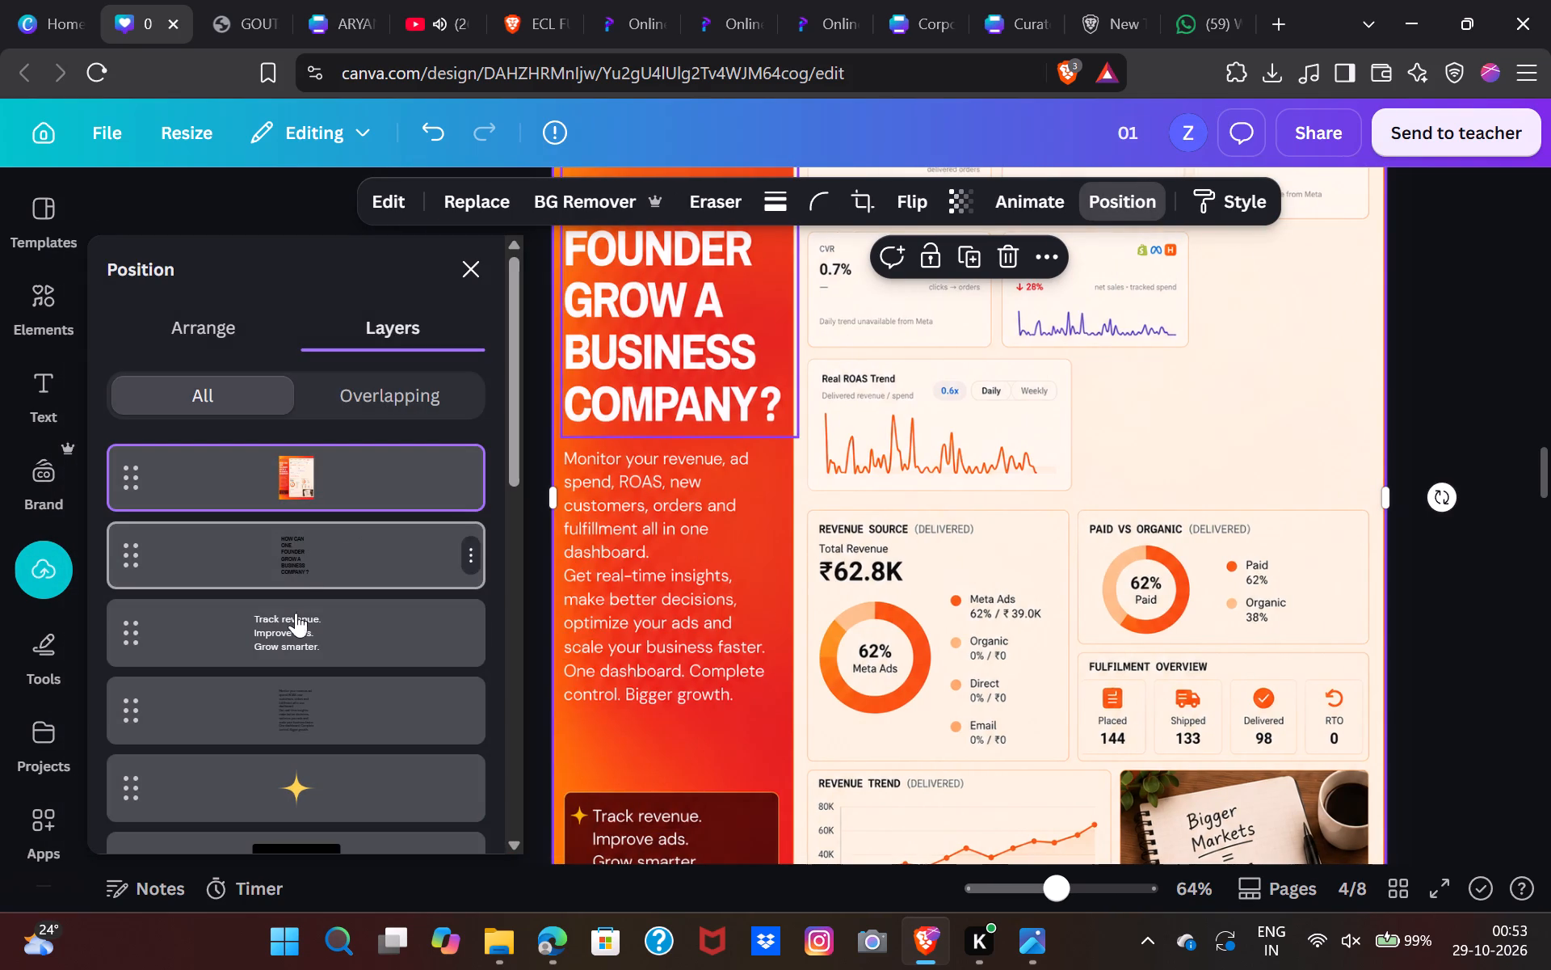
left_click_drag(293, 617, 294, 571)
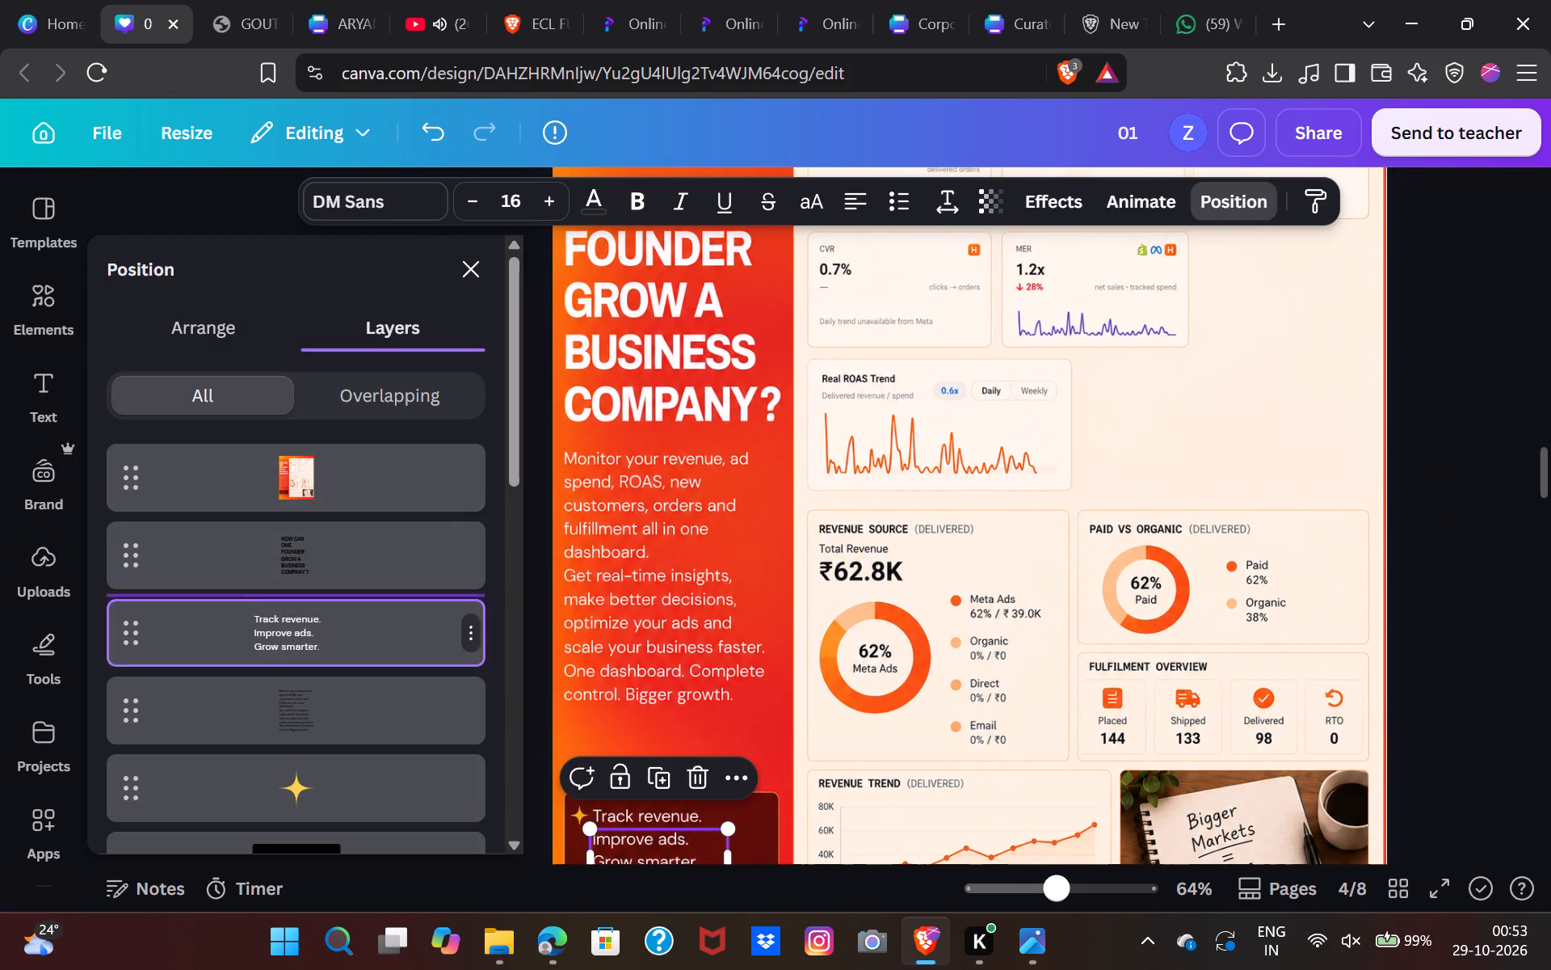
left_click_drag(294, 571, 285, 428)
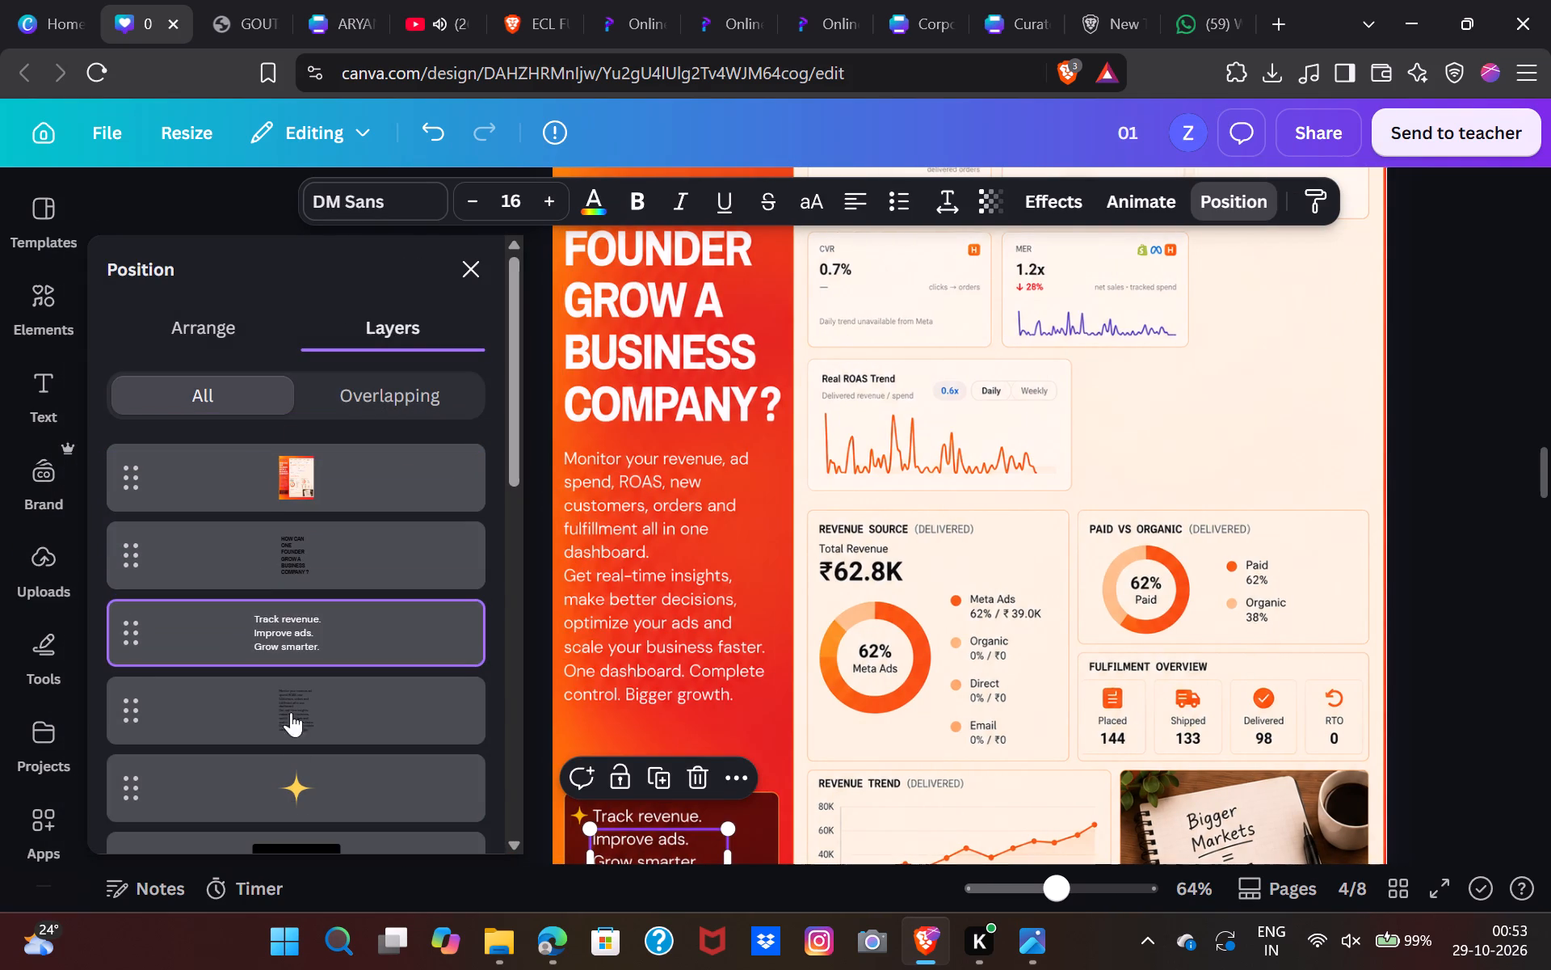
Move the black box layer directly above the "Track revenue" text layer on page 4.
scroll(299, 793, "down", 1)
left_click_drag(300, 761, 319, 617)
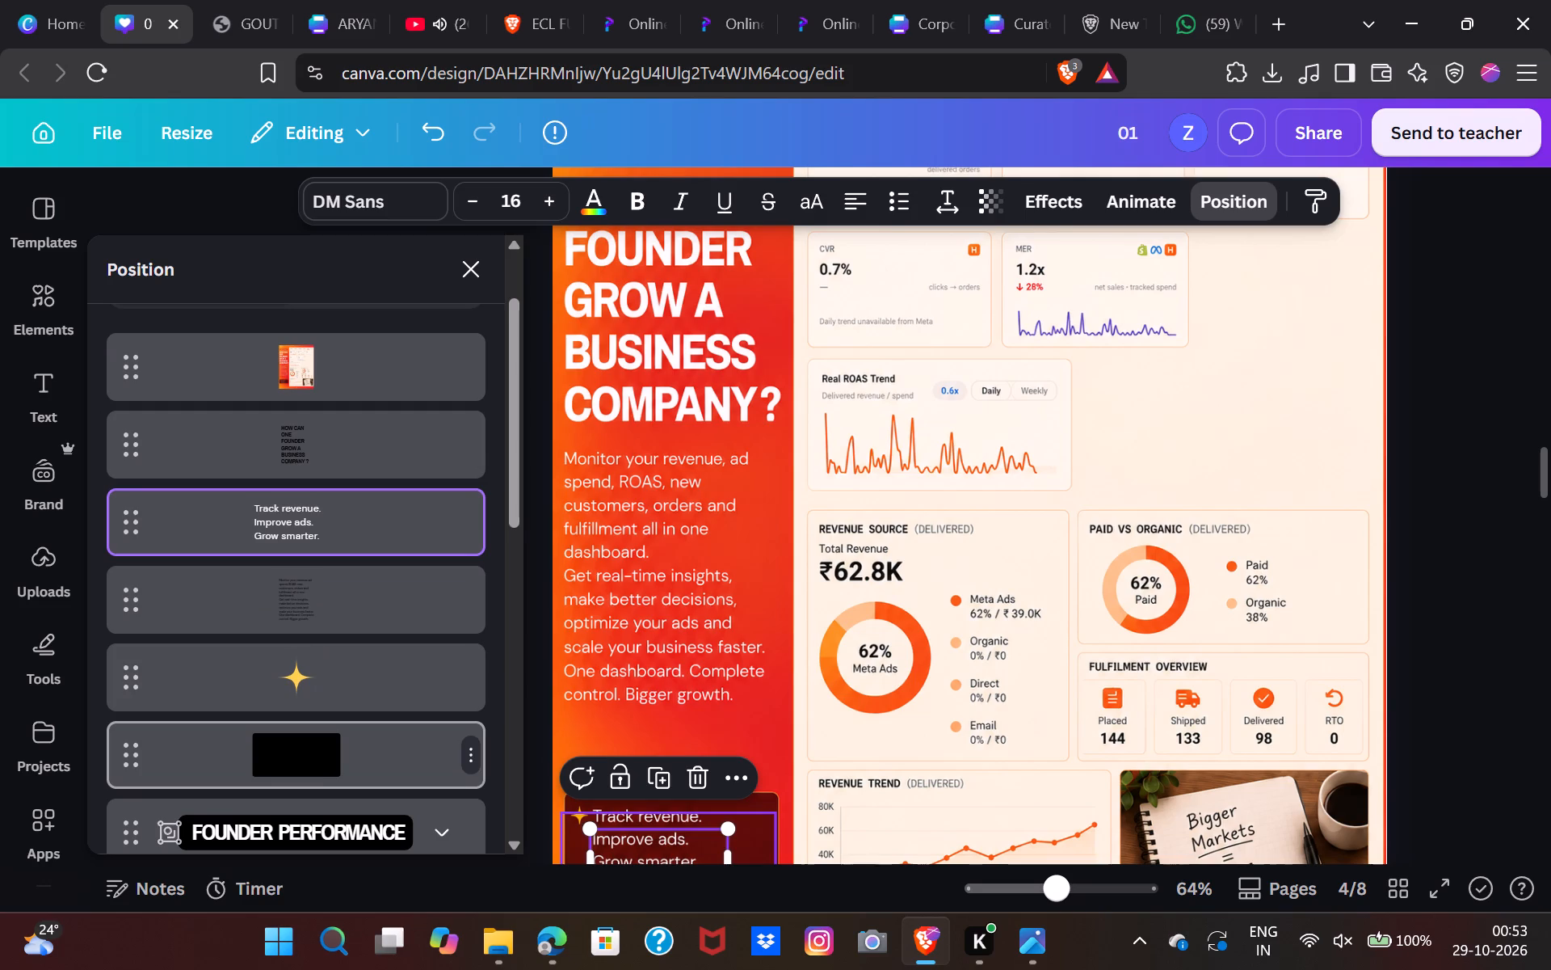
left_click_drag(319, 617, 296, 407)
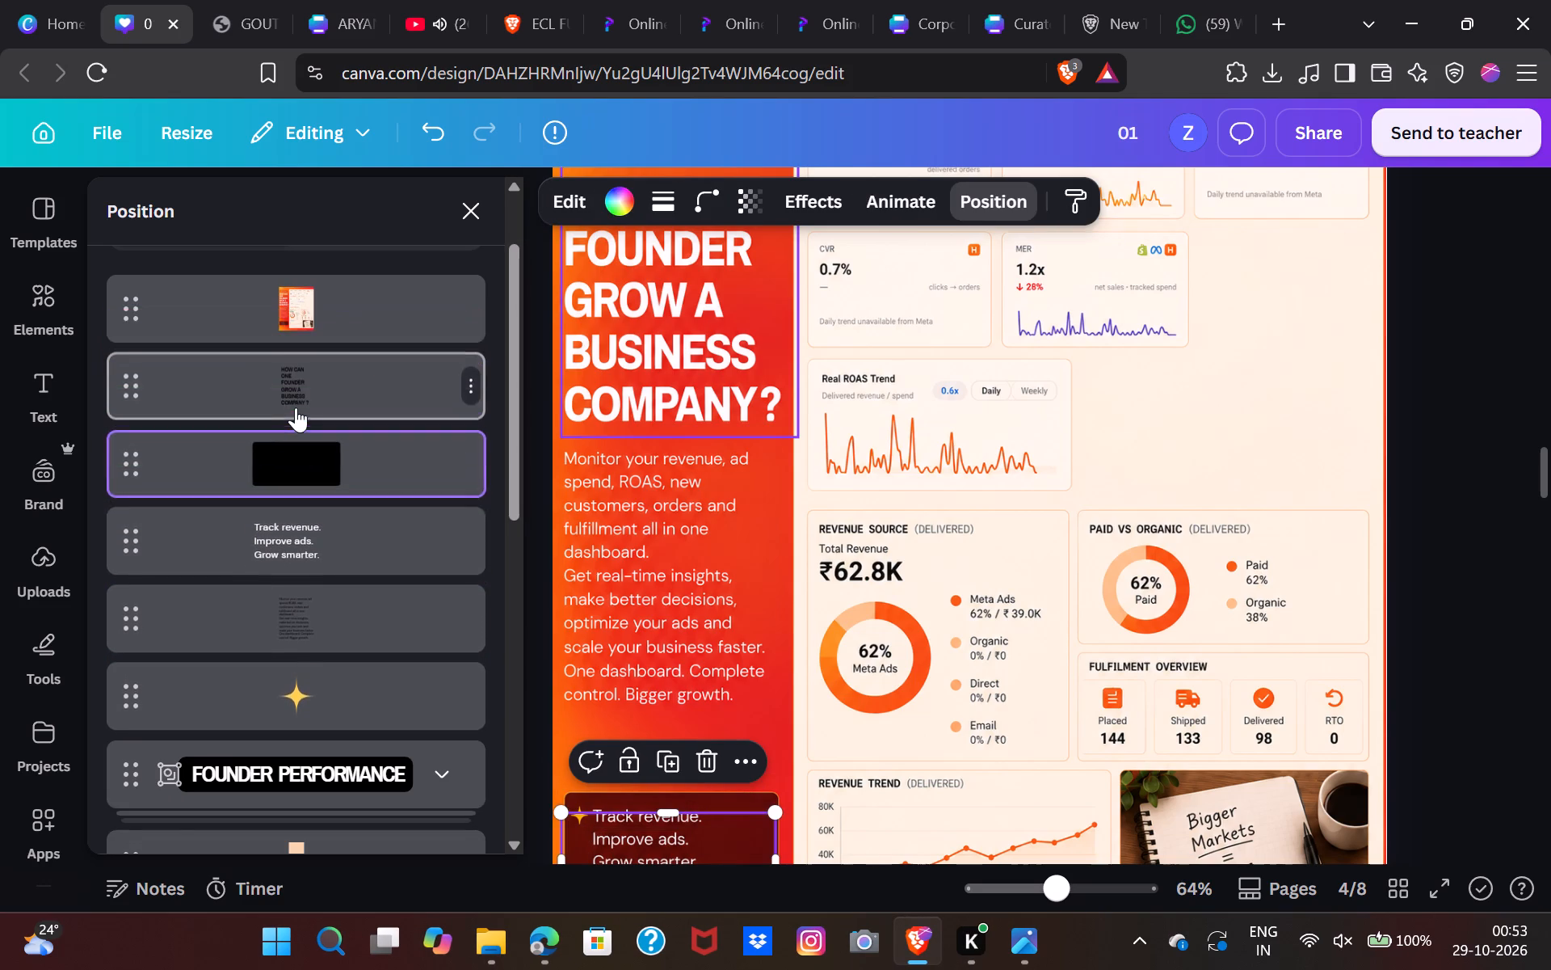
Move the orange poster image down page 4's layer order, directly below the star and above the FOUNDER PERFORMANCE group.
scroll(296, 407, "up", 1)
left_click_drag(296, 407, 305, 676)
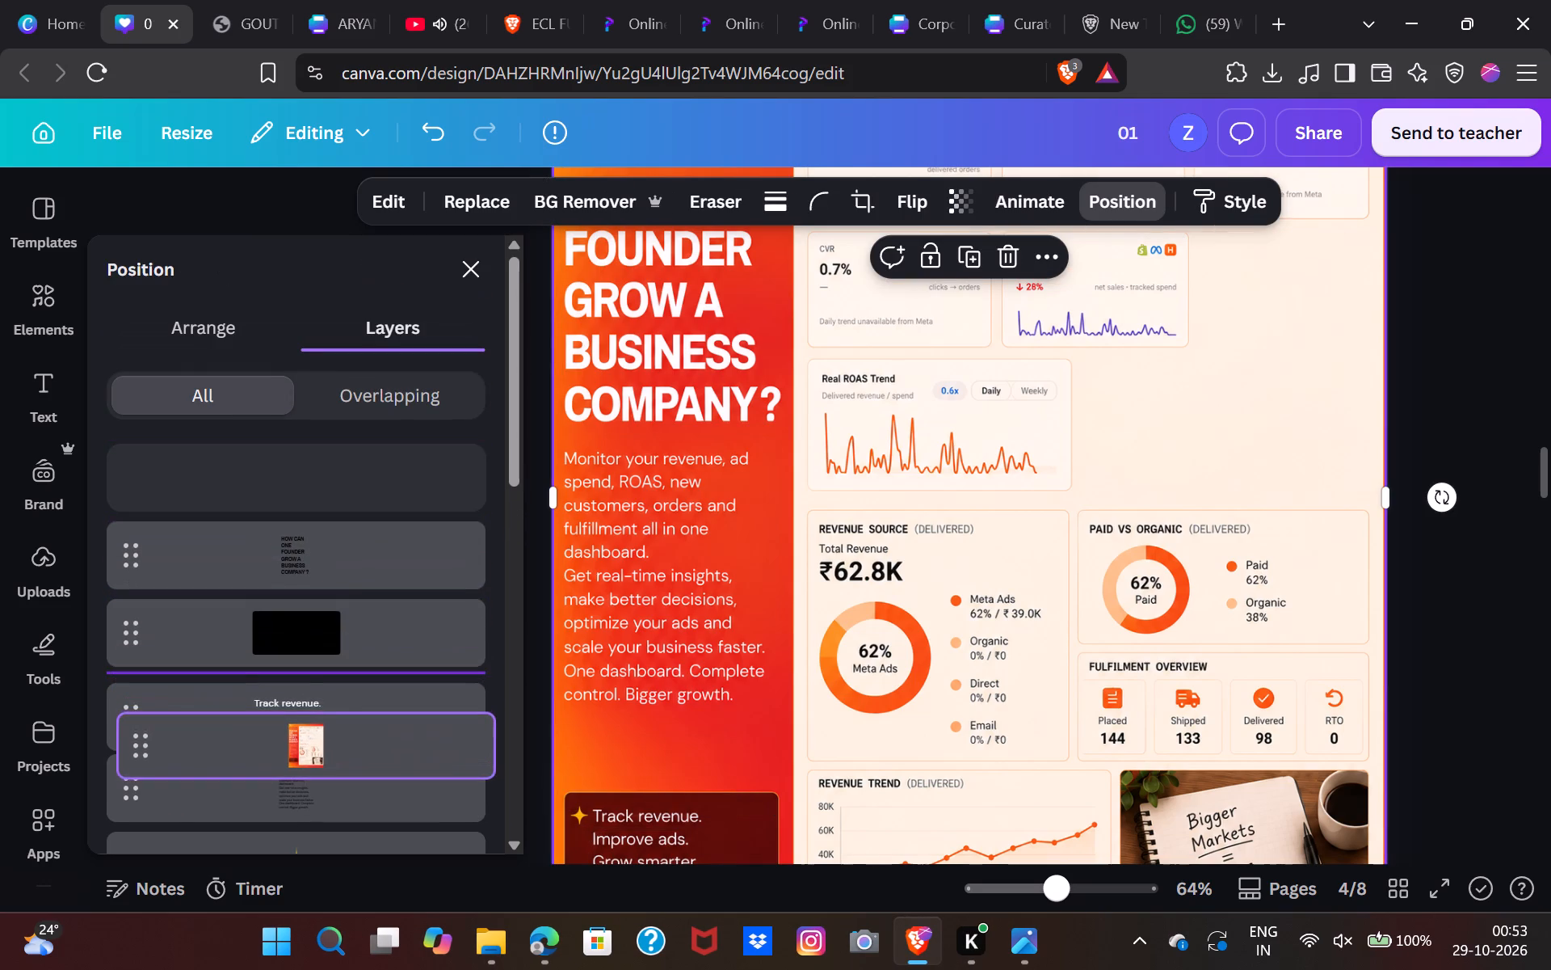
left_click_drag(305, 676, 305, 677)
scroll(305, 677, "down", 1)
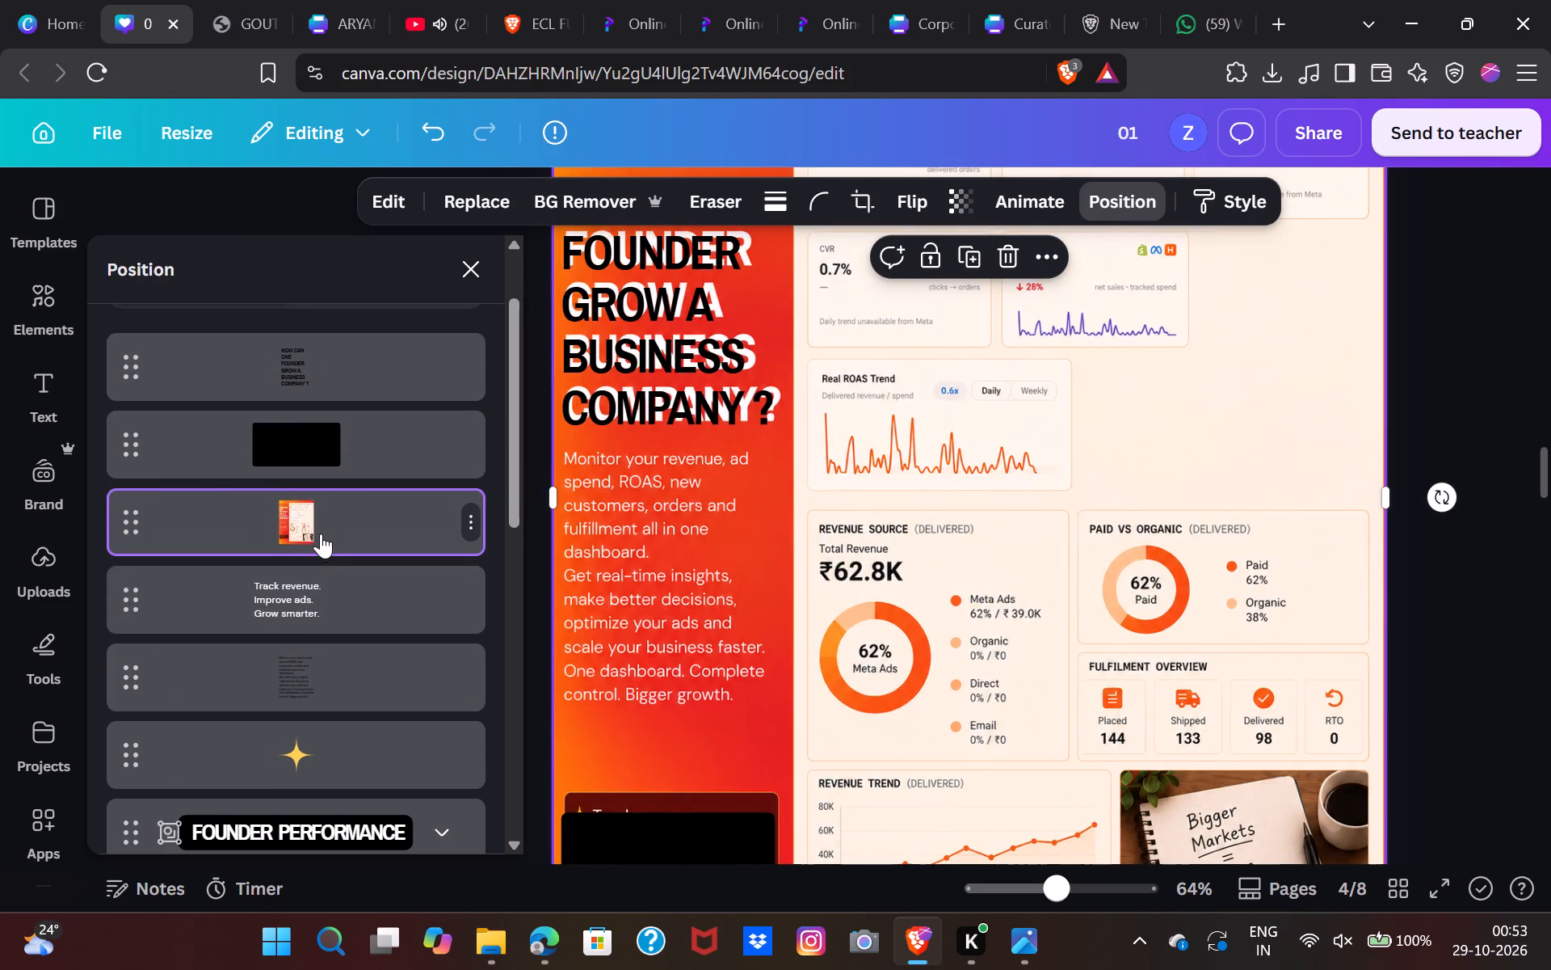
left_click_drag(322, 525, 339, 647)
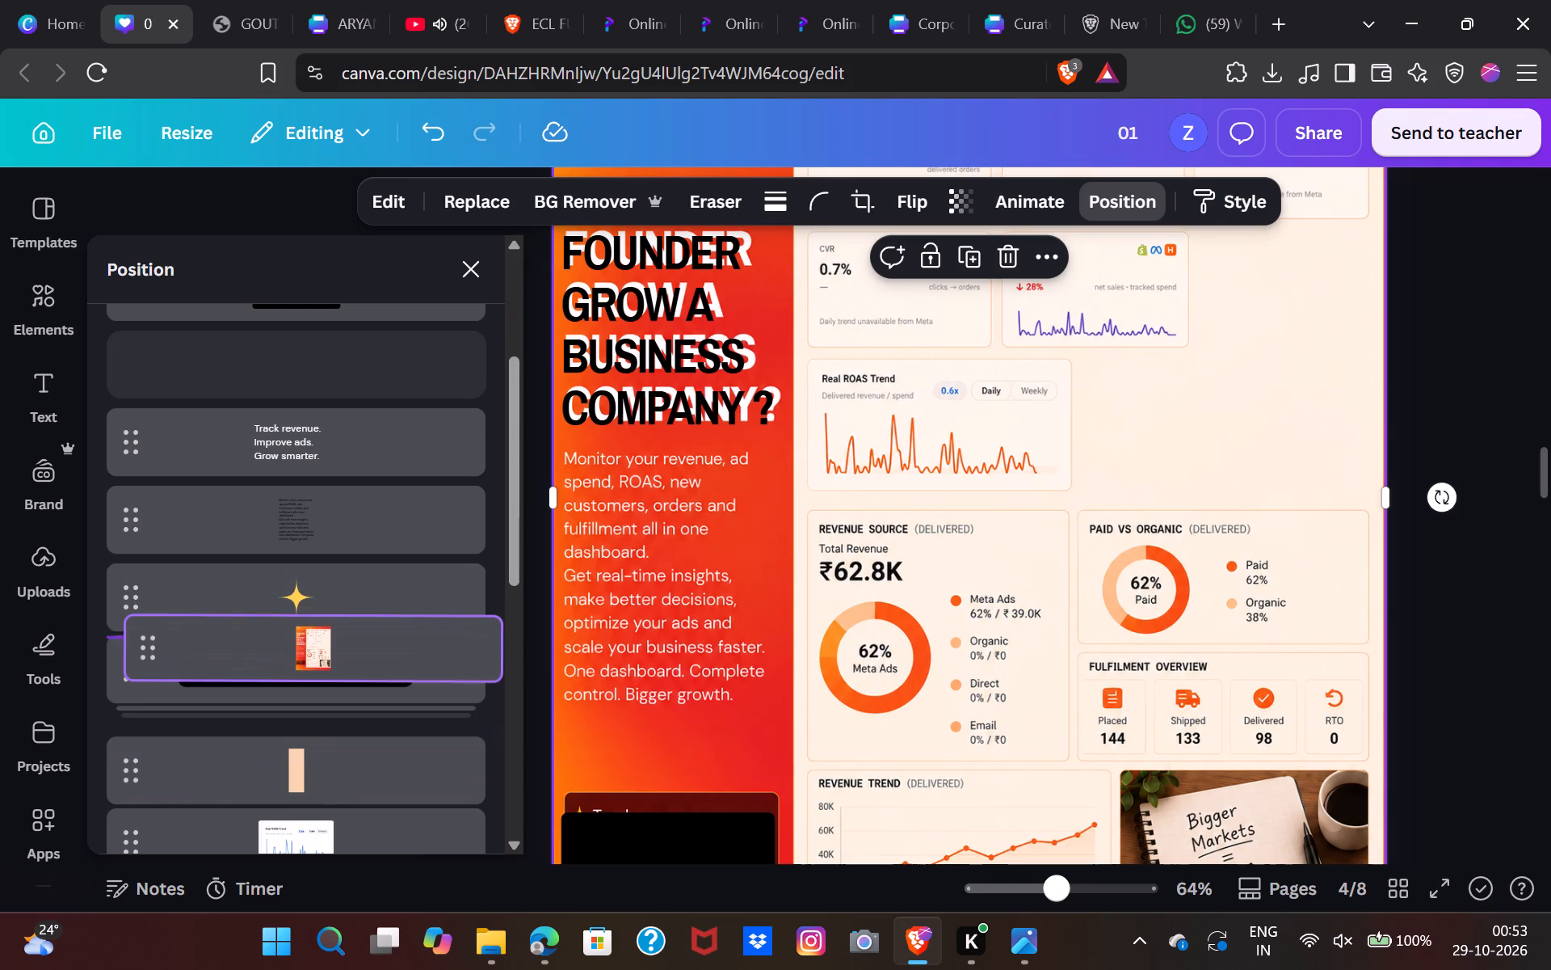
left_click_drag(339, 647, 339, 645)
Delete the old FOUNDER PERFORMANCE group, the black "Monitor your revenue" paragraph and the black heading text from page 4.
left_click(333, 655)
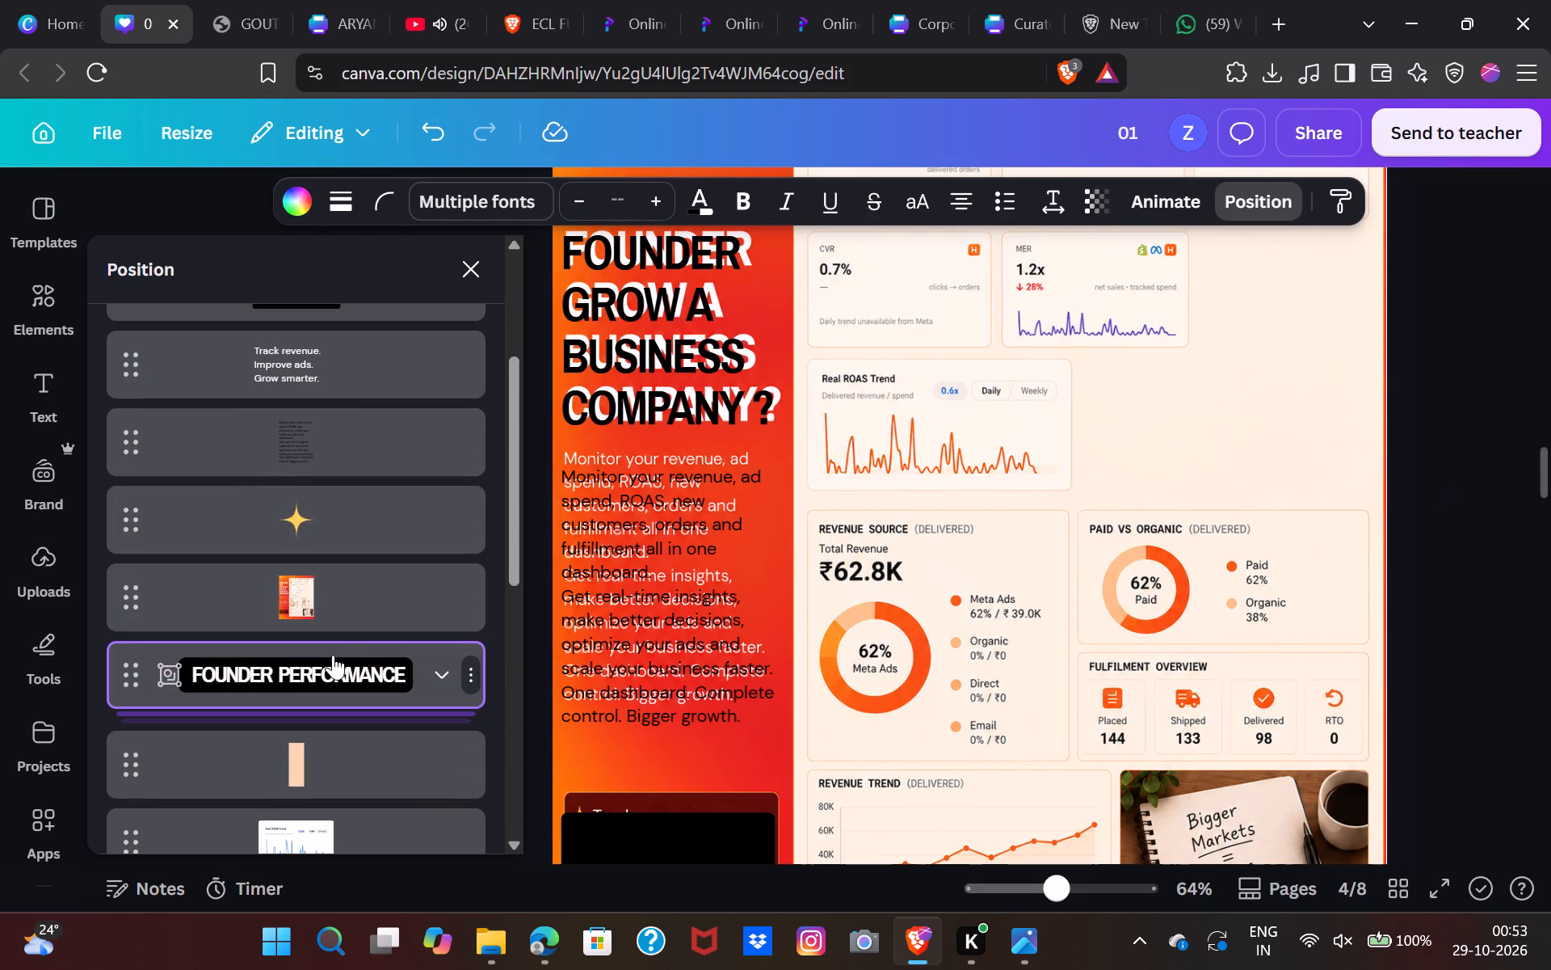
key("BackSpace")
scroll(333, 655, "up", 2)
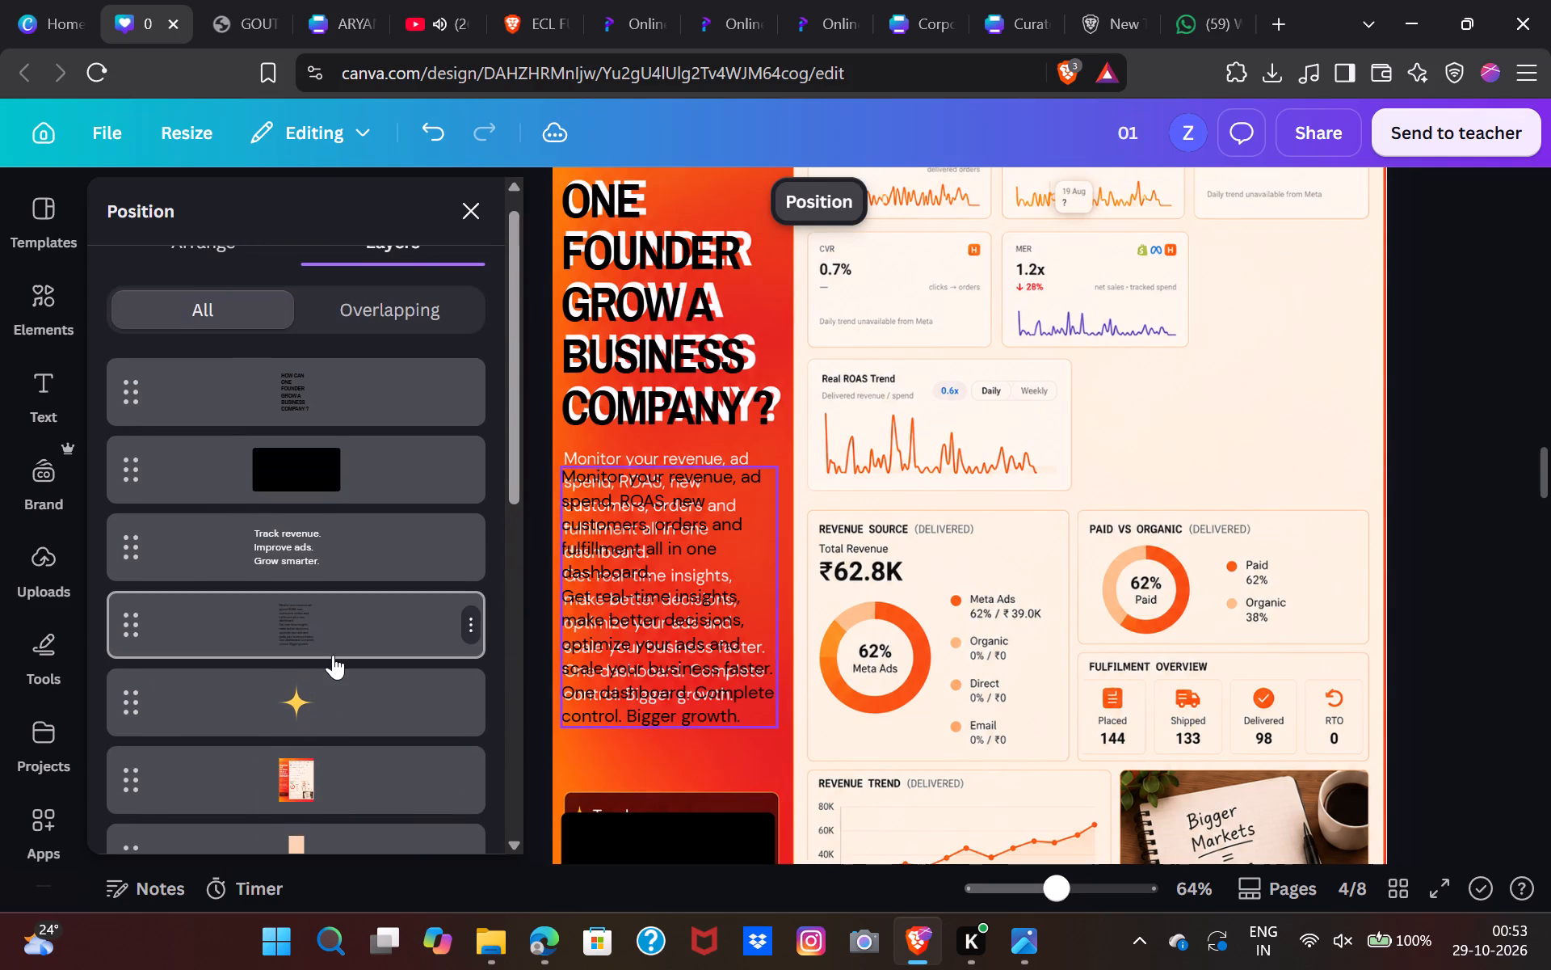
right_click(333, 655)
left_click(267, 681)
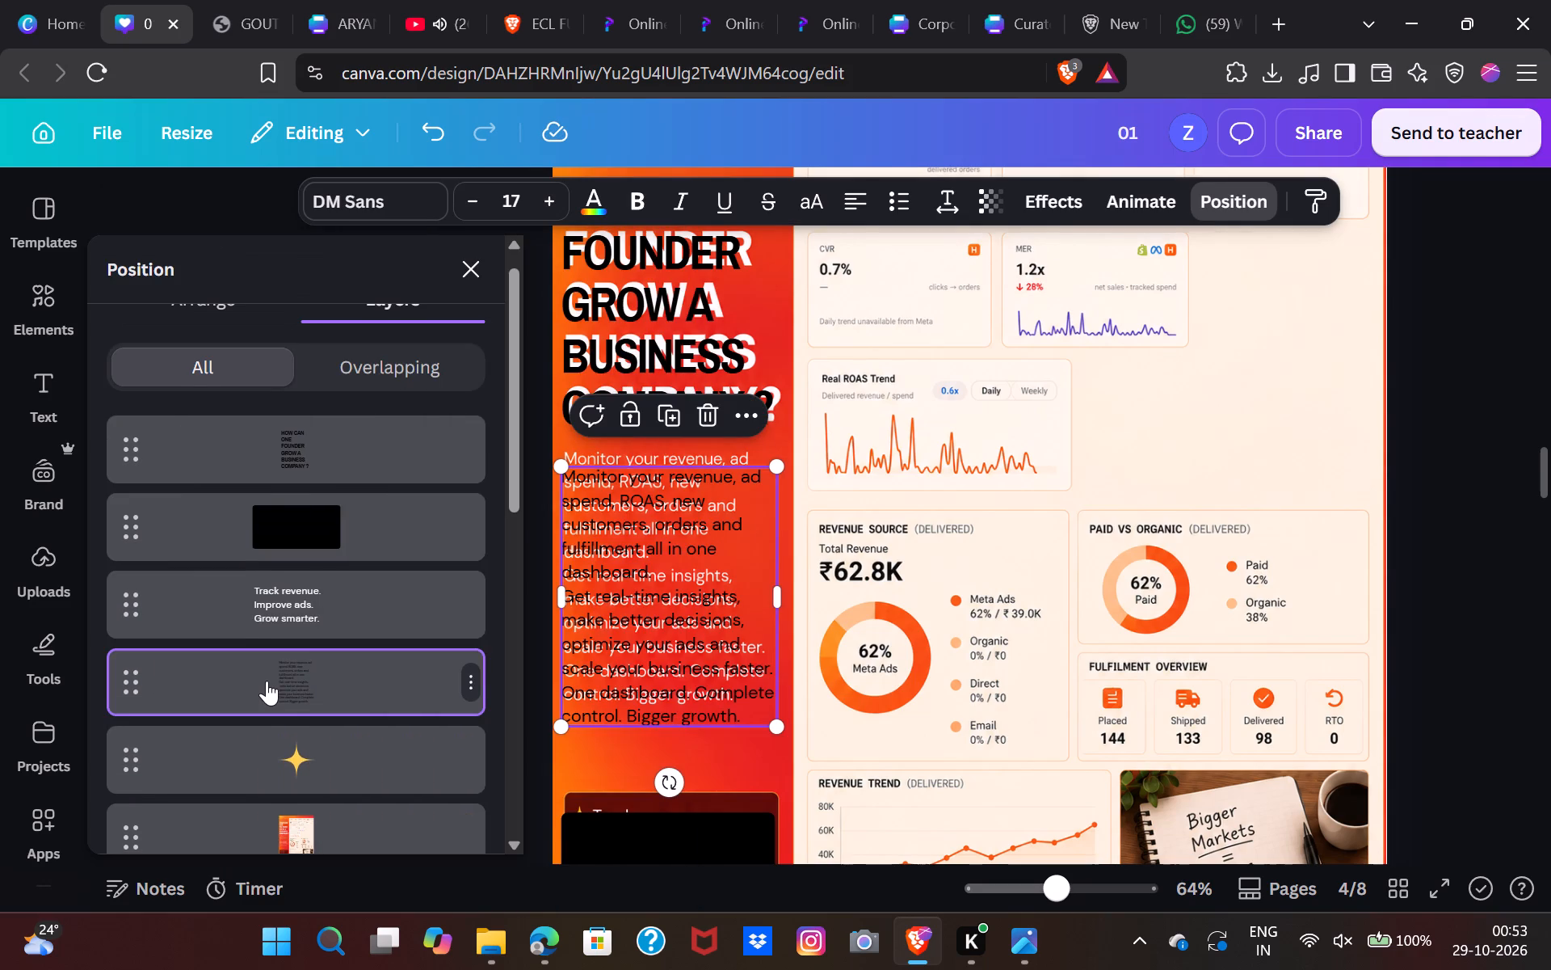
key("BackSpace")
scroll(267, 681, "up", 1)
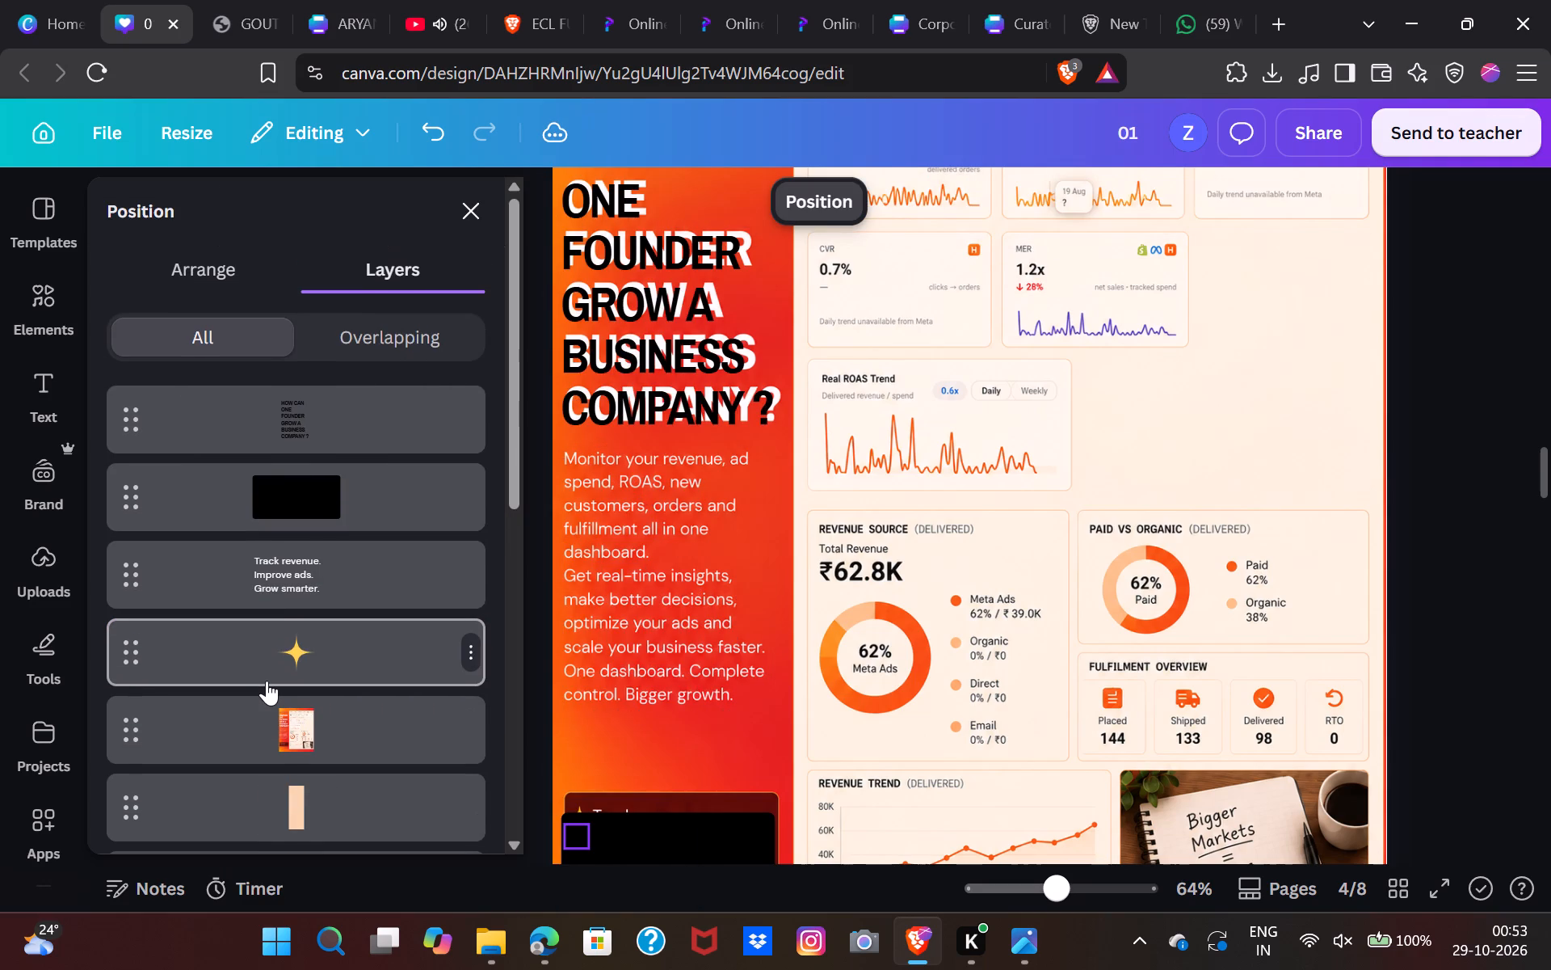
left_click(336, 386)
key("BackSpace")
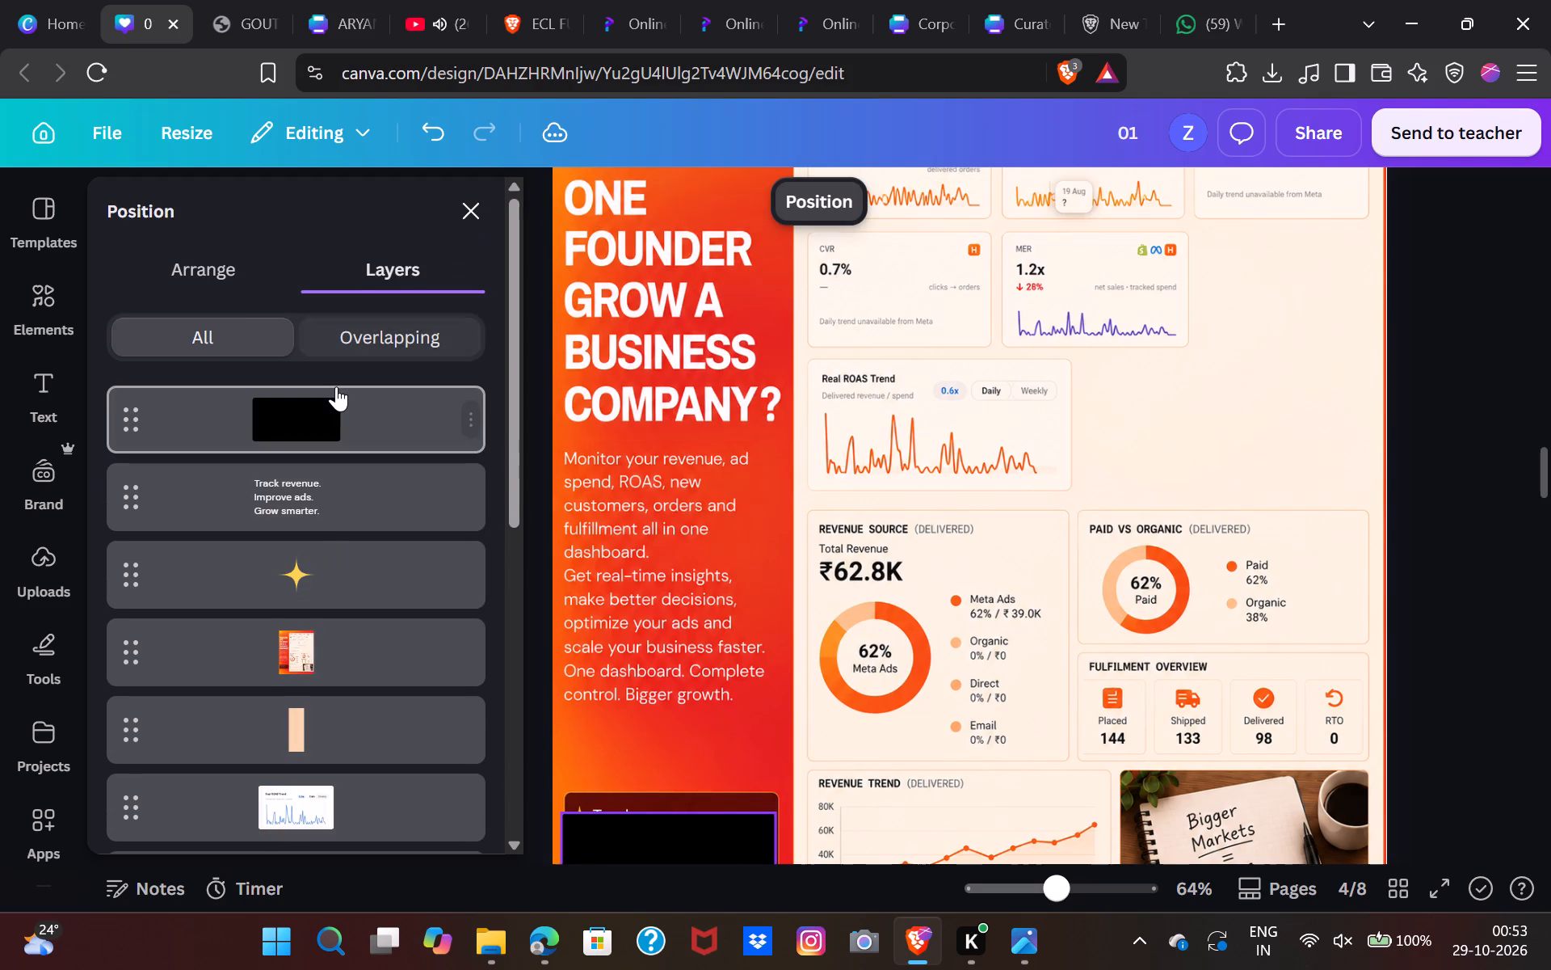
Reorder page 4's layers so the star is on top, followed by the "Track revenue" text and the black box.
scroll(336, 386, "up", 2)
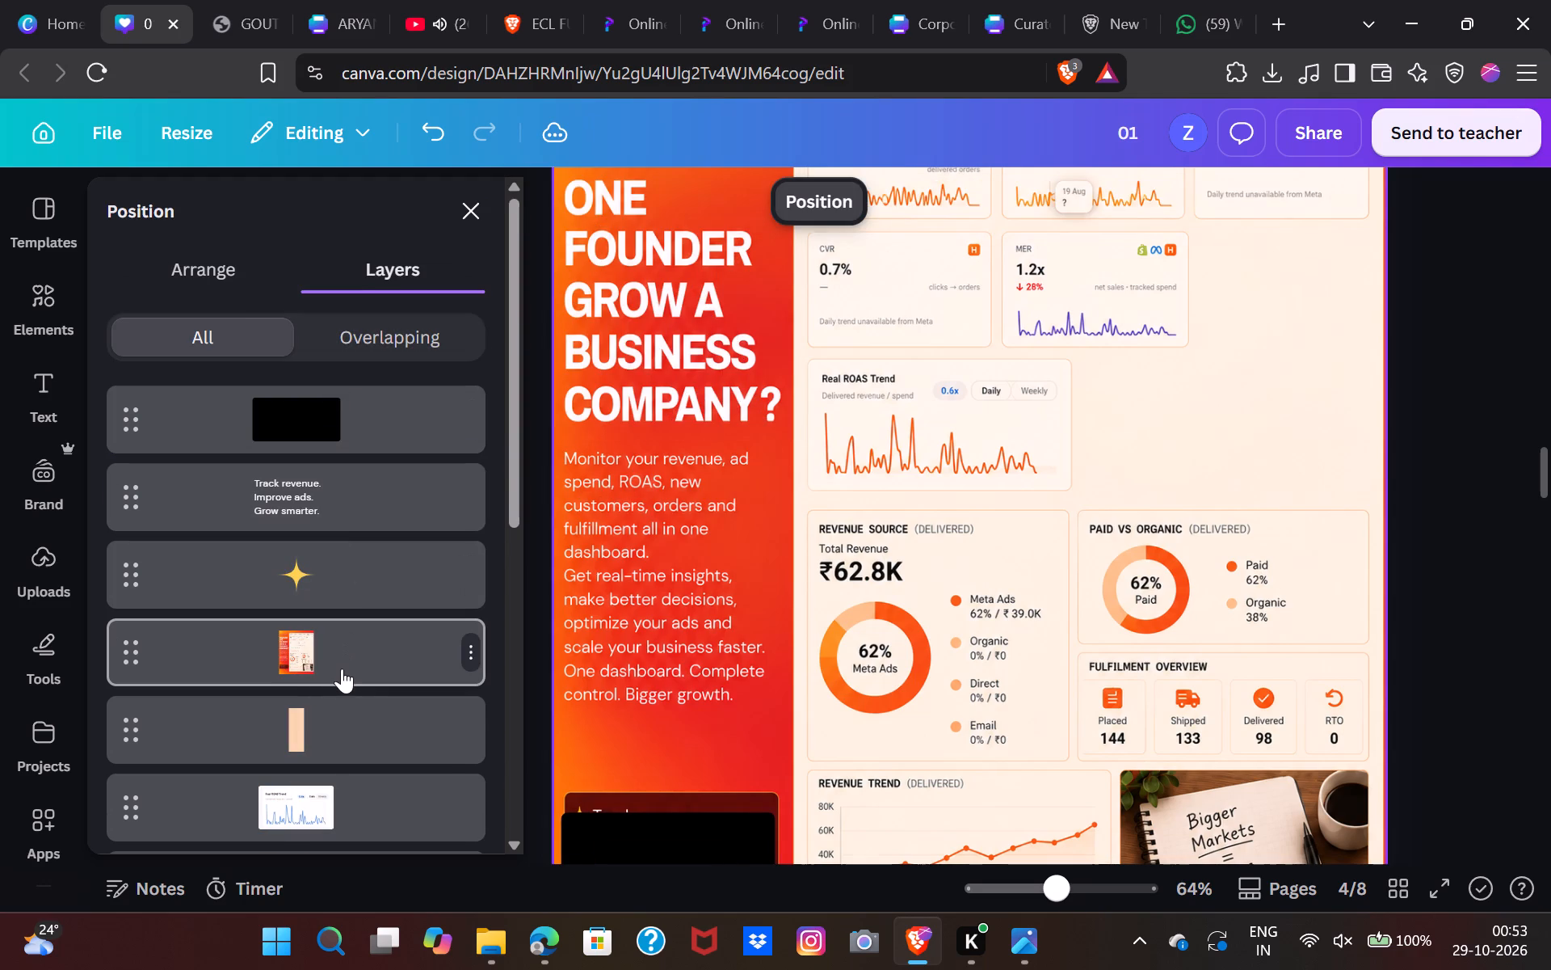
scroll(481, 711, "down", 1)
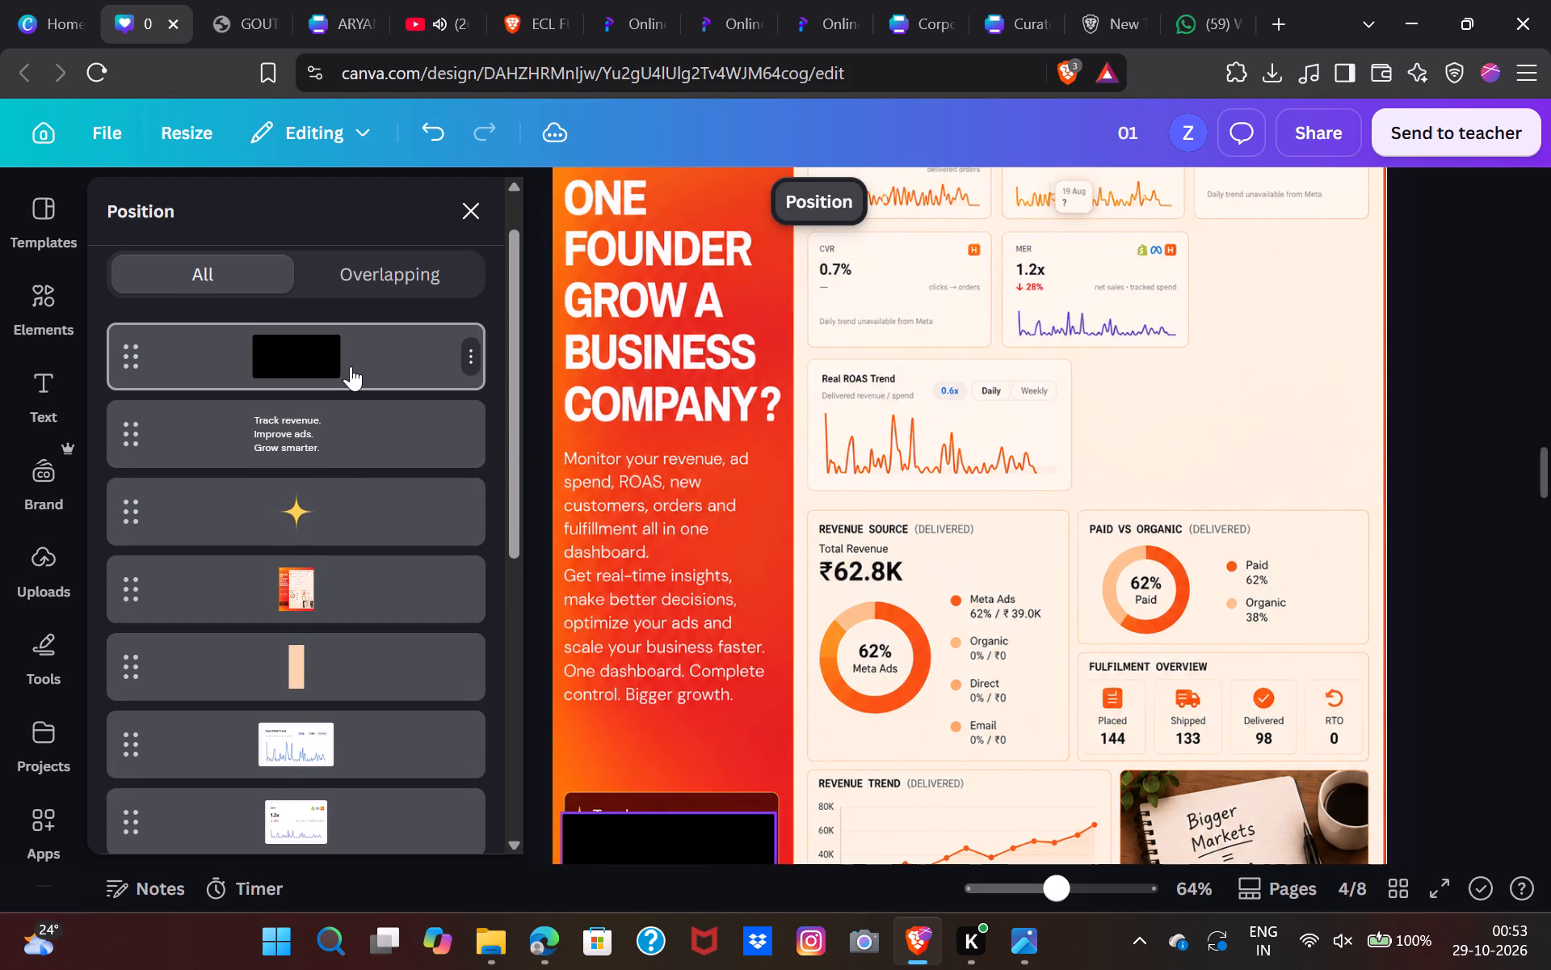
left_click_drag(347, 364, 353, 459)
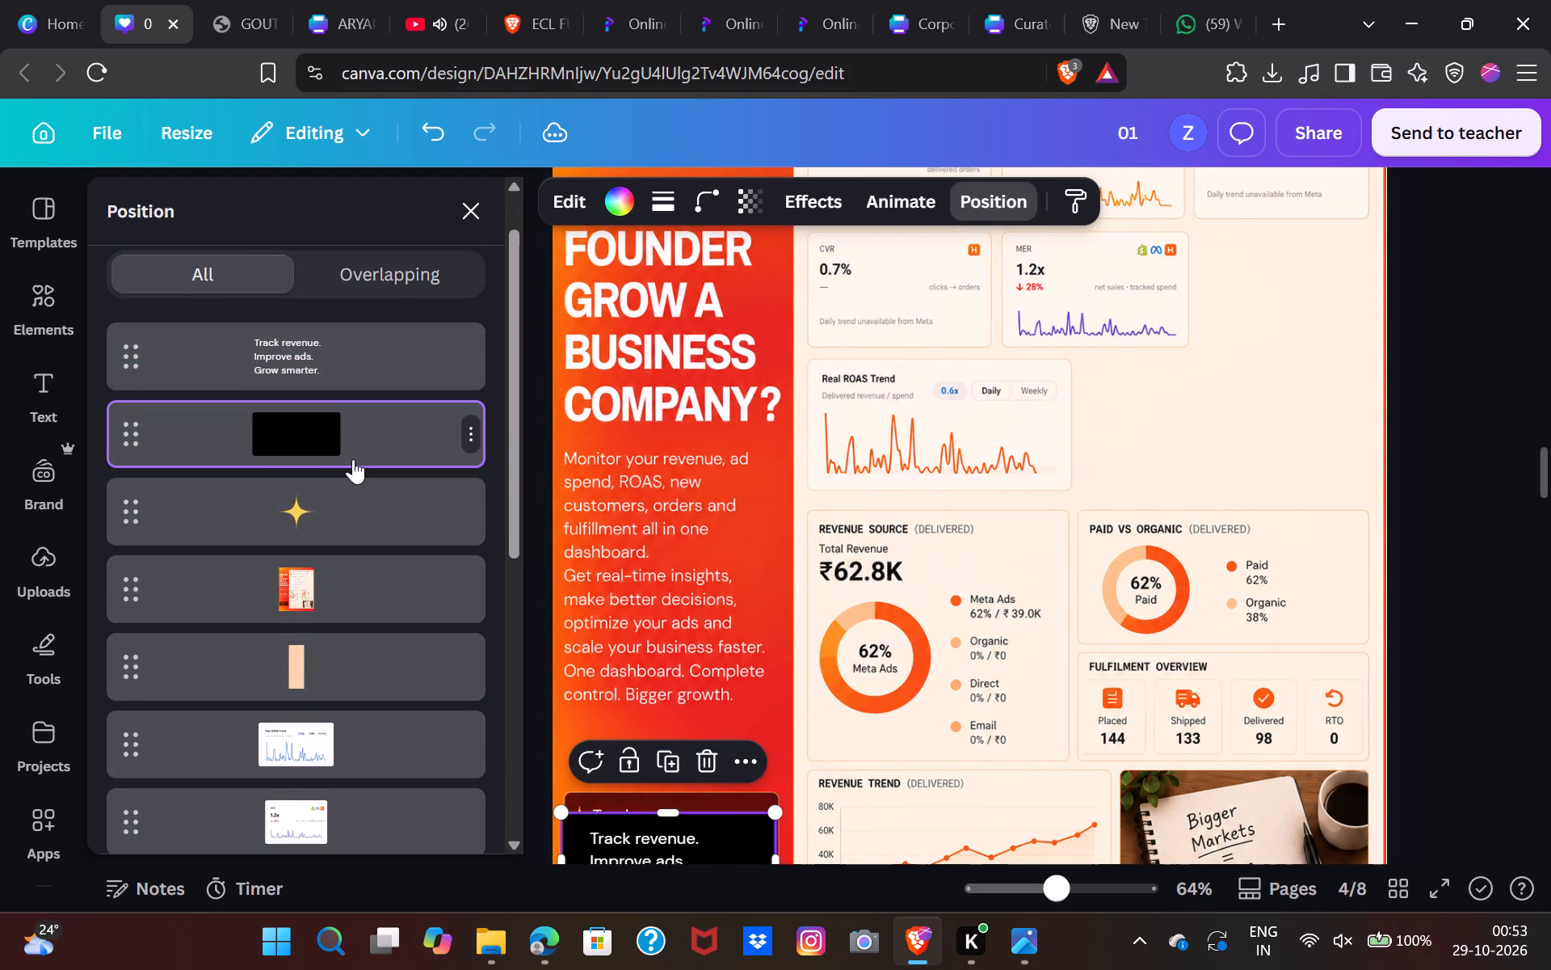
left_click_drag(317, 514, 313, 407)
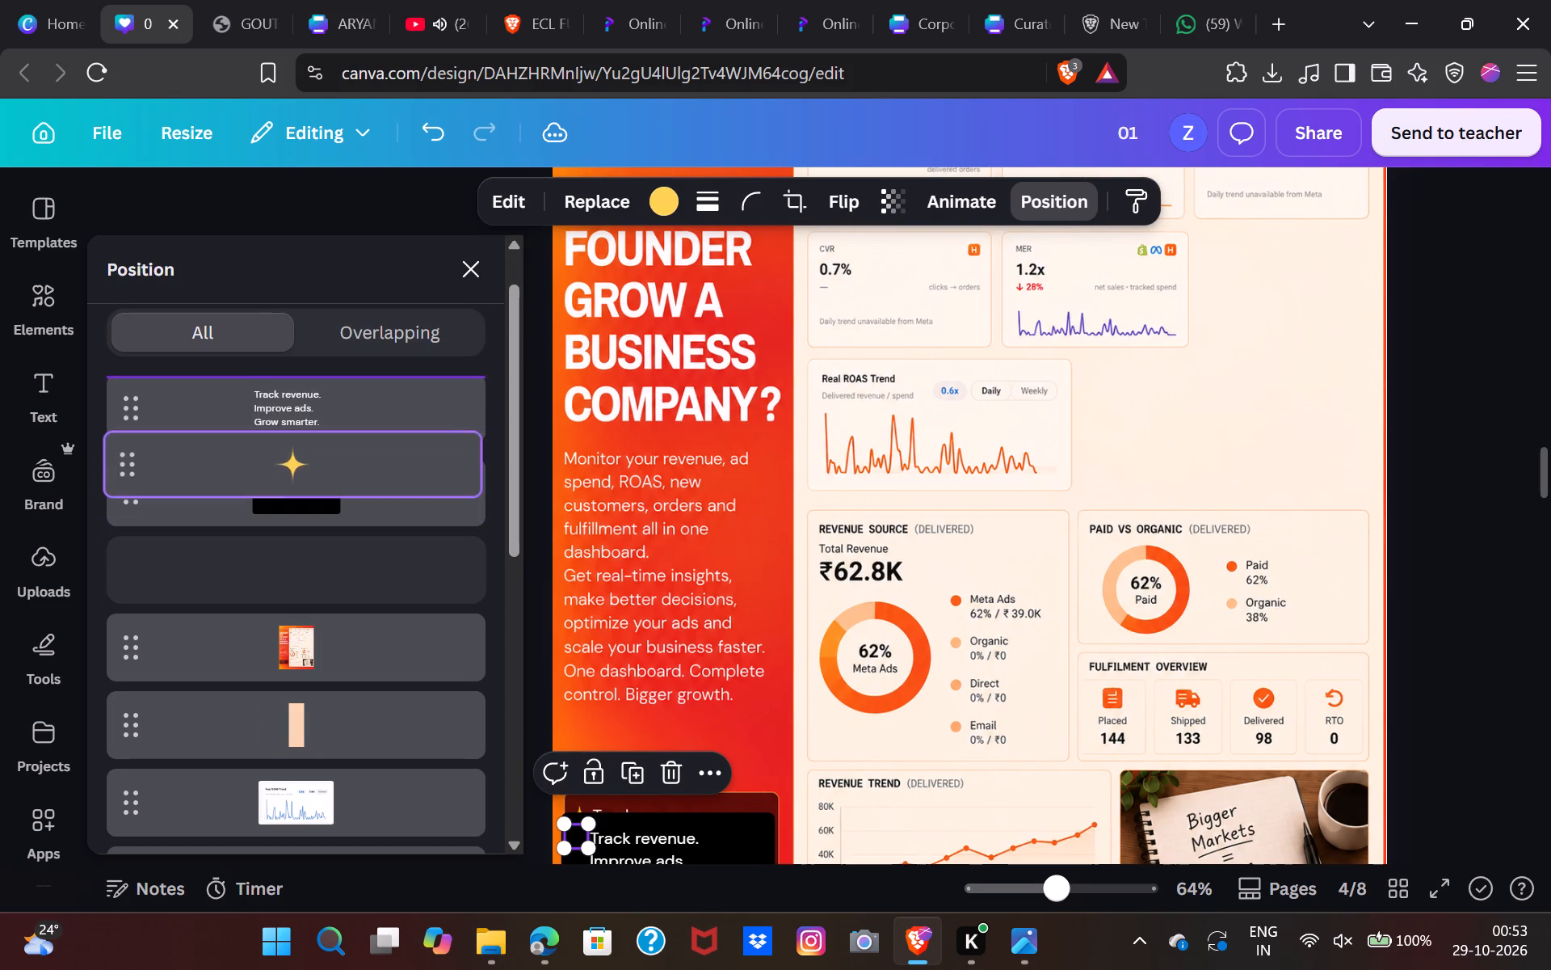
left_click_drag(313, 407, 313, 396)
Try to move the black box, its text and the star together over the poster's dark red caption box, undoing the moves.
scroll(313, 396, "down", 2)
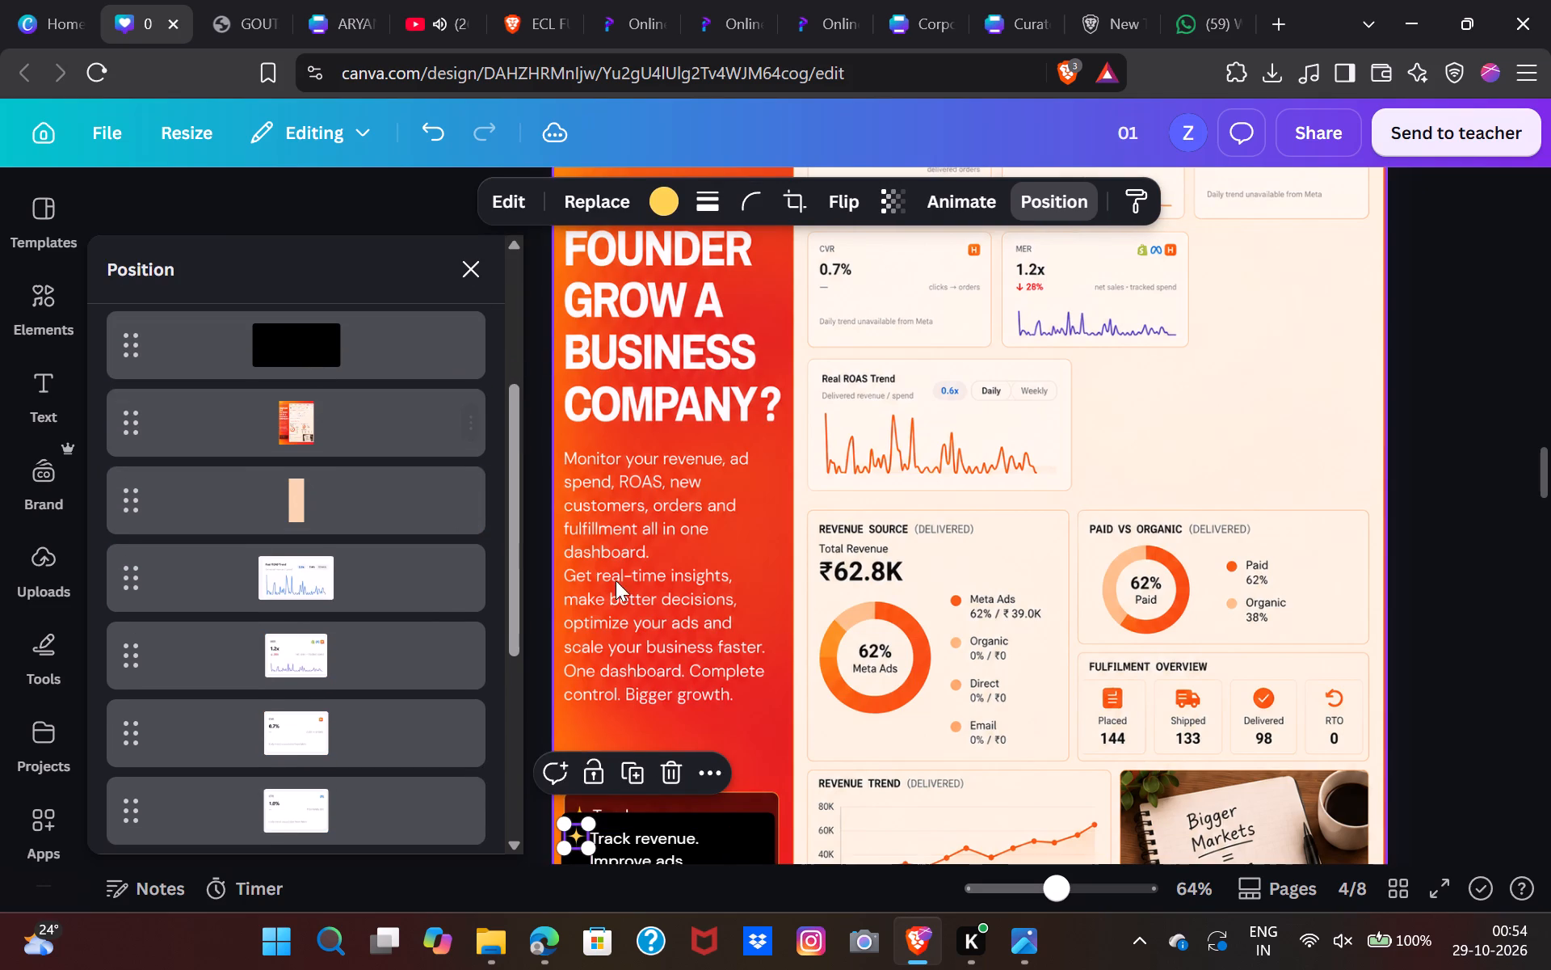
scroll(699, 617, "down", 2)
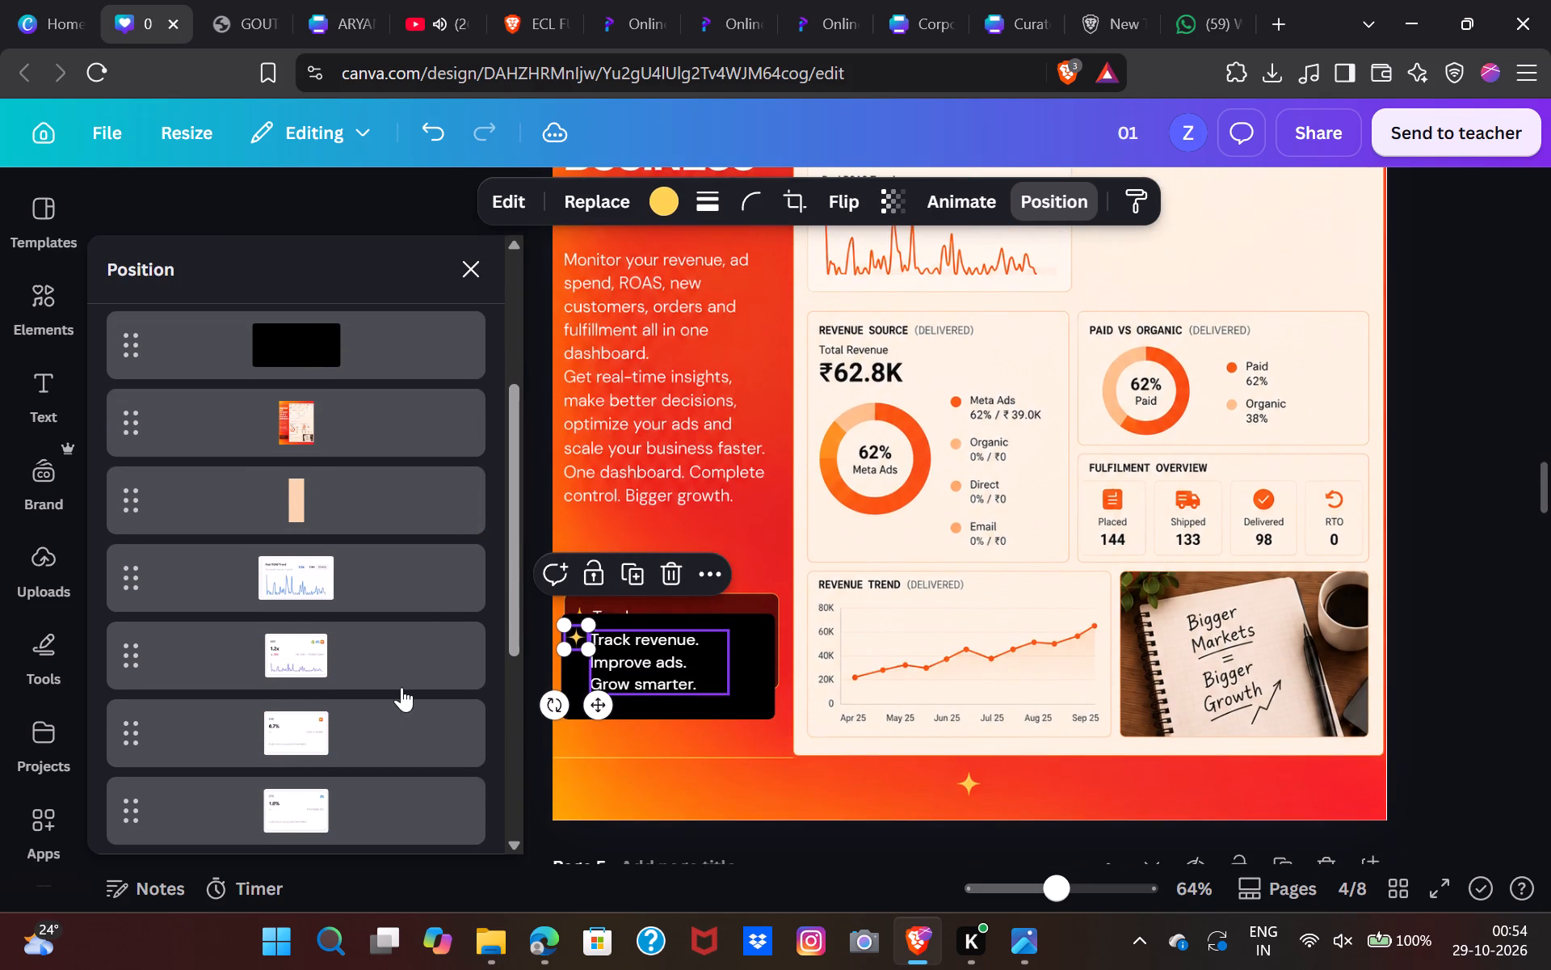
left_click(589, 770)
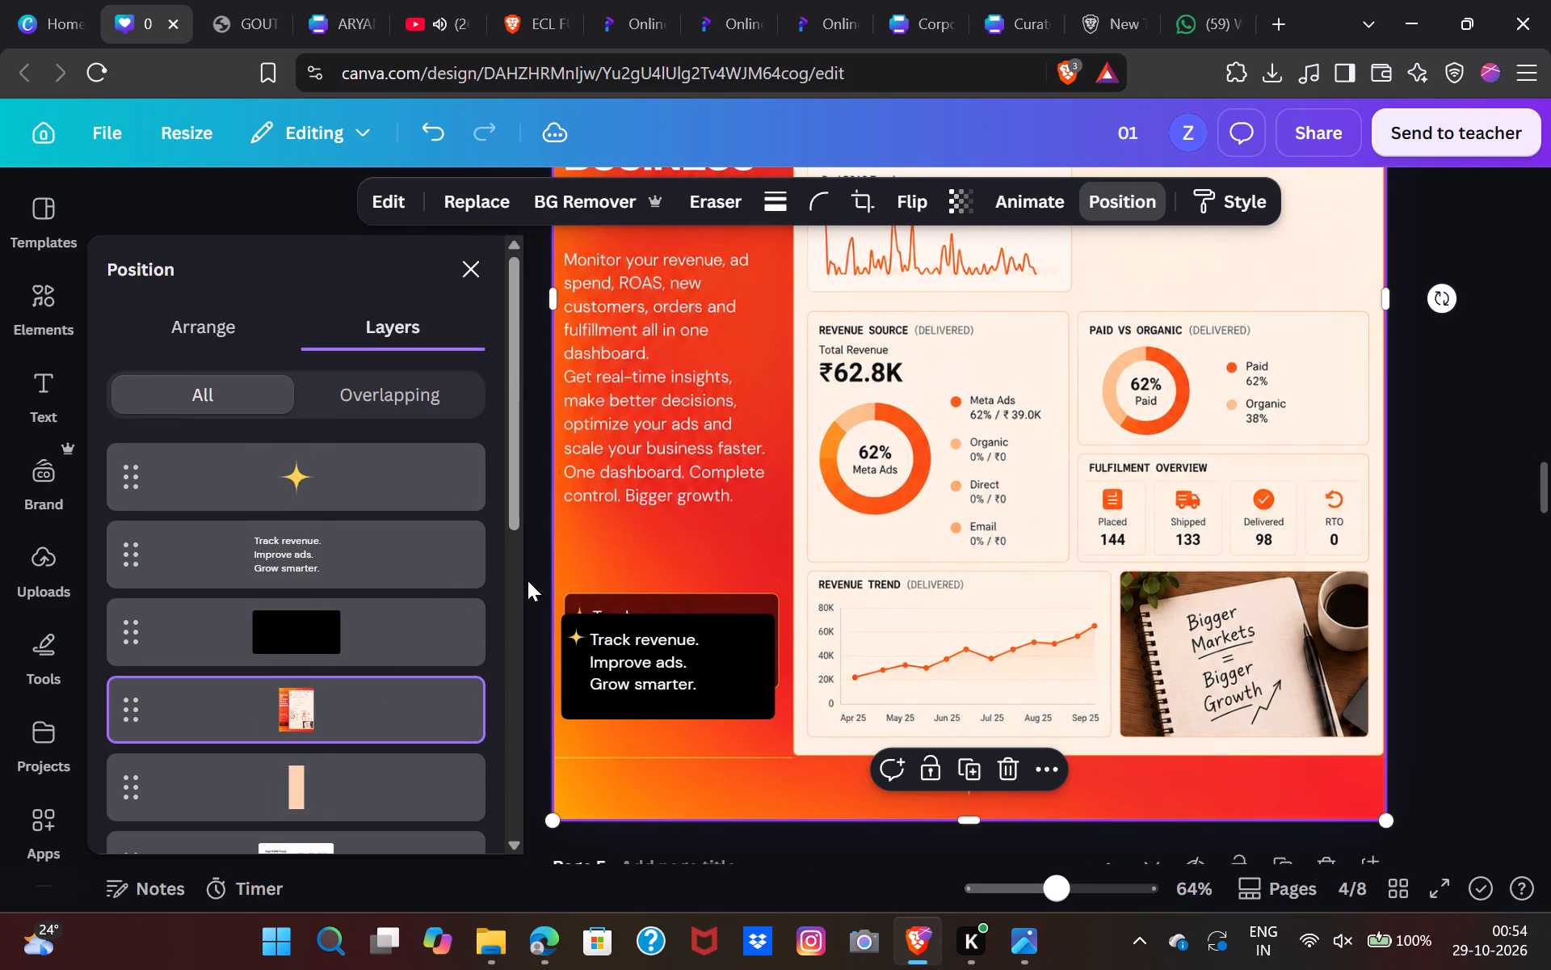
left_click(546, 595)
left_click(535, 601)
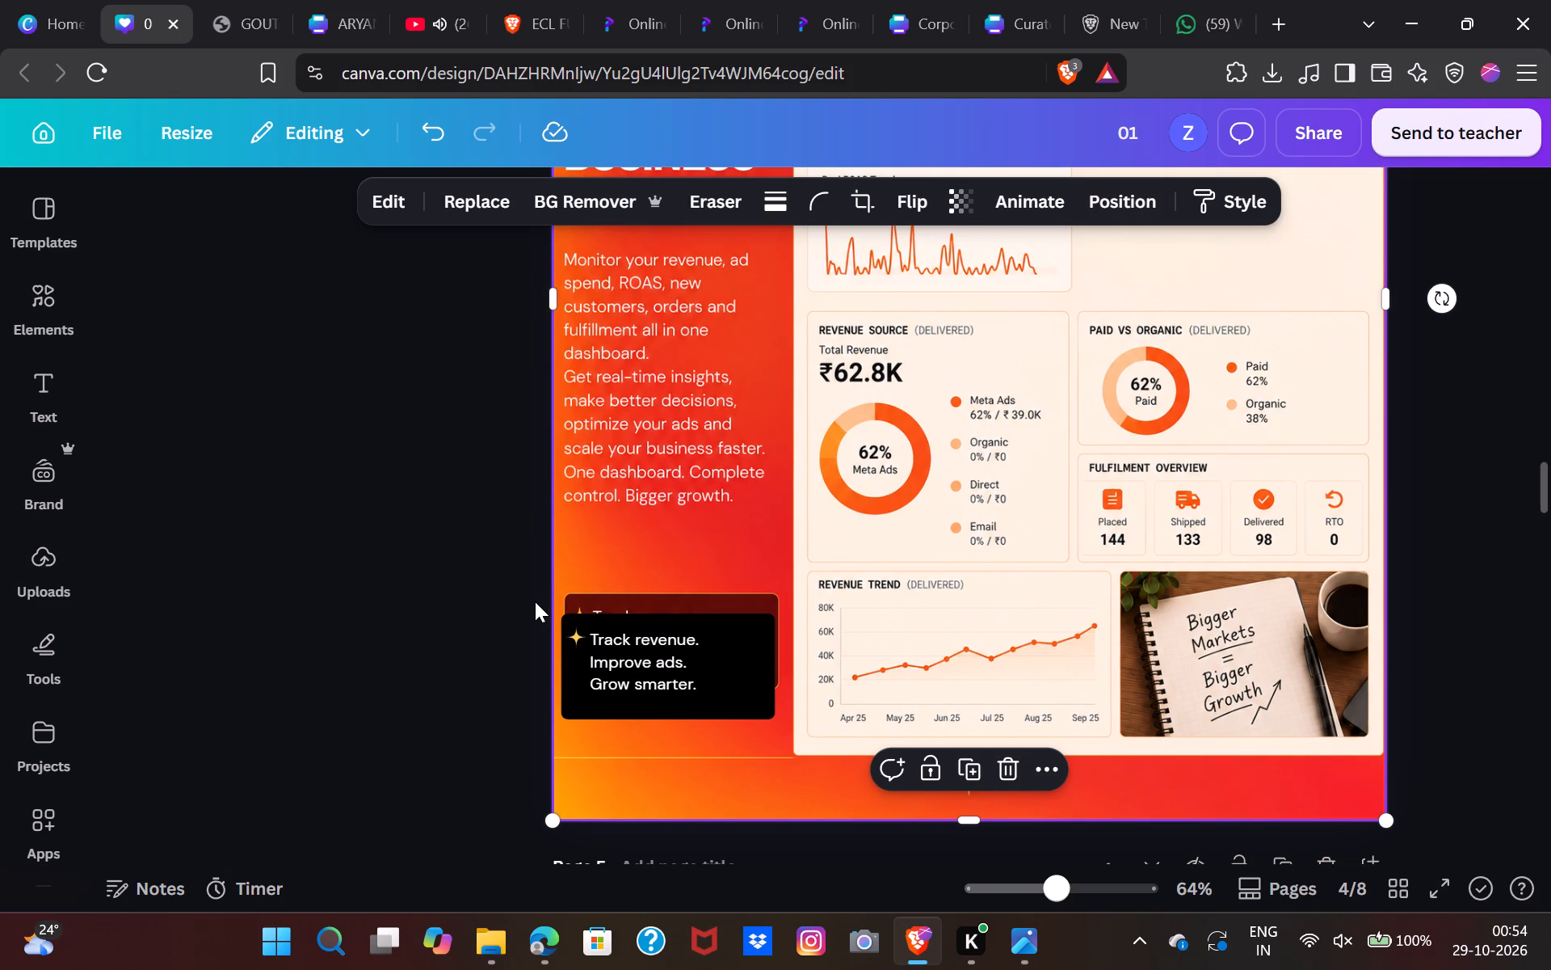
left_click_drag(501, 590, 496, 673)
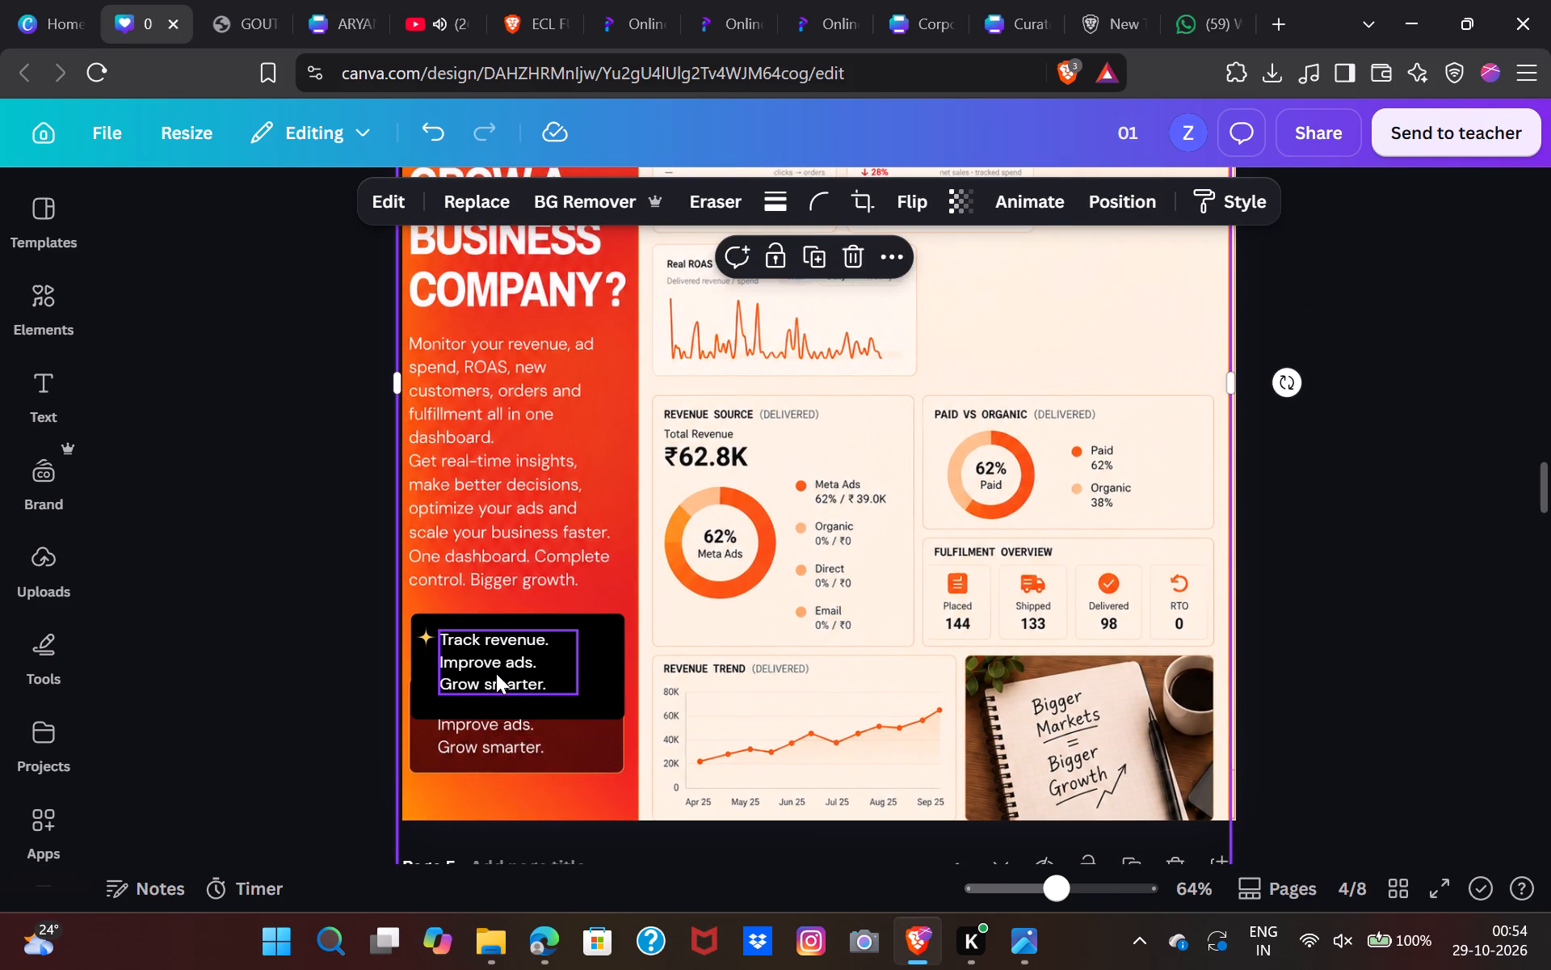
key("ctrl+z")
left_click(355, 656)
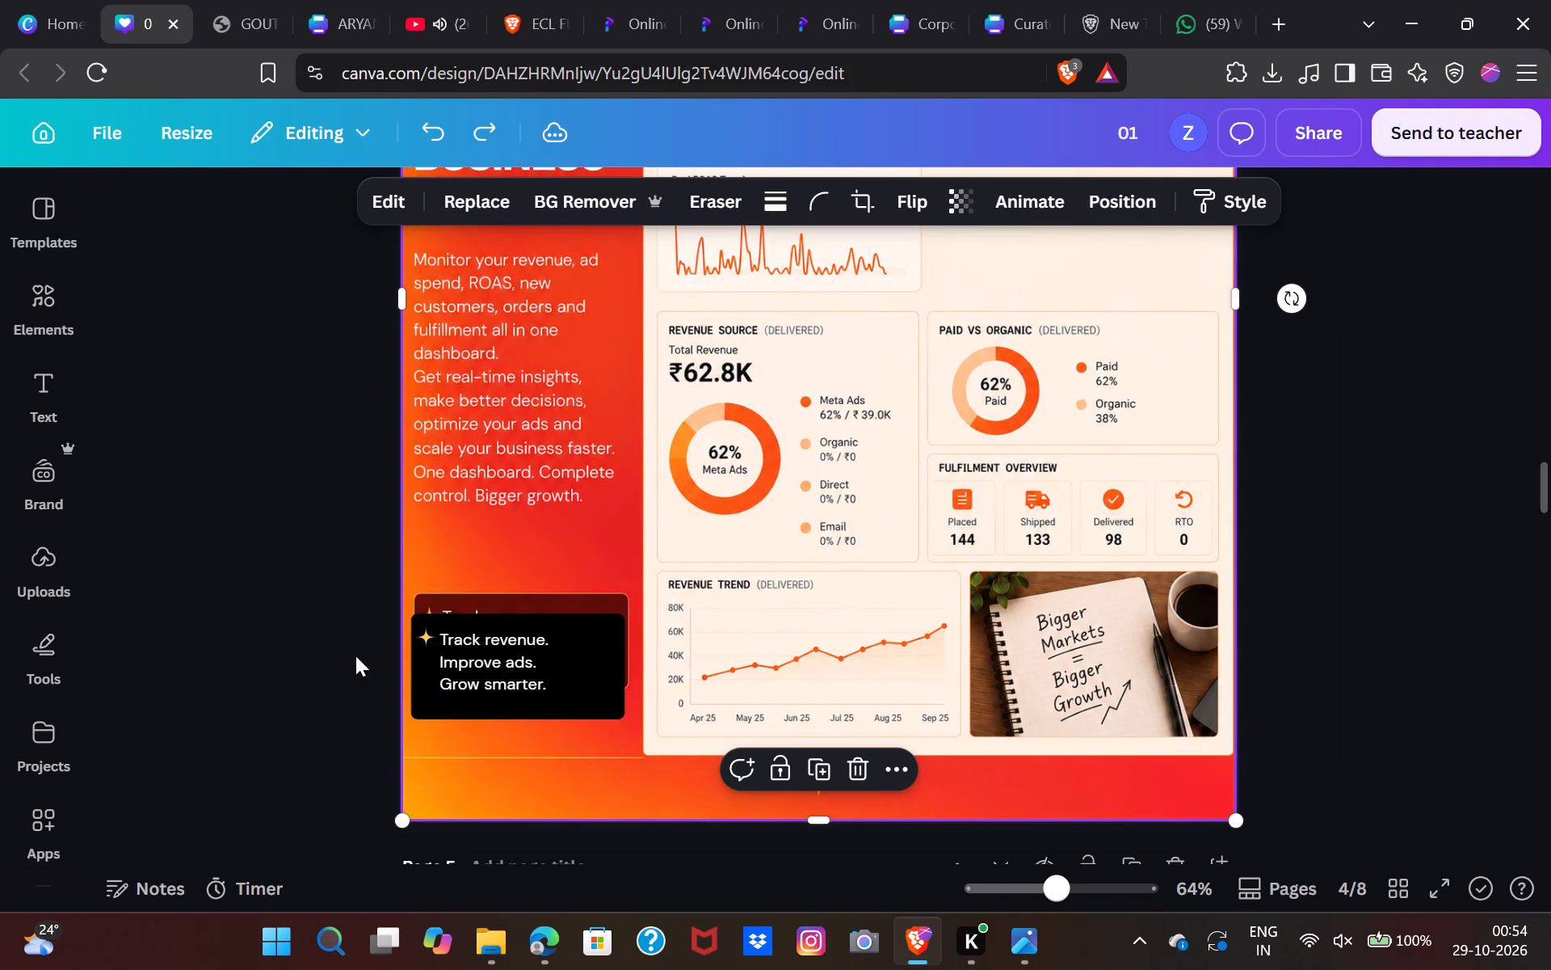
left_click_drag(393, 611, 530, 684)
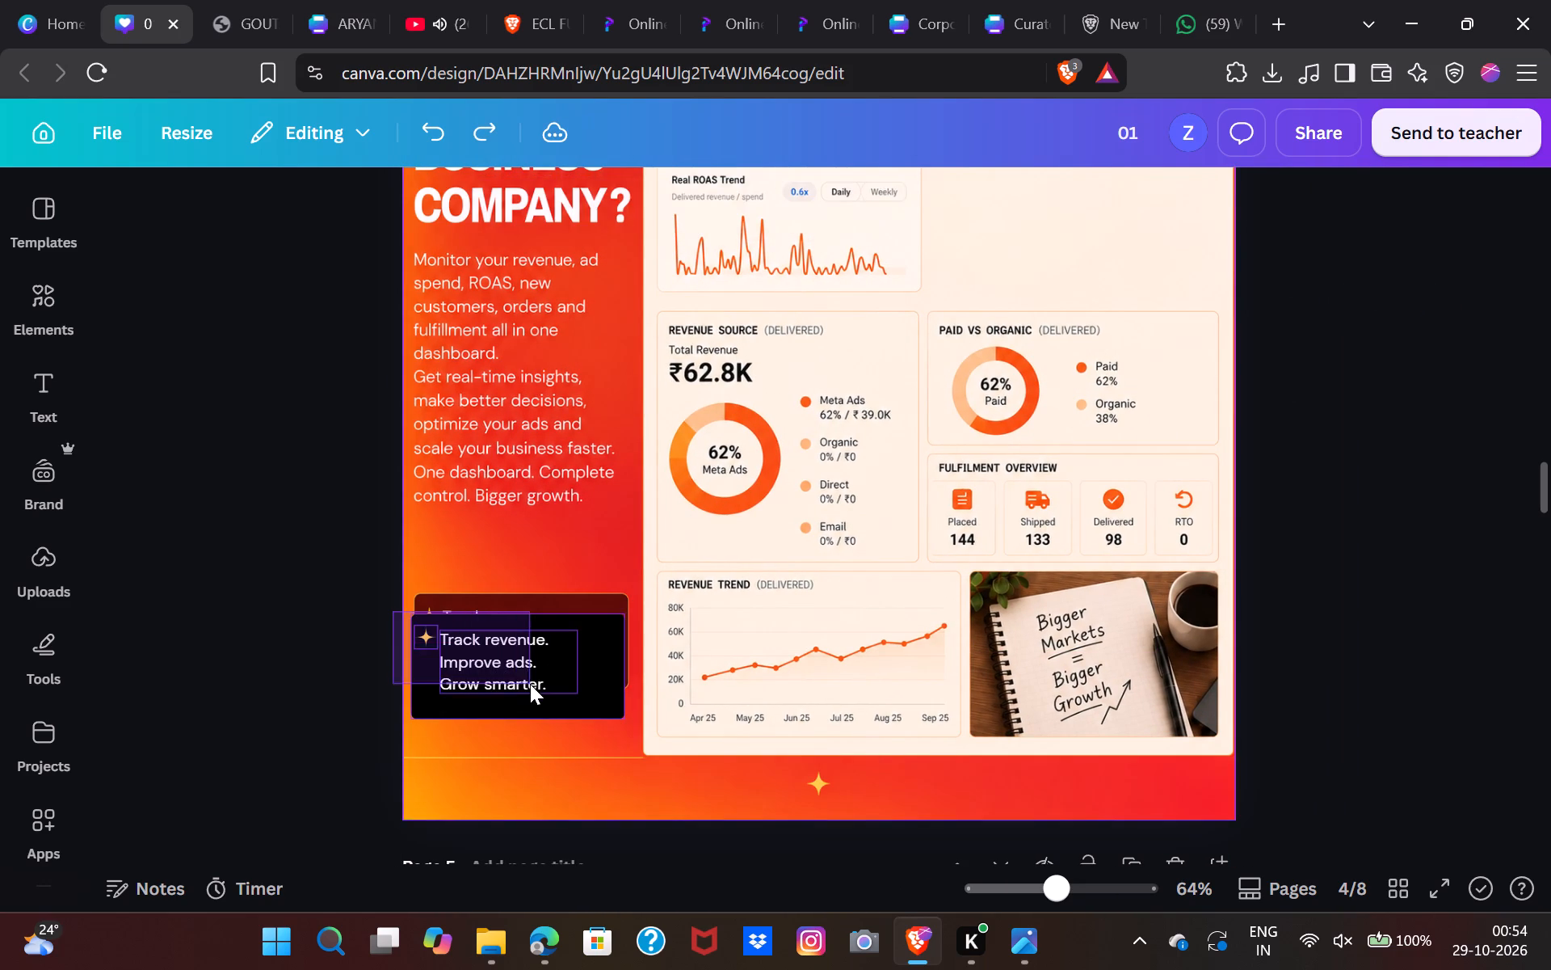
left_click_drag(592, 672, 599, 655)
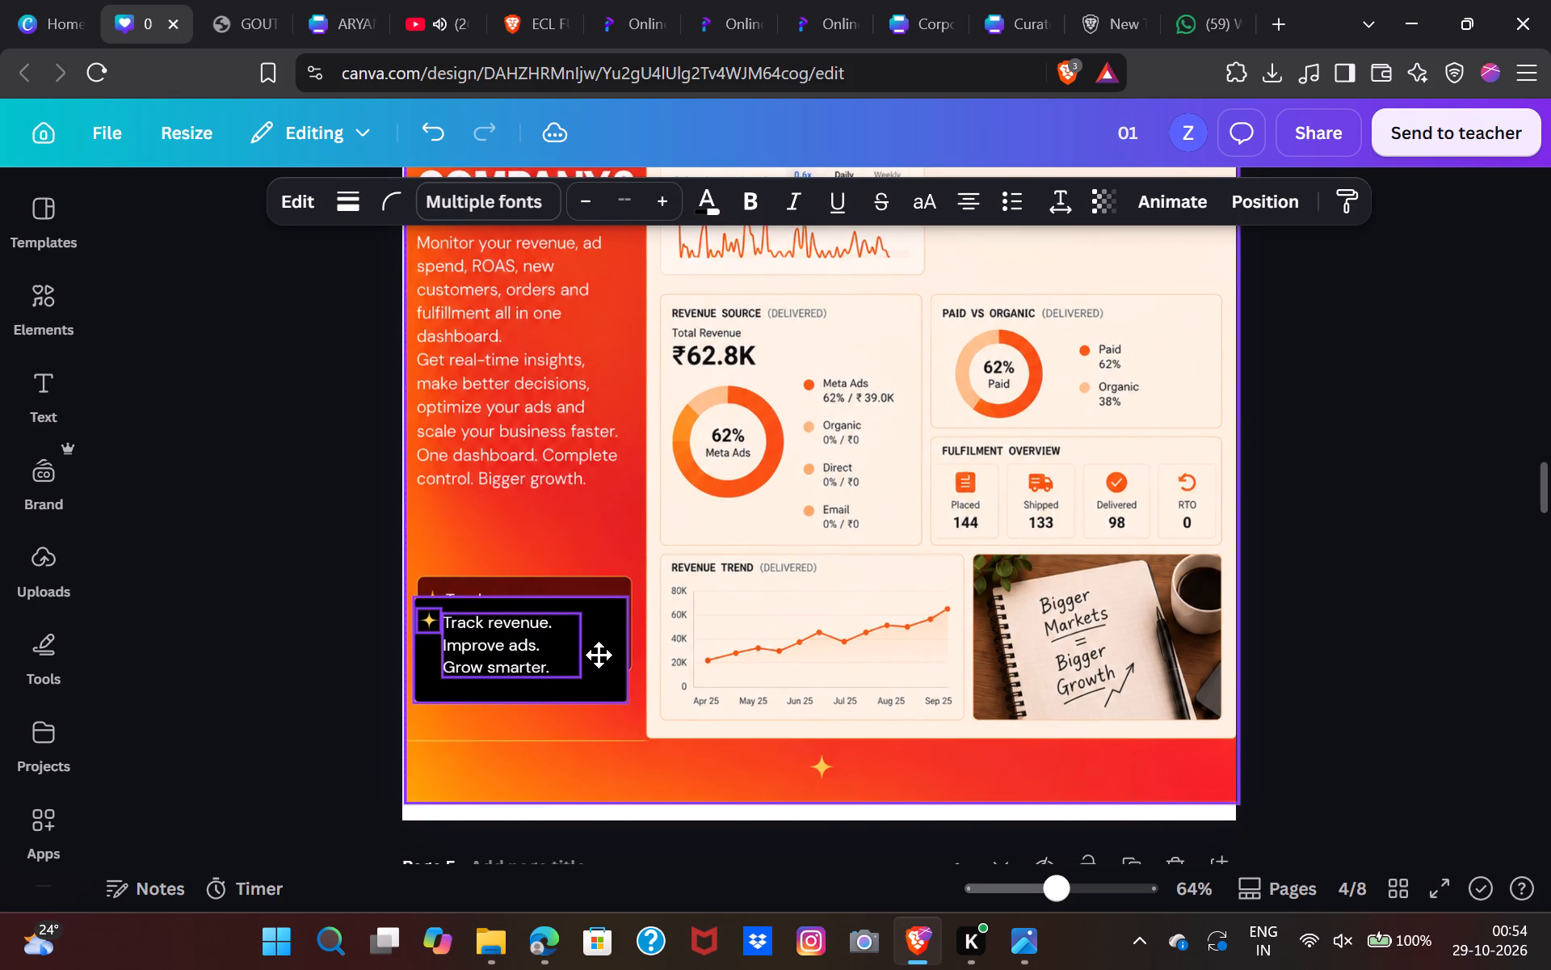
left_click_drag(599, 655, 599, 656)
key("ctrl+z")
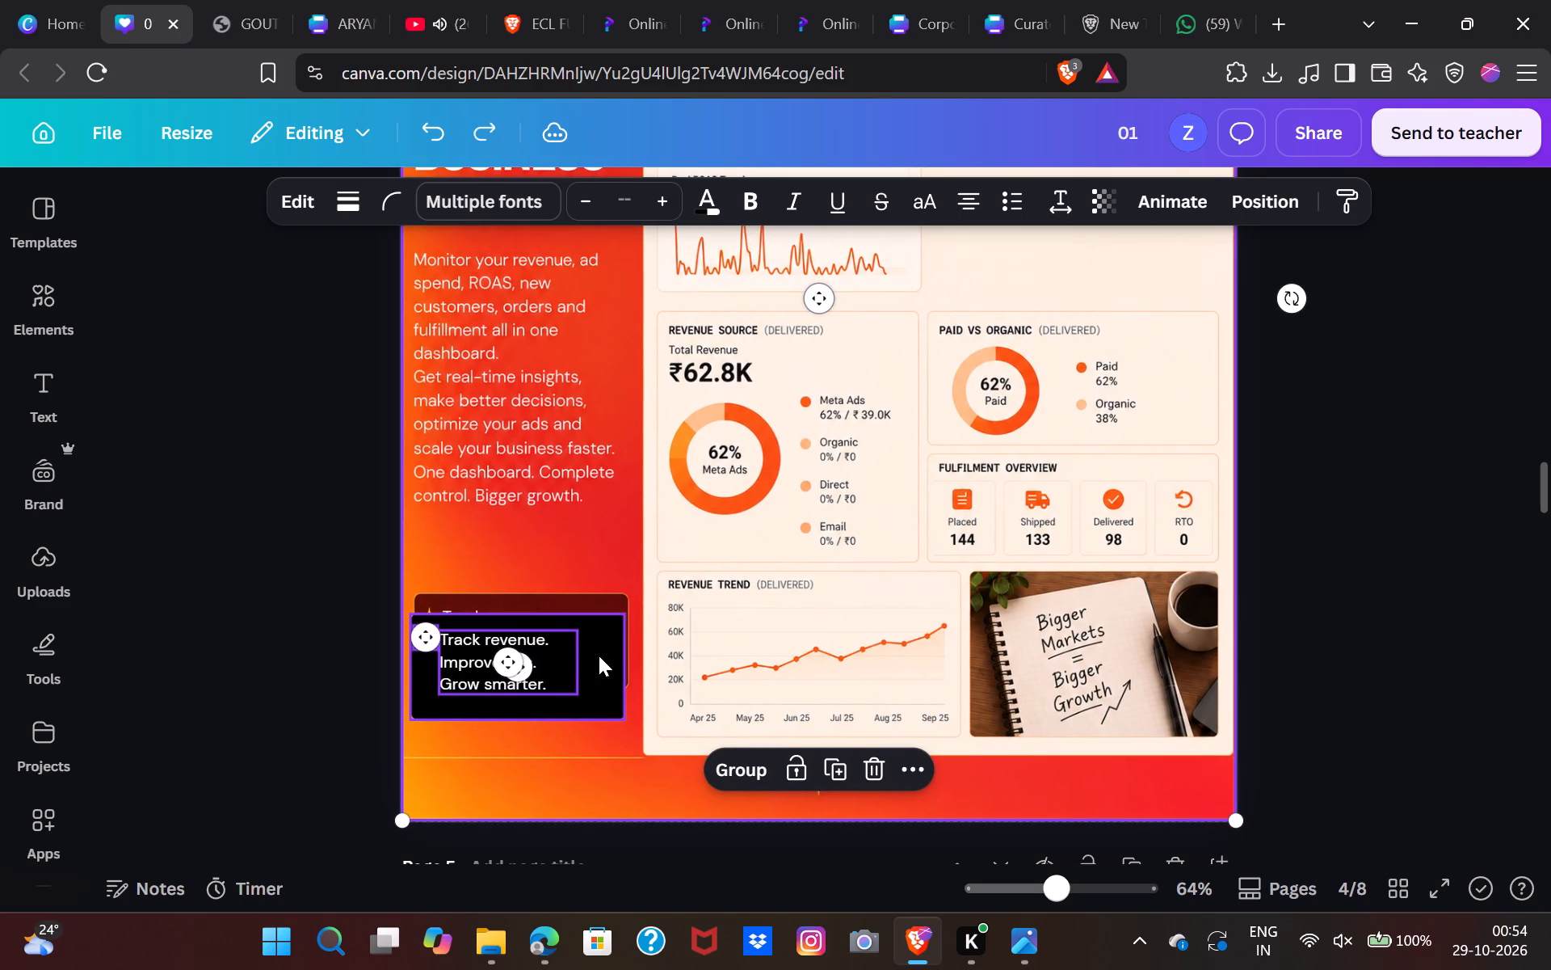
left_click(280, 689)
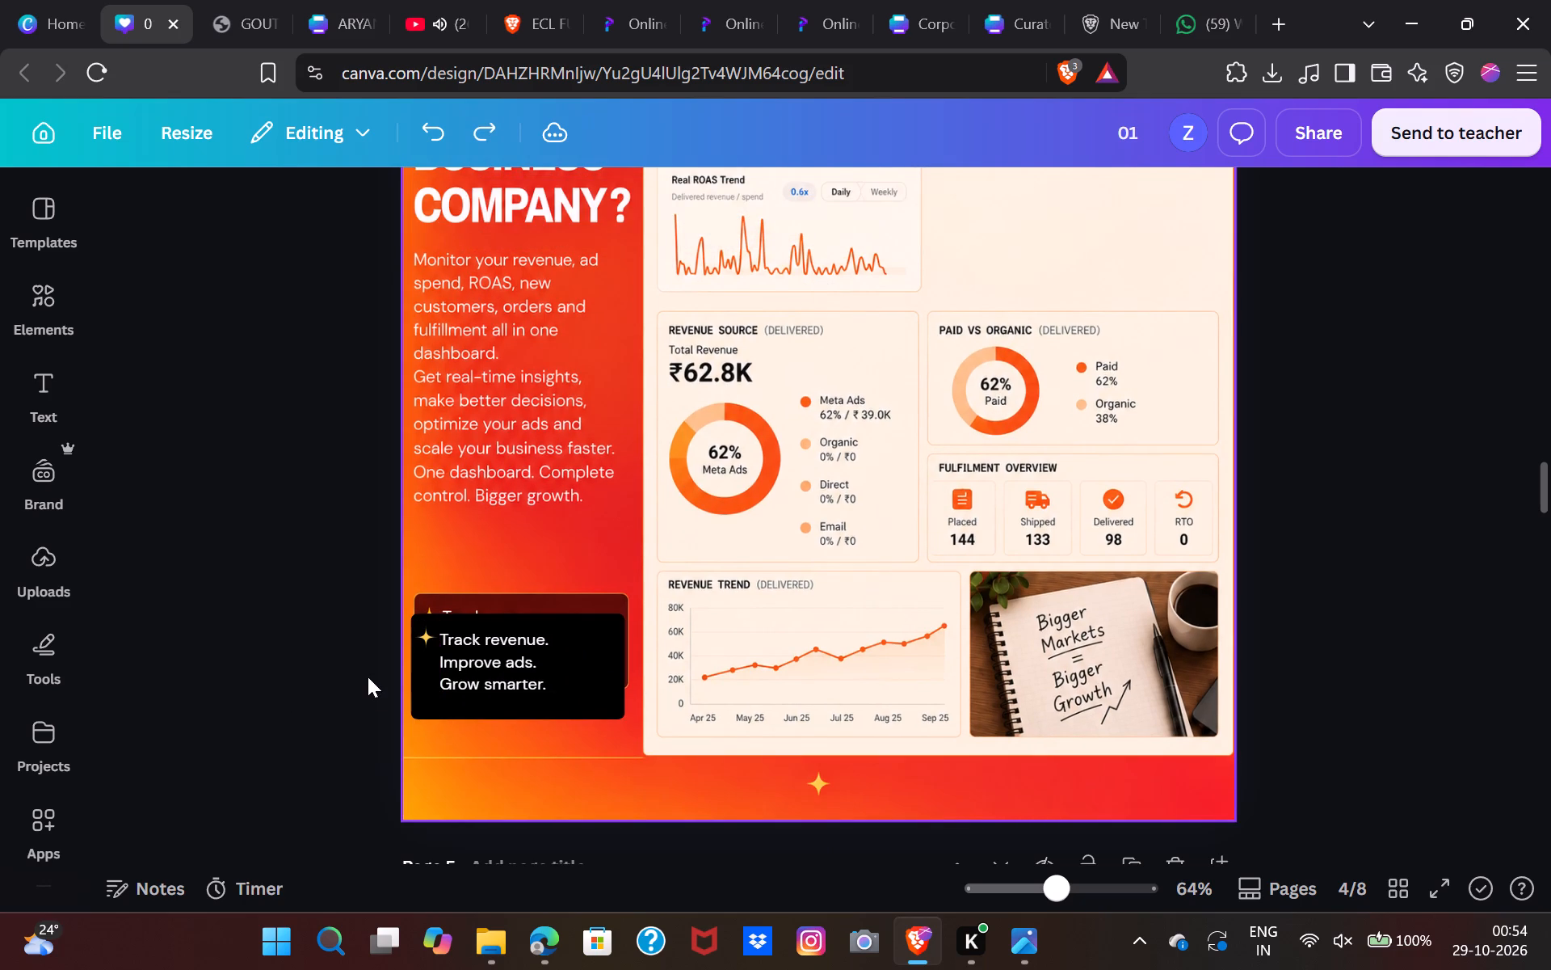
Group the black box, the star and the "Track revenue. Improve ads. Grow smarter." text on page 4.
left_click(611, 690, "shift")
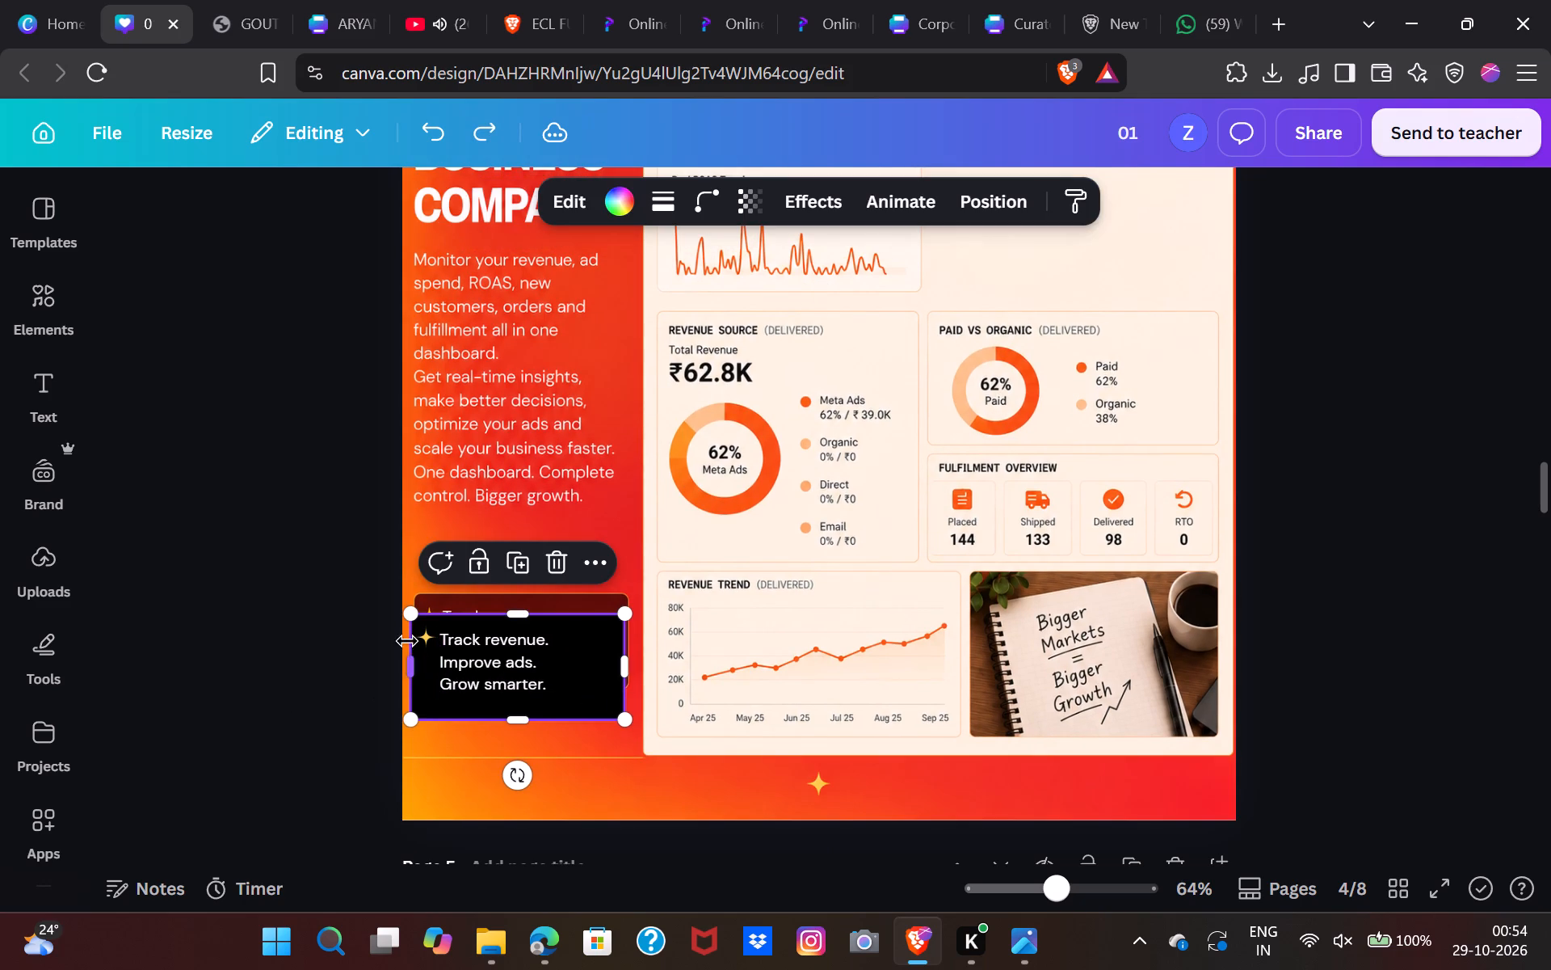
left_click(427, 639, "shift")
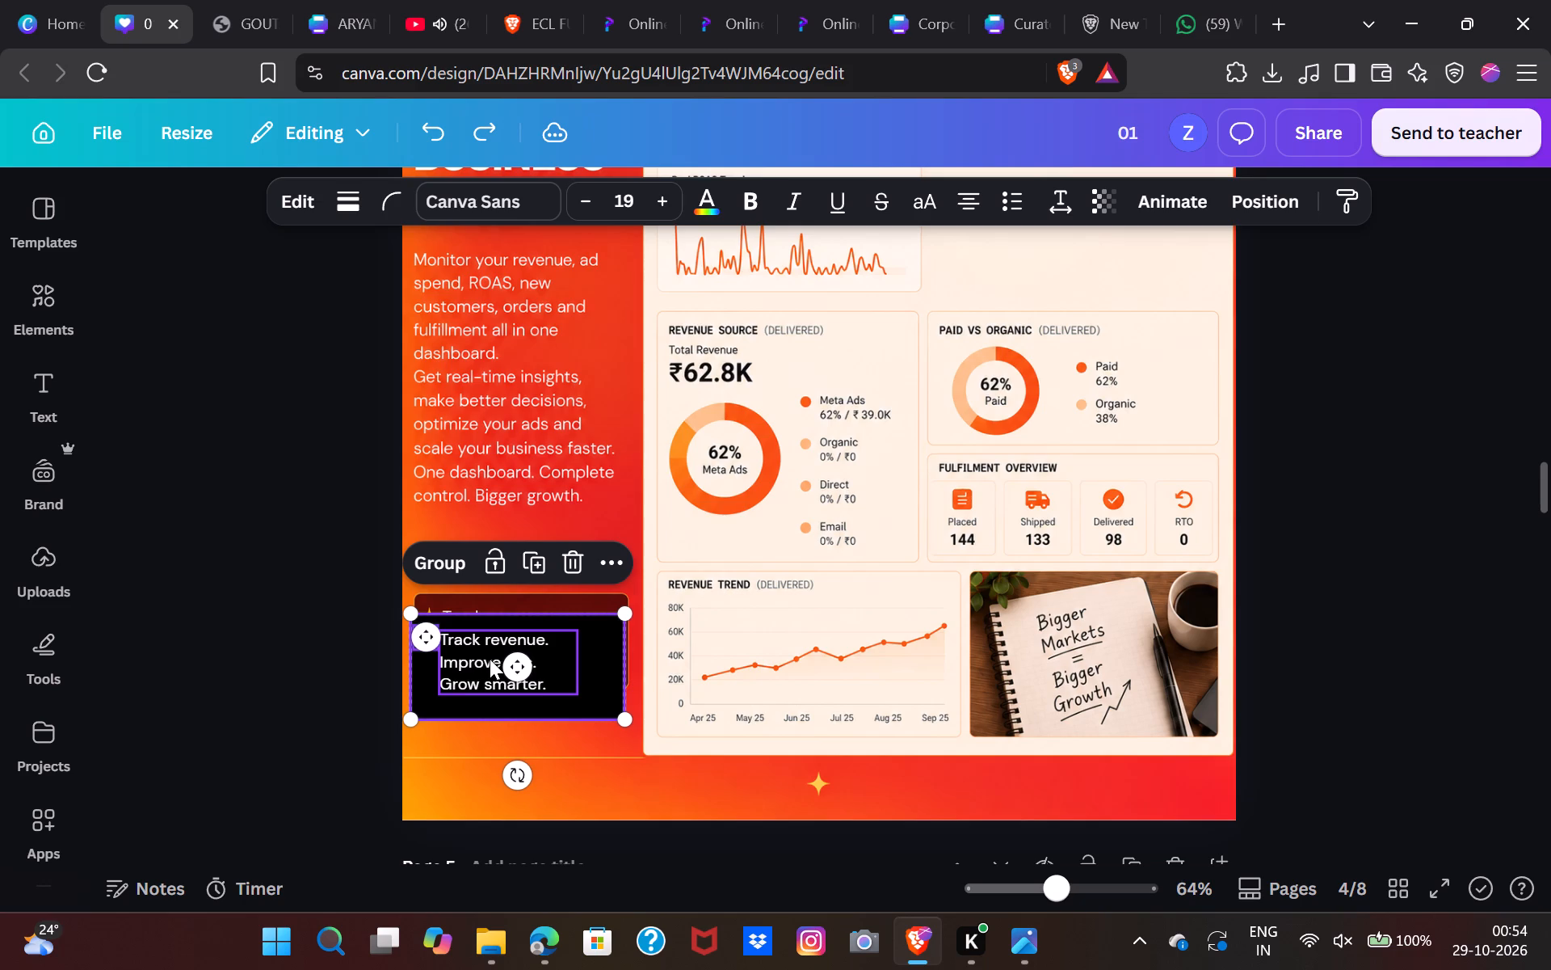
left_click(490, 659, "shift")
left_click(446, 560)
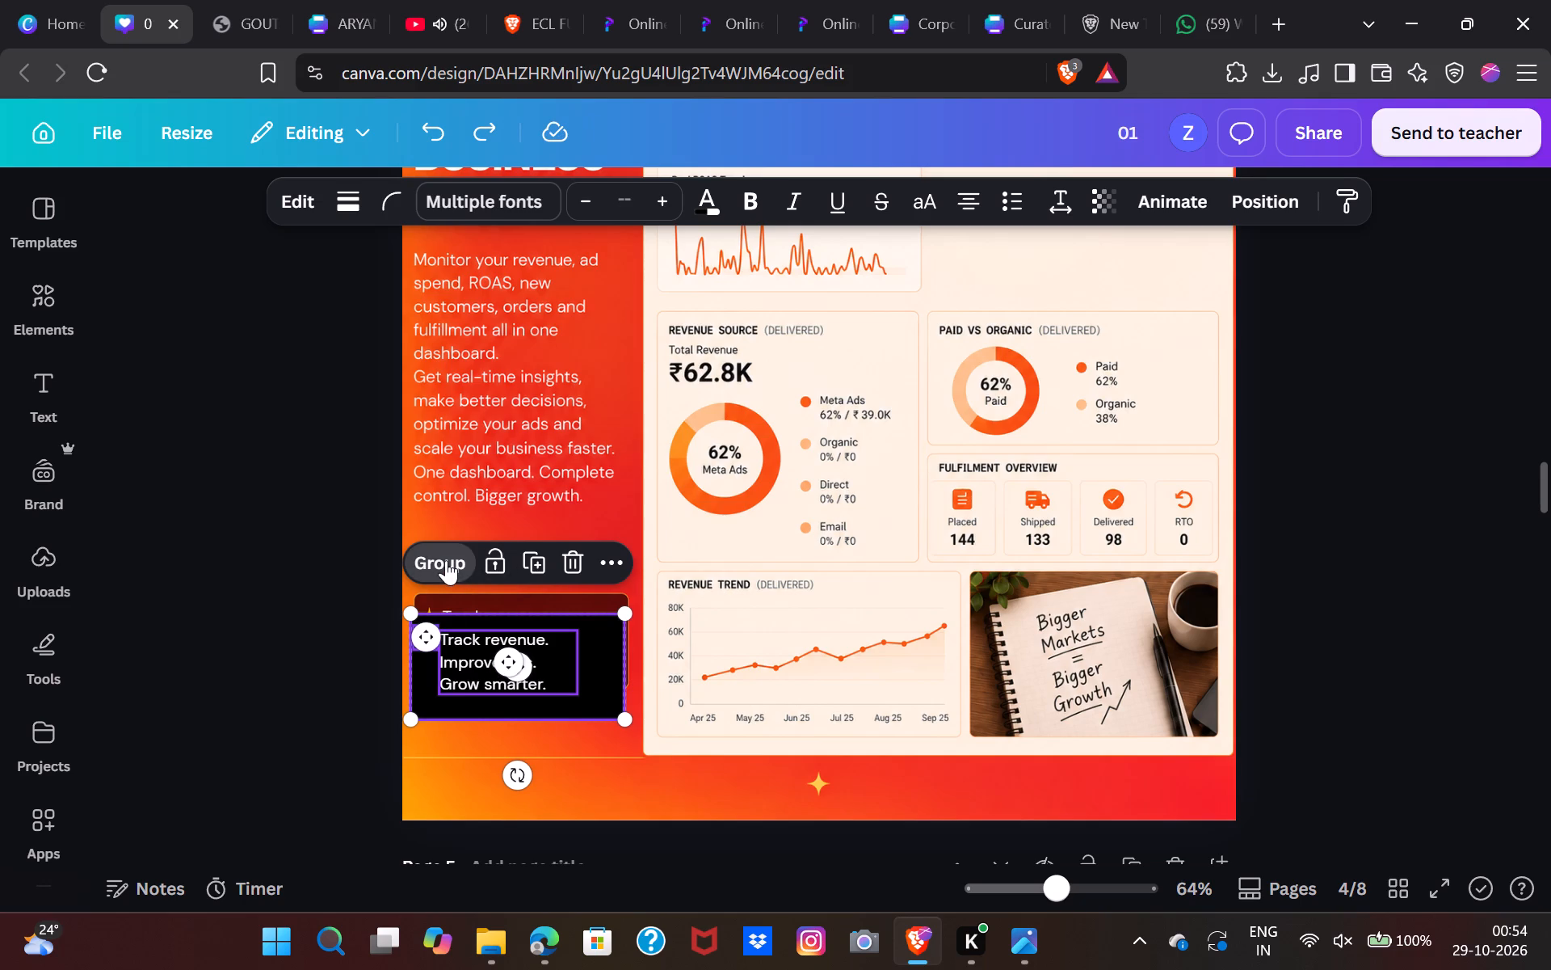
Move the grouped "Track revenue" box up so it covers the poster's dark red caption box, aligning their left edges.
left_click_drag(589, 668, 594, 649)
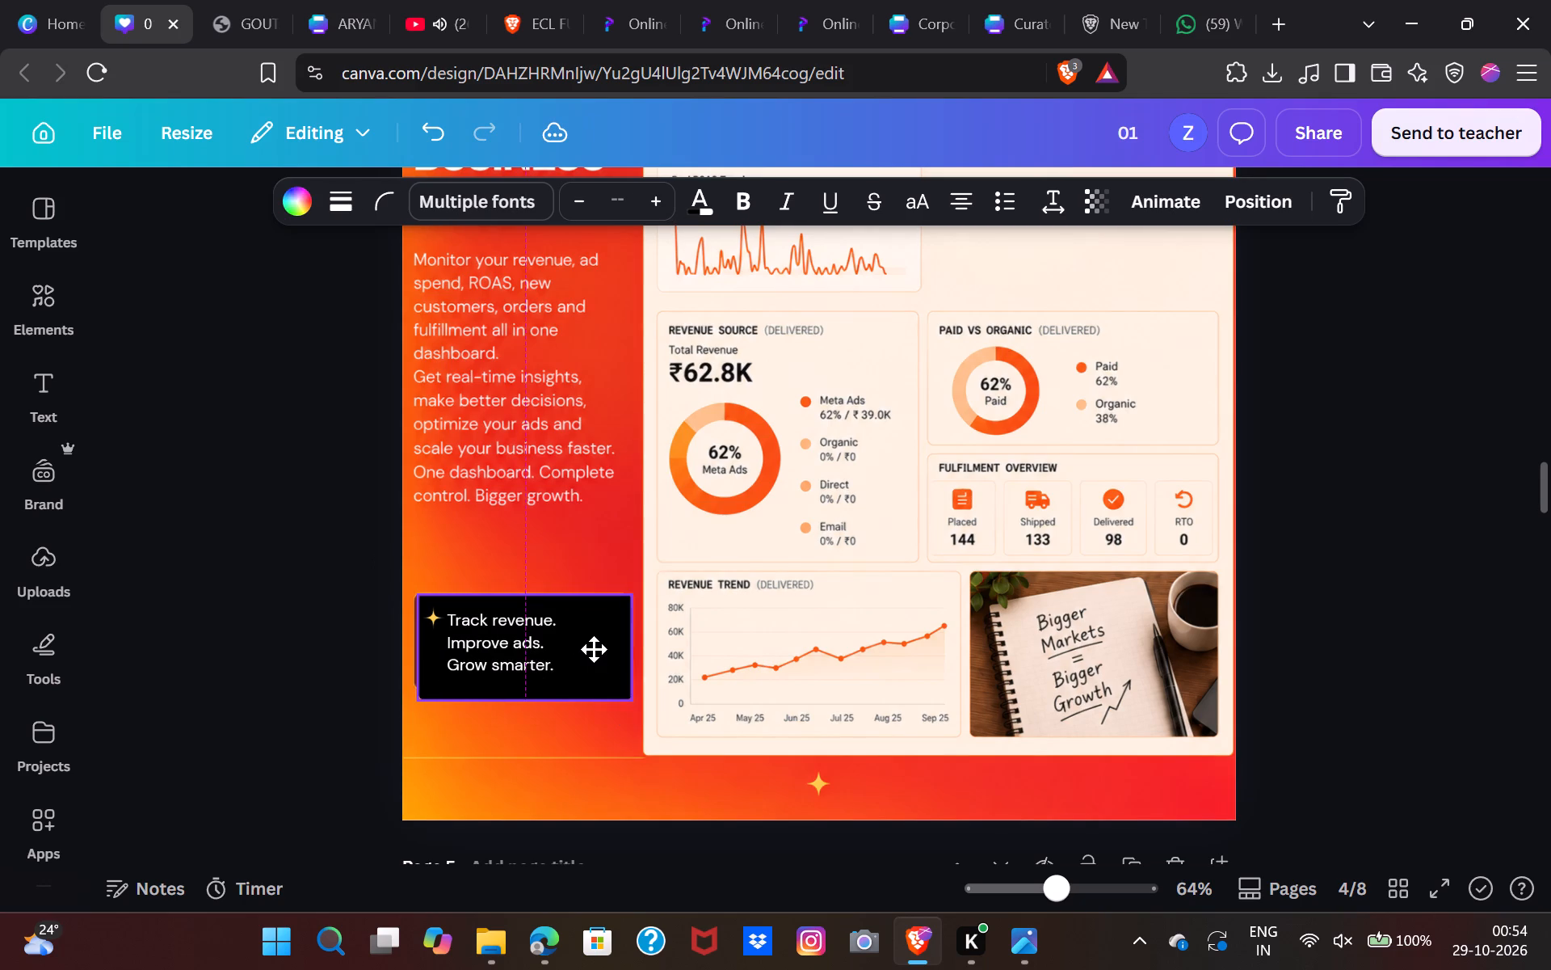
left_click_drag(594, 649, 591, 646)
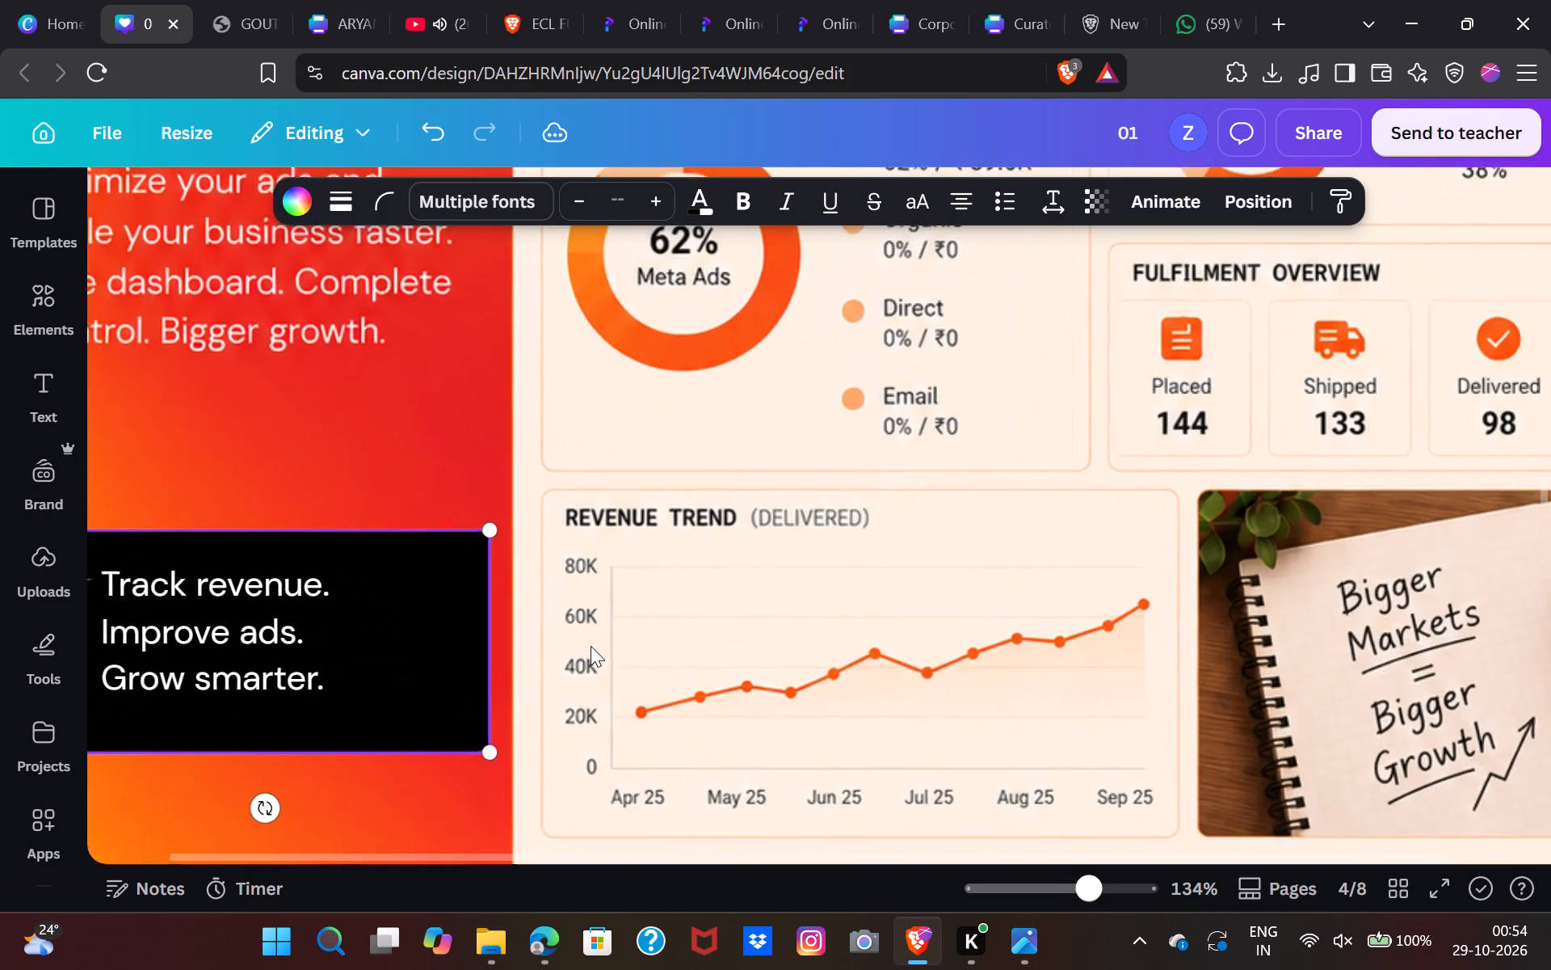
scroll(591, 646, "right", 4)
left_click(591, 646)
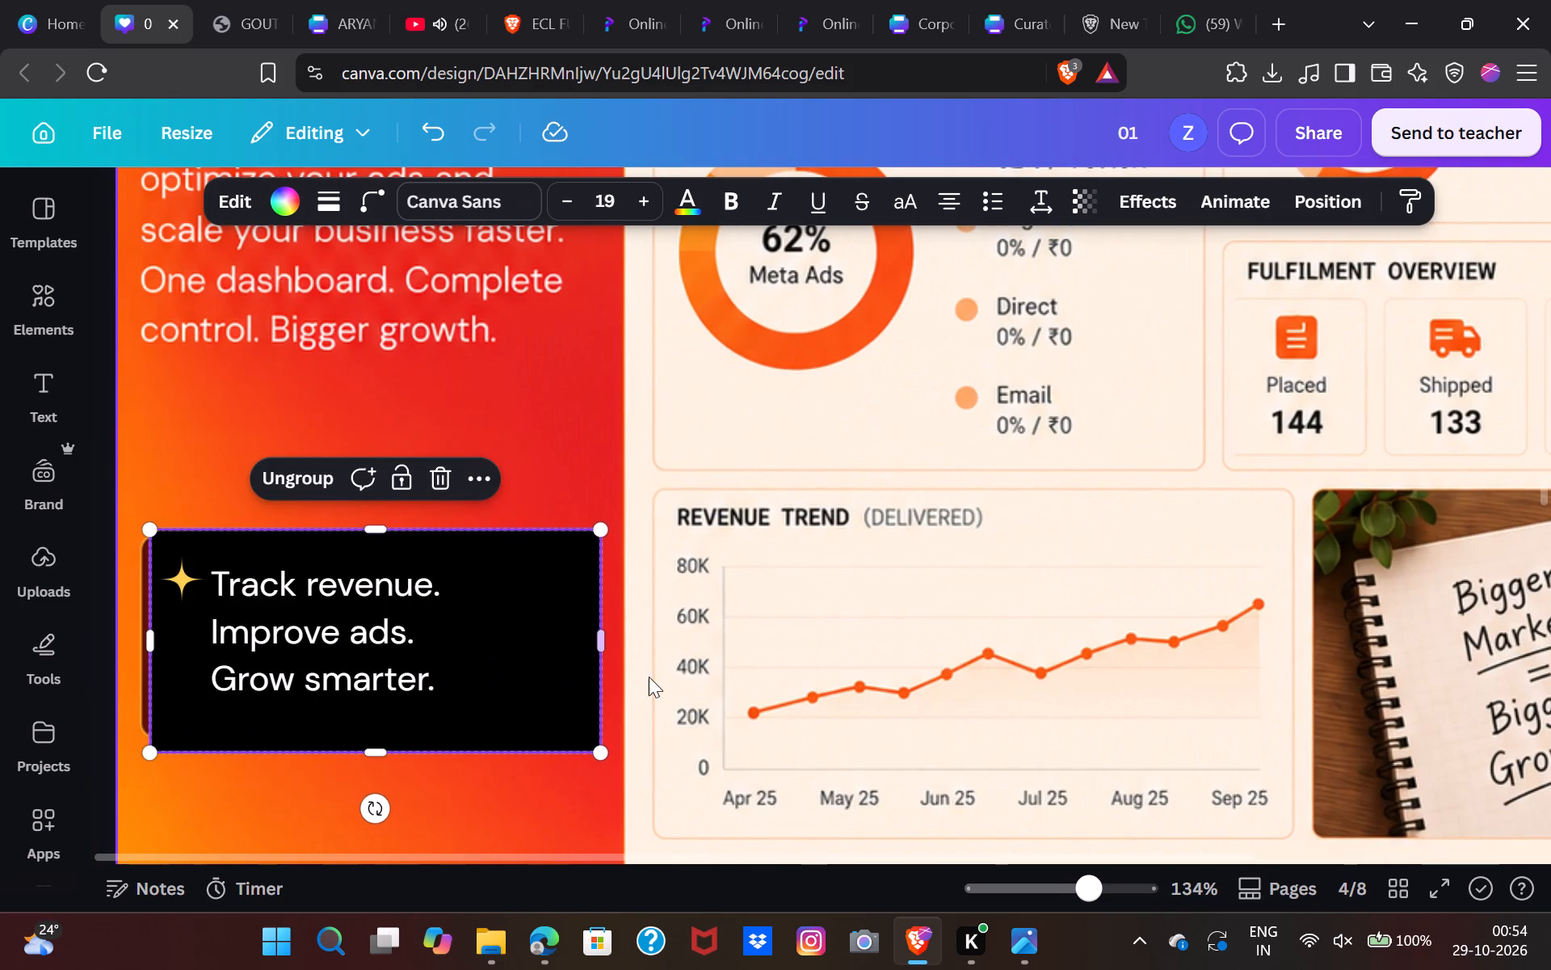
left_click(682, 684)
left_click(522, 647)
left_click_drag(522, 647, 516, 647)
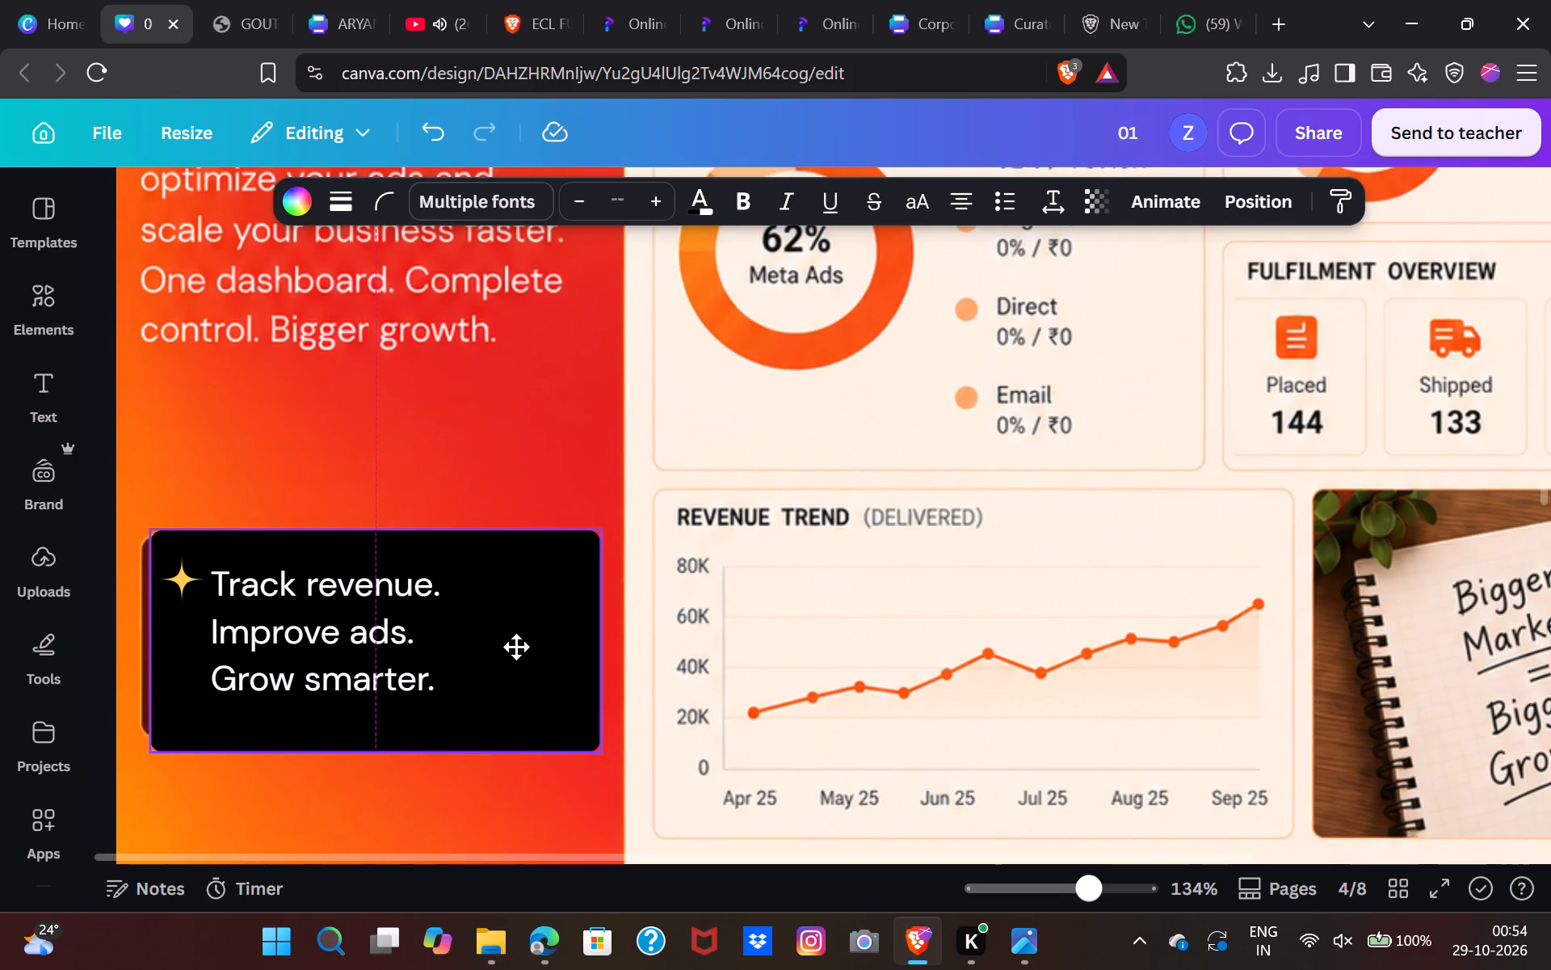
left_click_drag(516, 647, 513, 647)
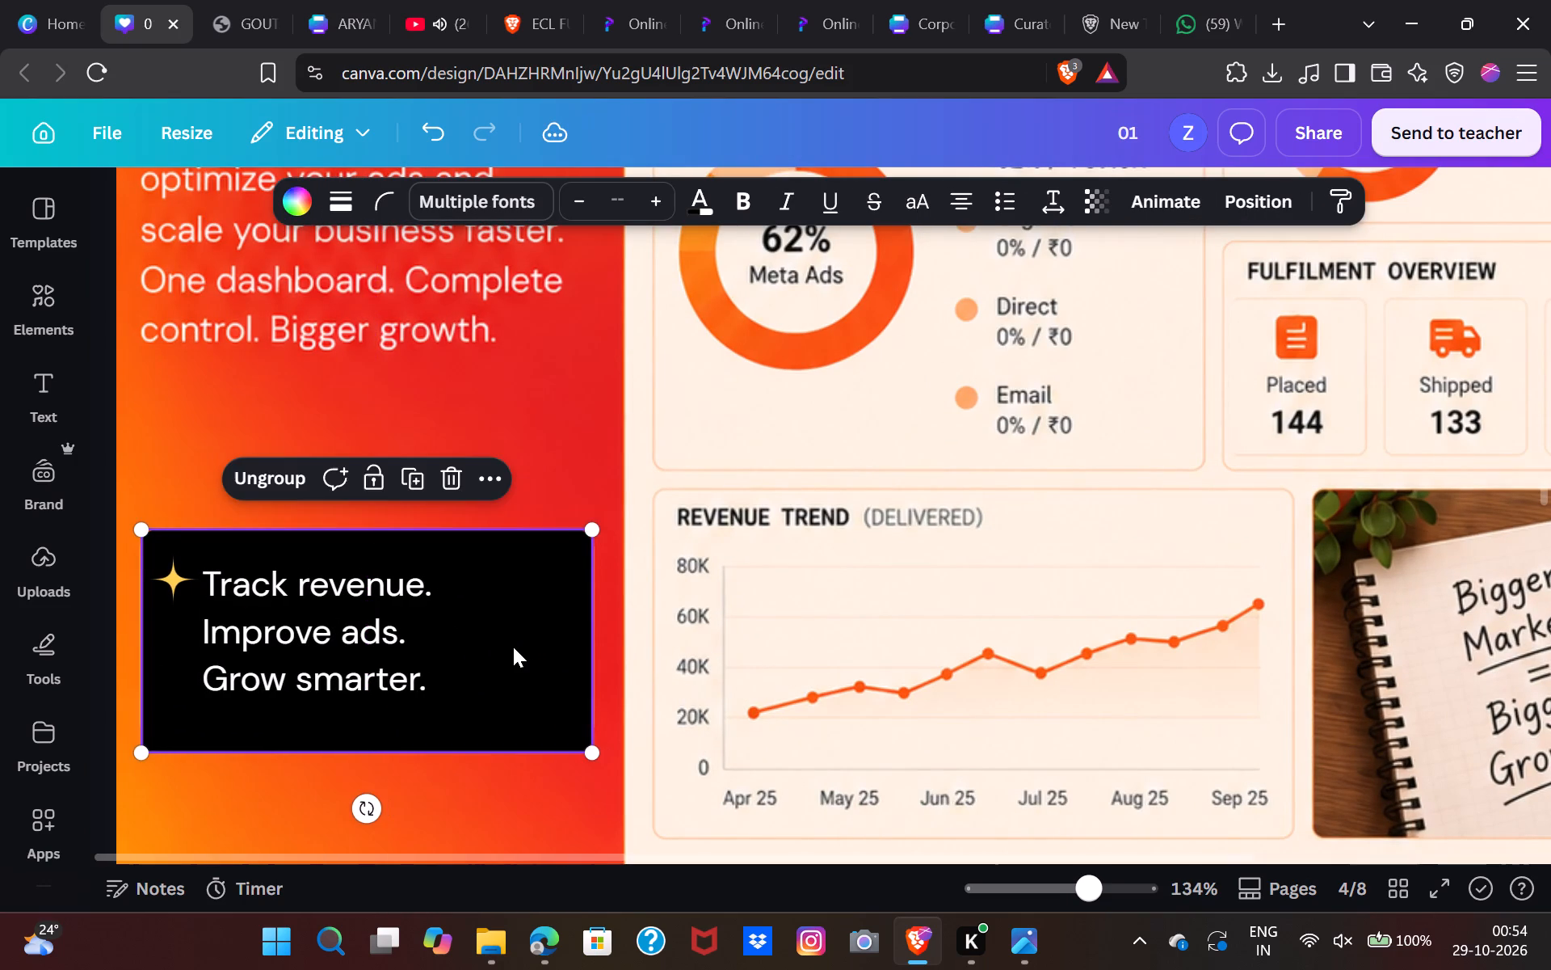
Move the grouped "Track markets. Understand customers. Grow faster." box to the top of page 3's layers, above the poster.
scroll(513, 647, "up", 4)
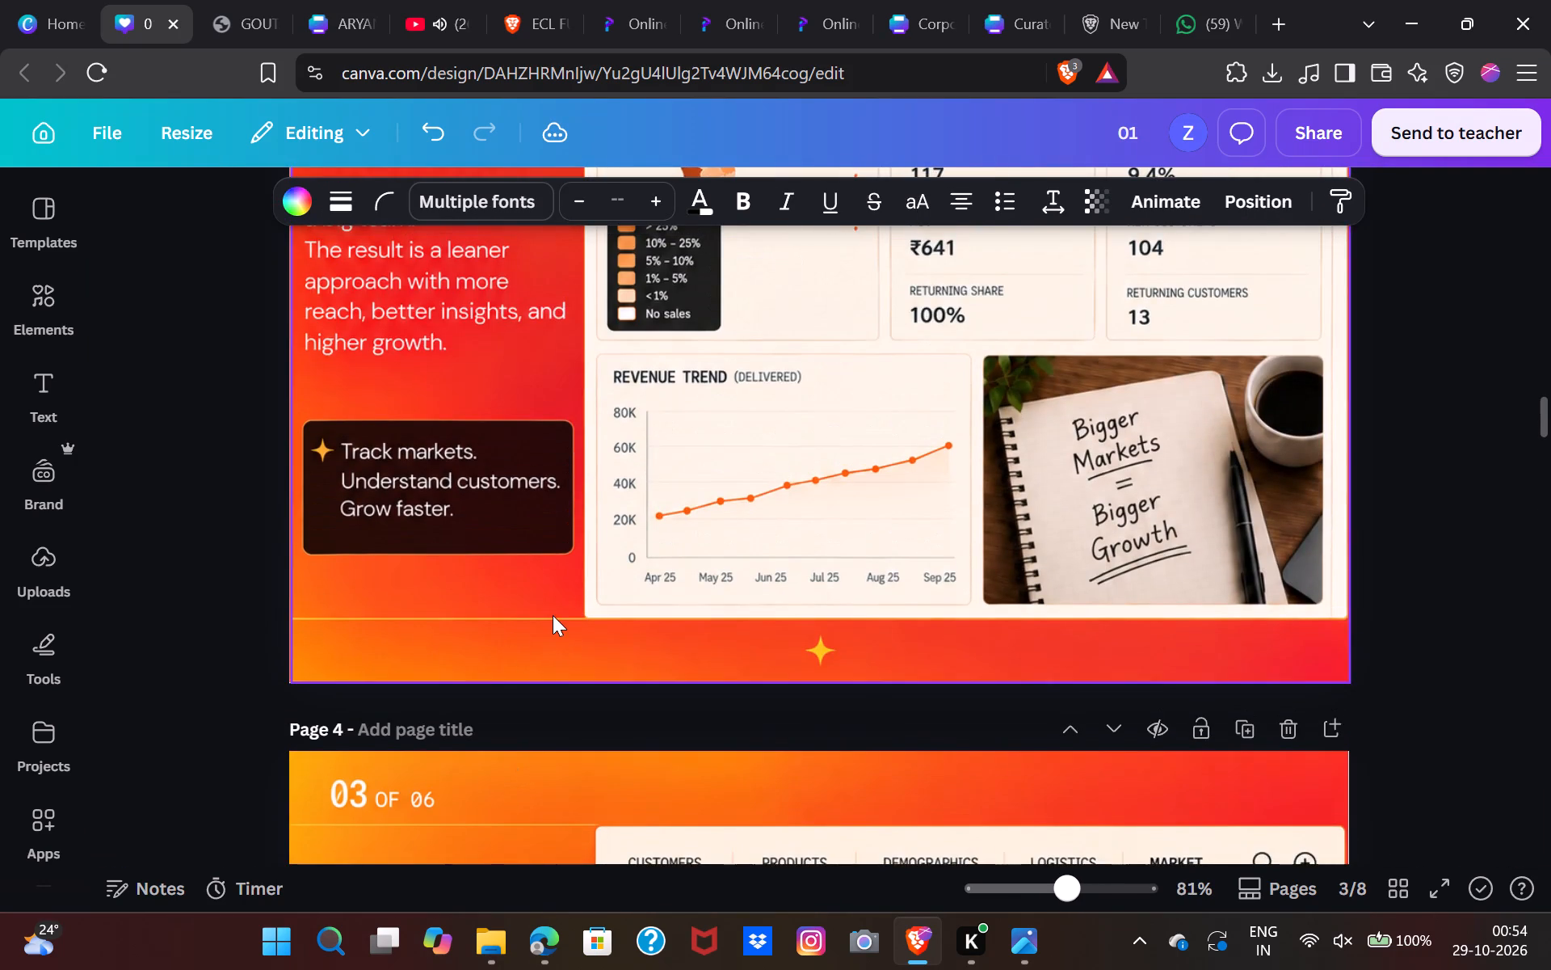
left_click(553, 615)
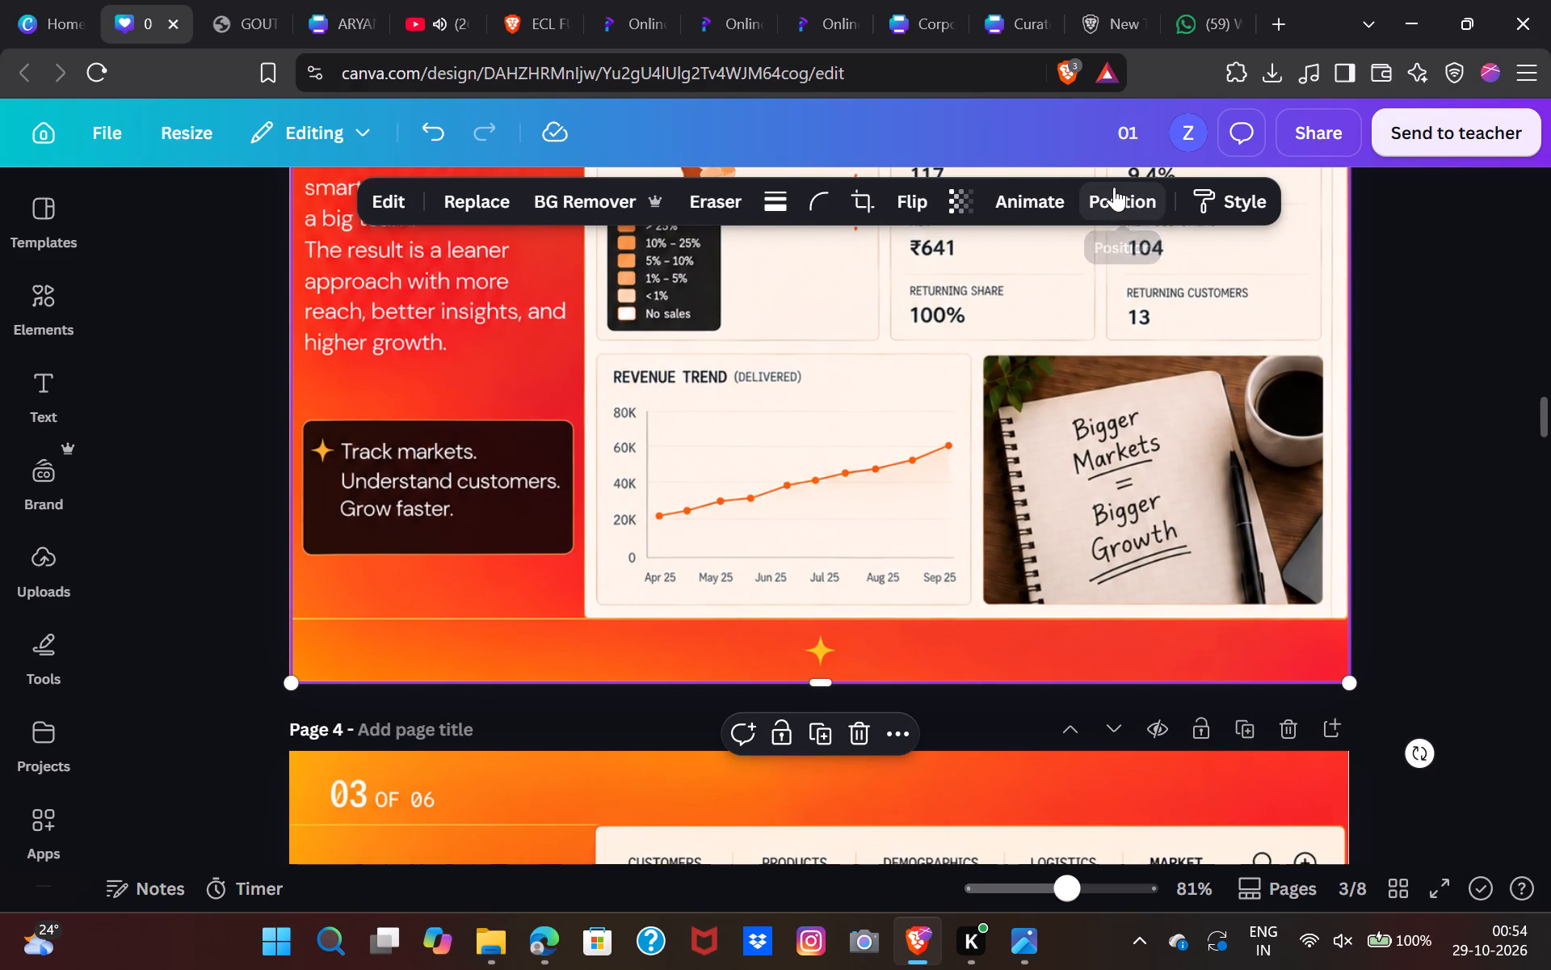
left_click(1114, 187)
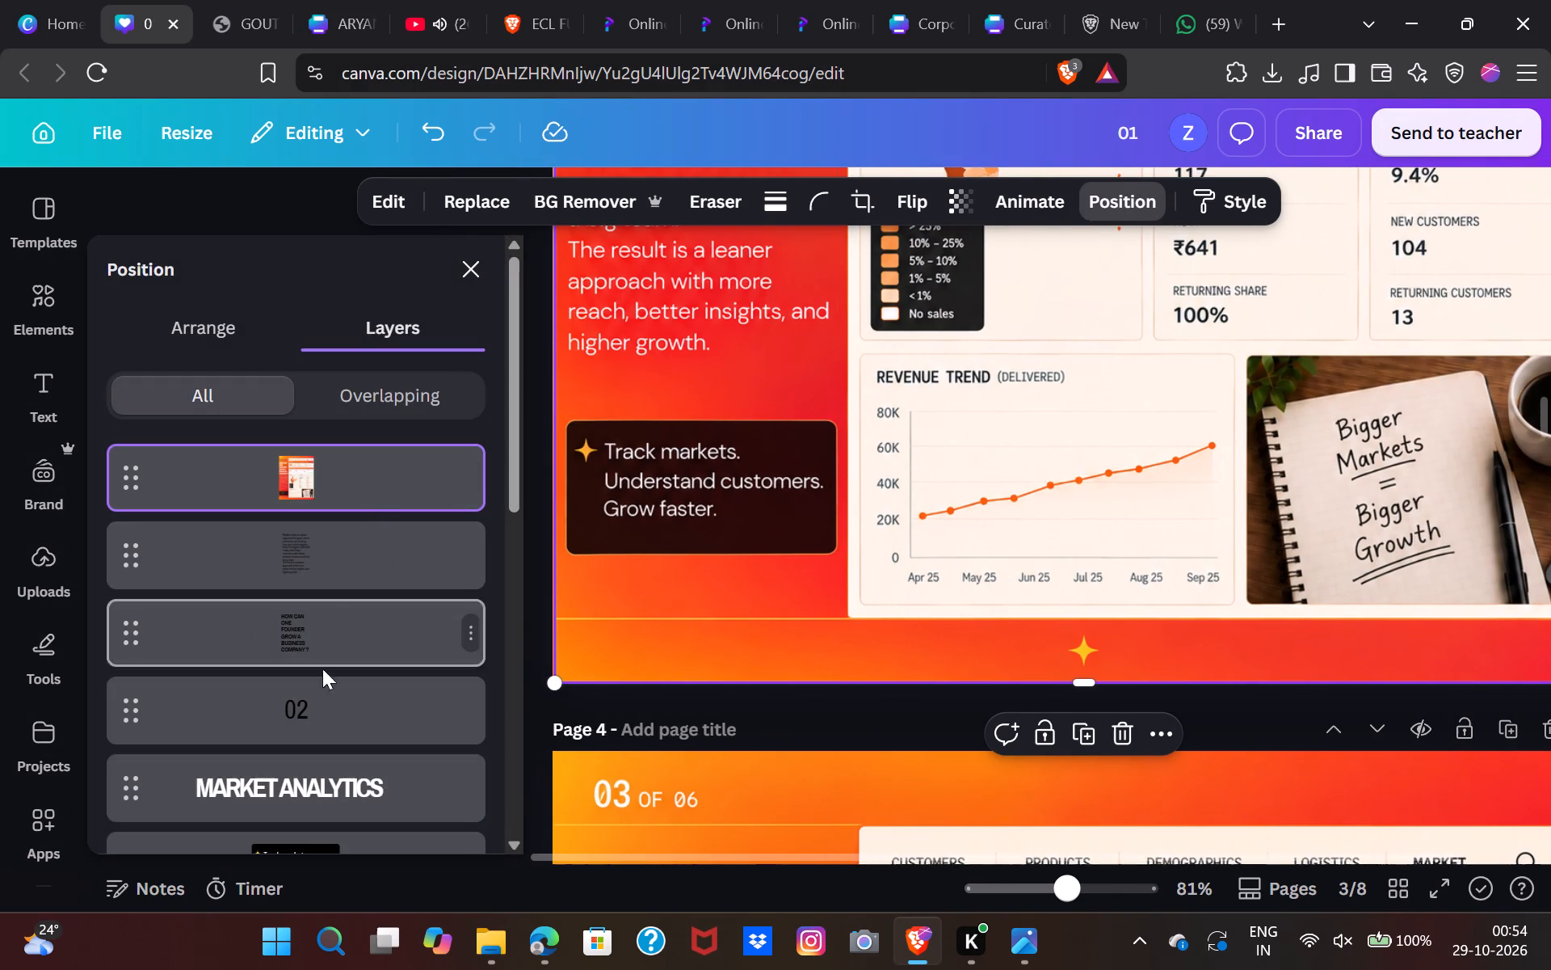
scroll(330, 775, "down", 1)
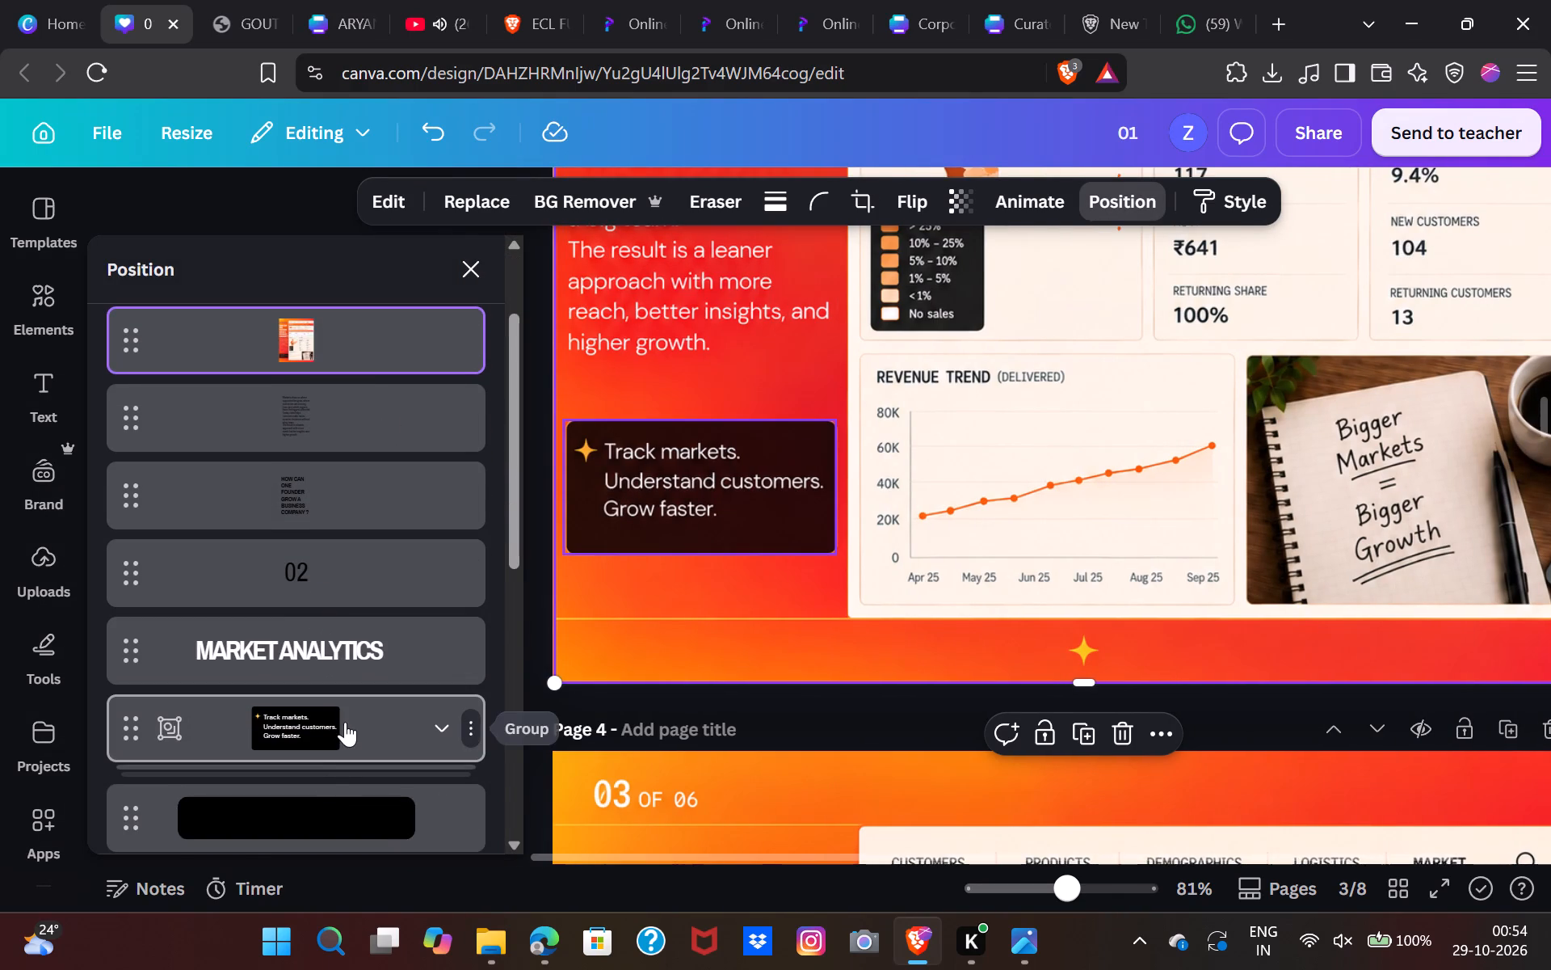
double_click(345, 722)
left_click_drag(404, 727, 406, 673)
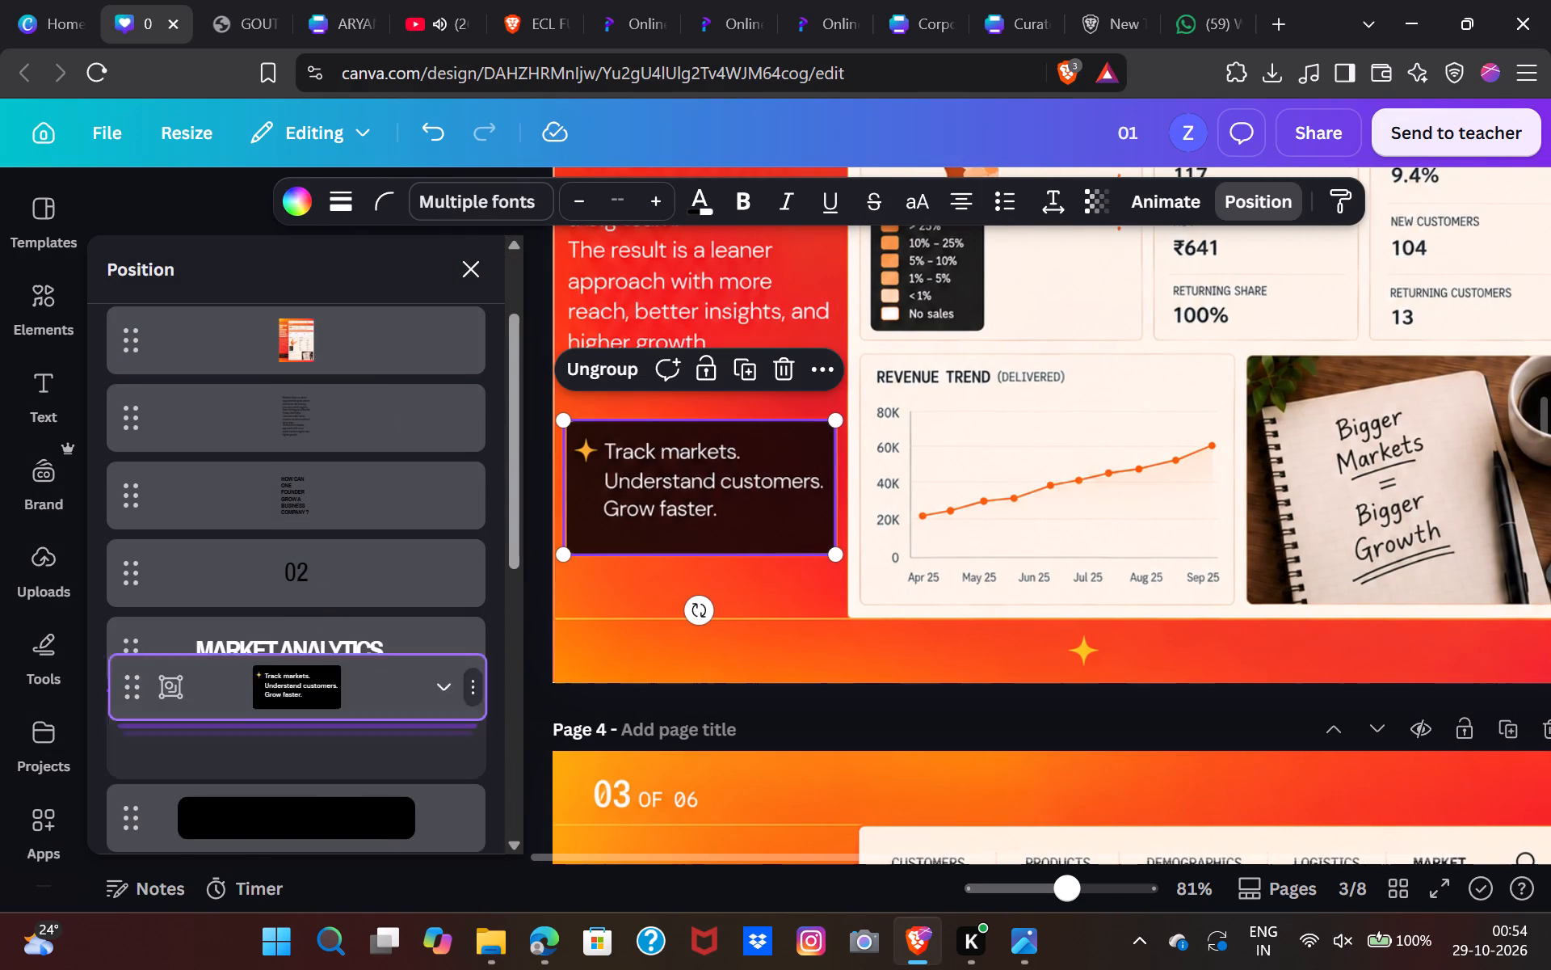
left_click_drag(406, 673, 367, 462)
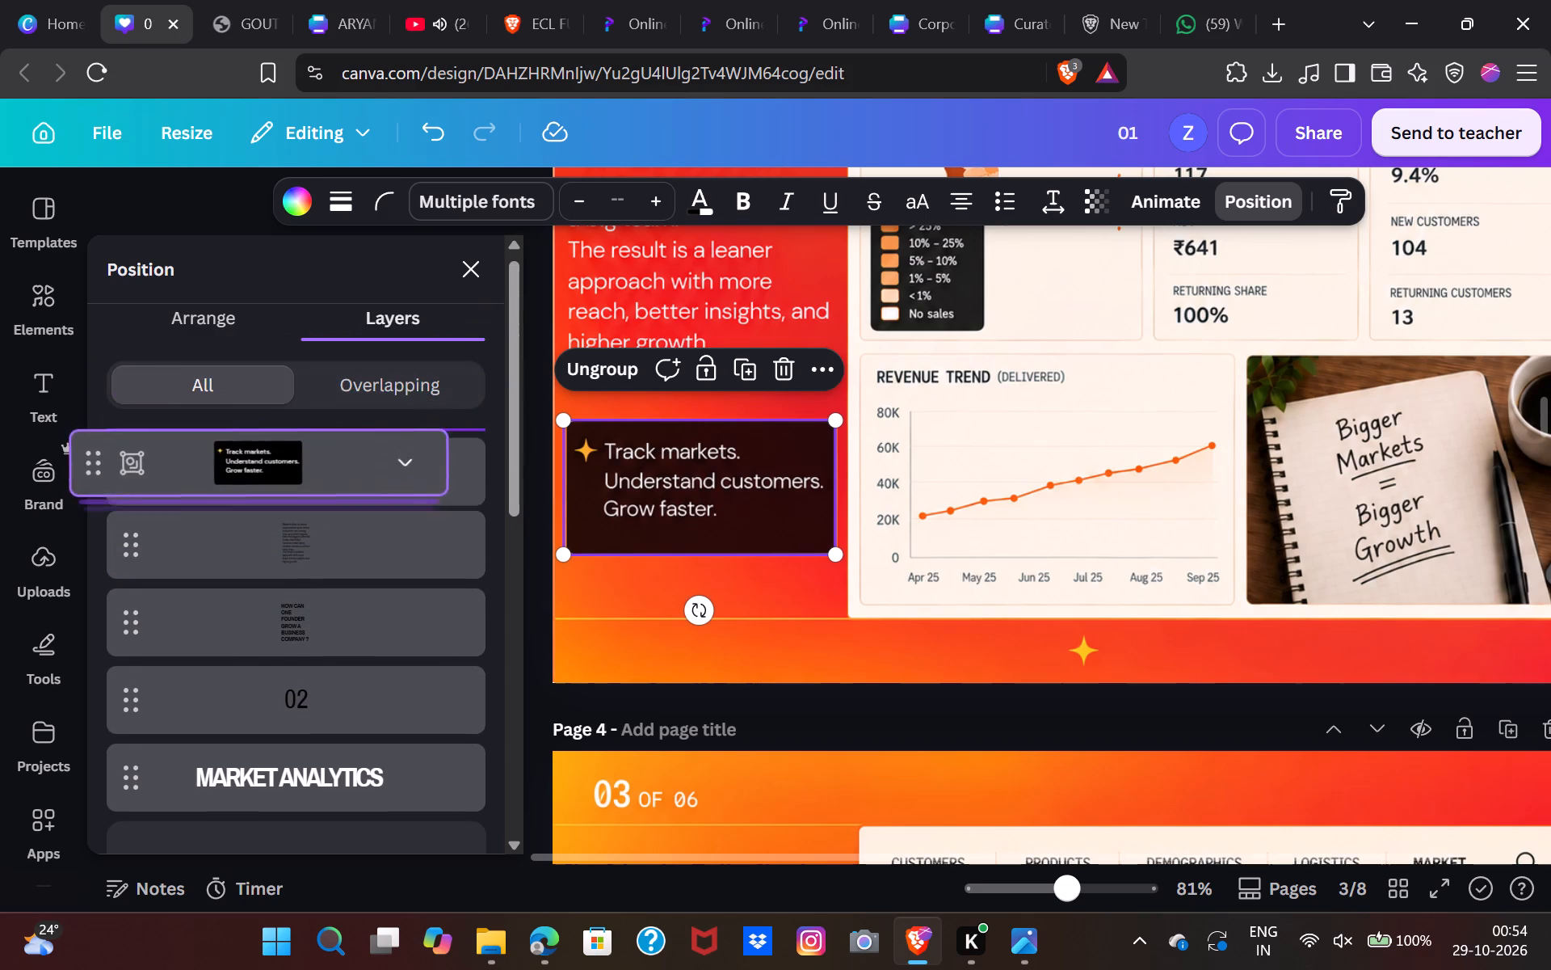
left_click_drag(367, 462, 388, 432)
left_click(601, 642)
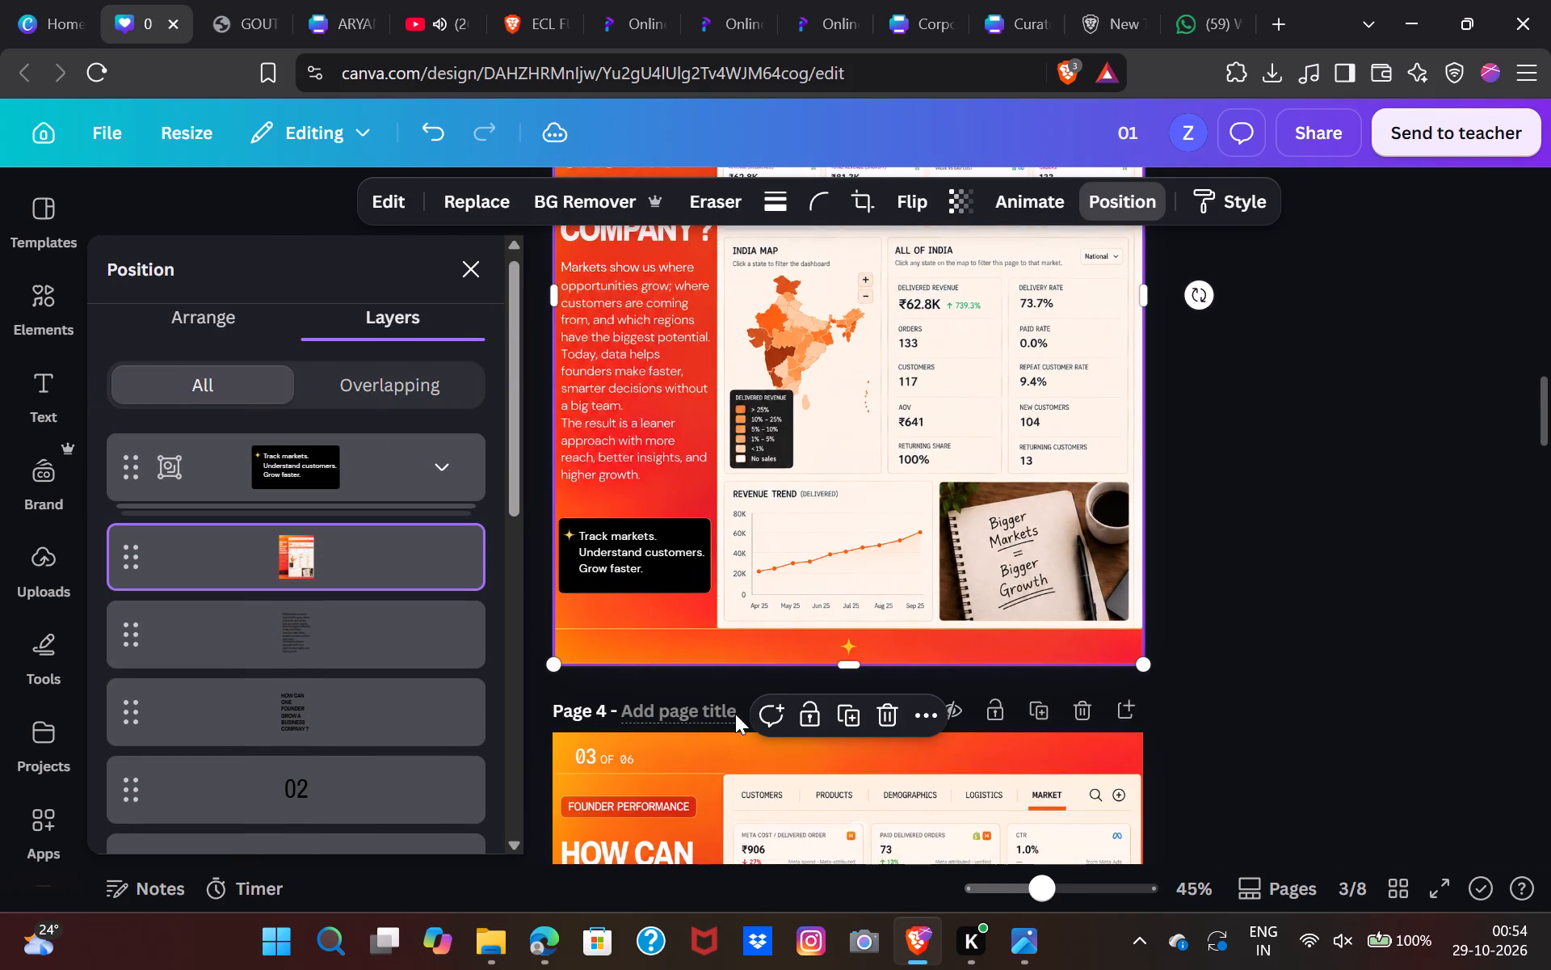
Delete the leftover peach side panel beneath the poster on page 4.
scroll(769, 651, "down", 7)
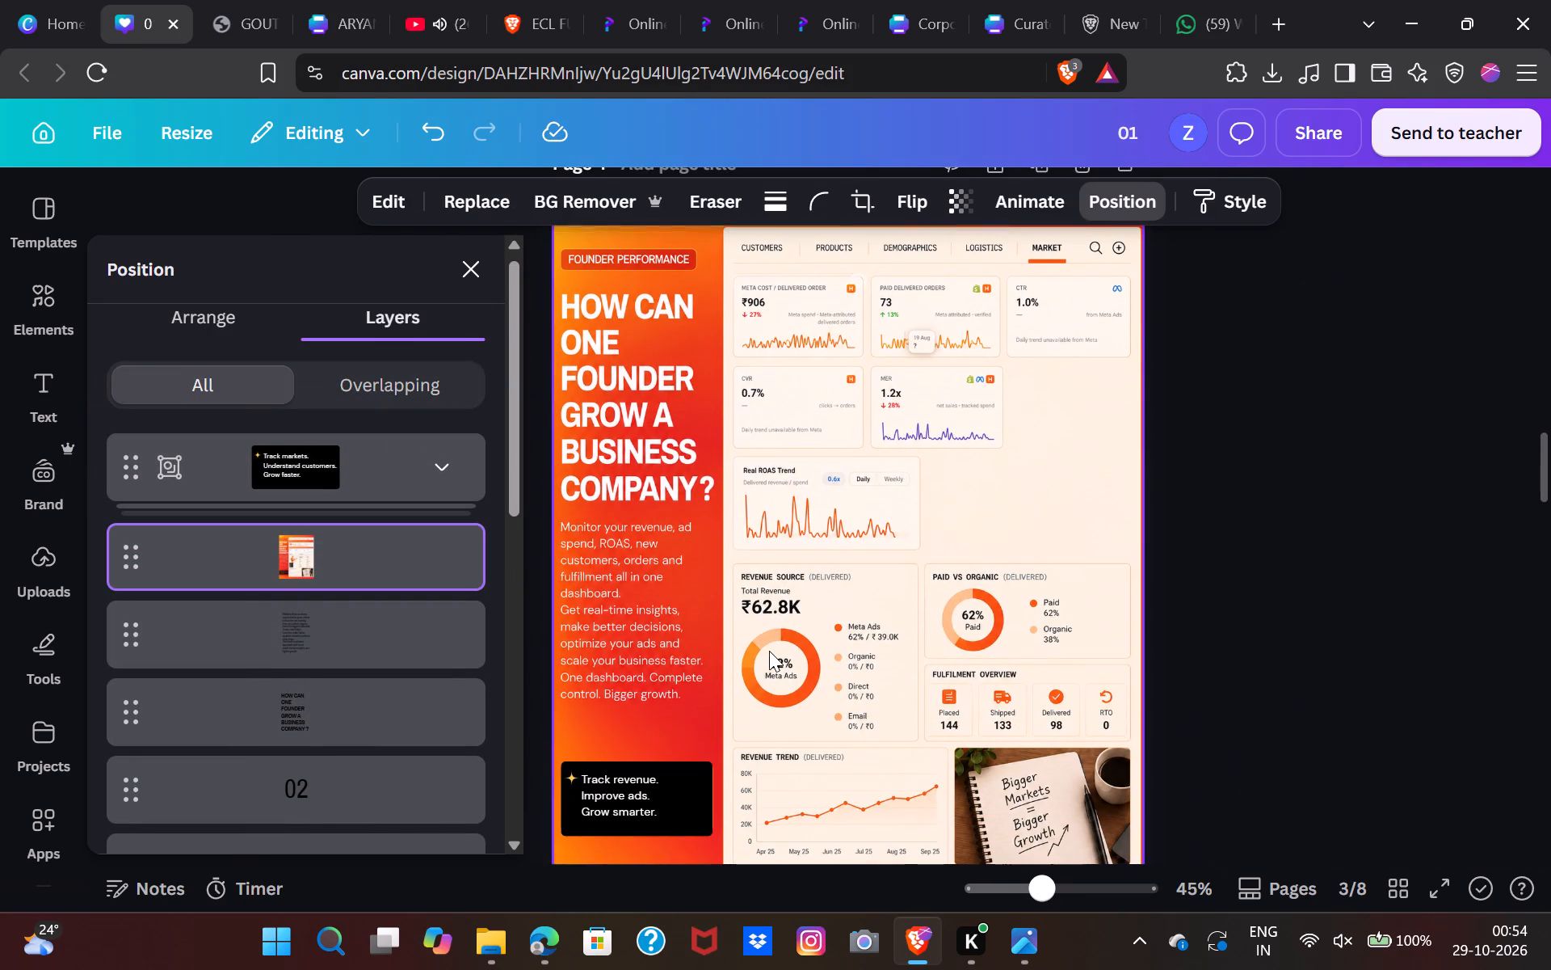
scroll(769, 651, "down", 1)
left_click(317, 643)
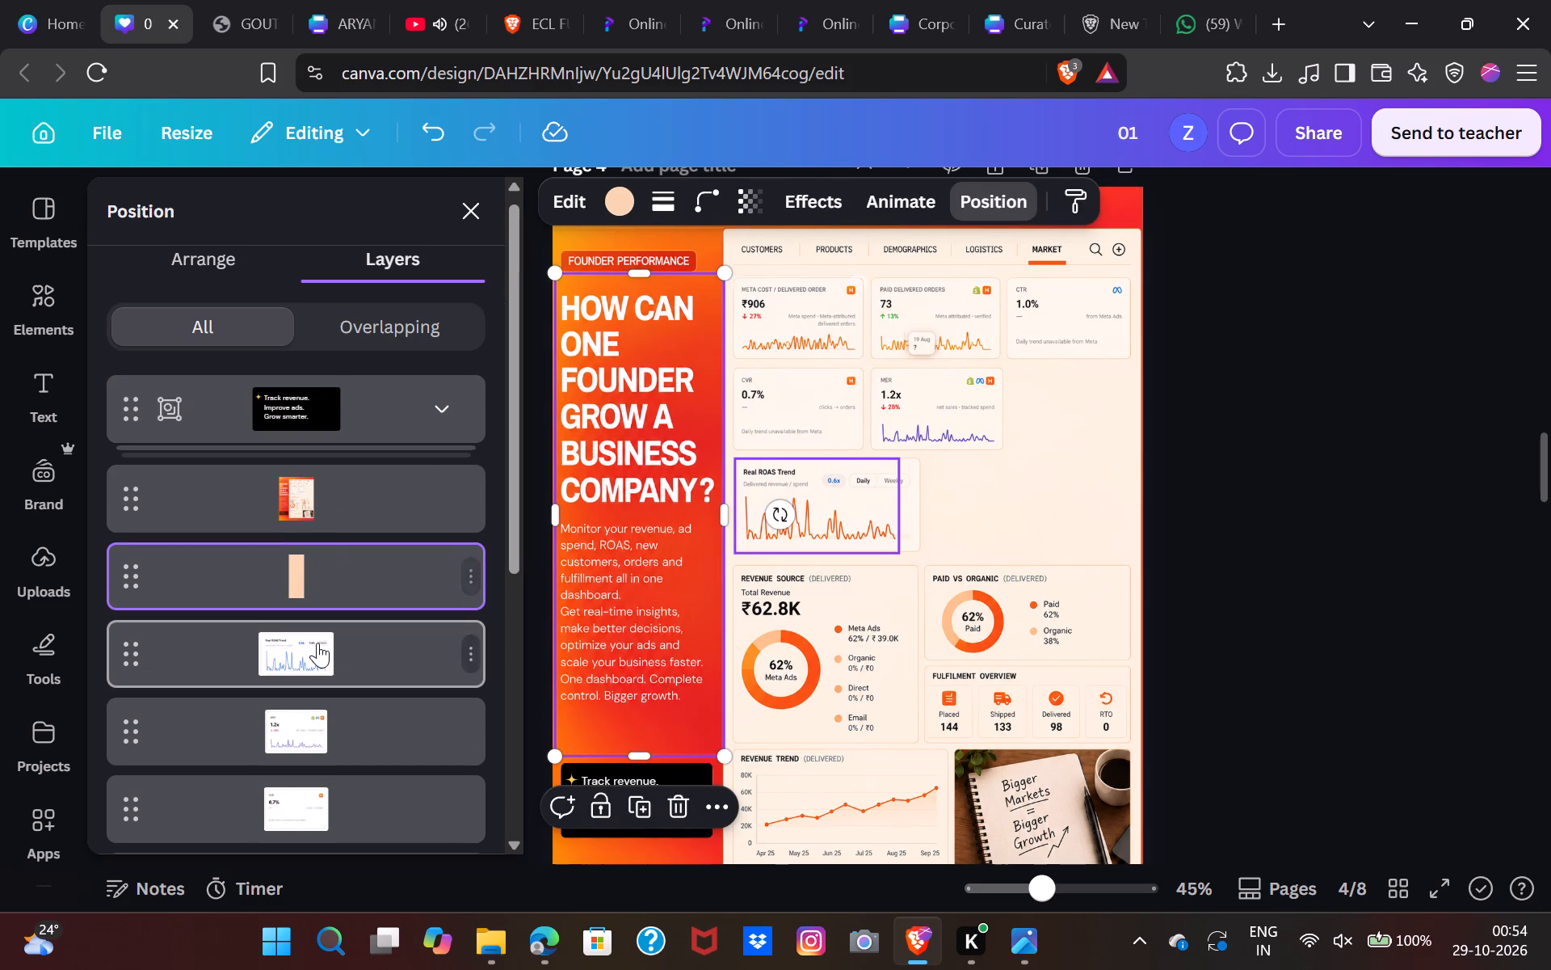
key("BackSpace")
key("BackSpace")
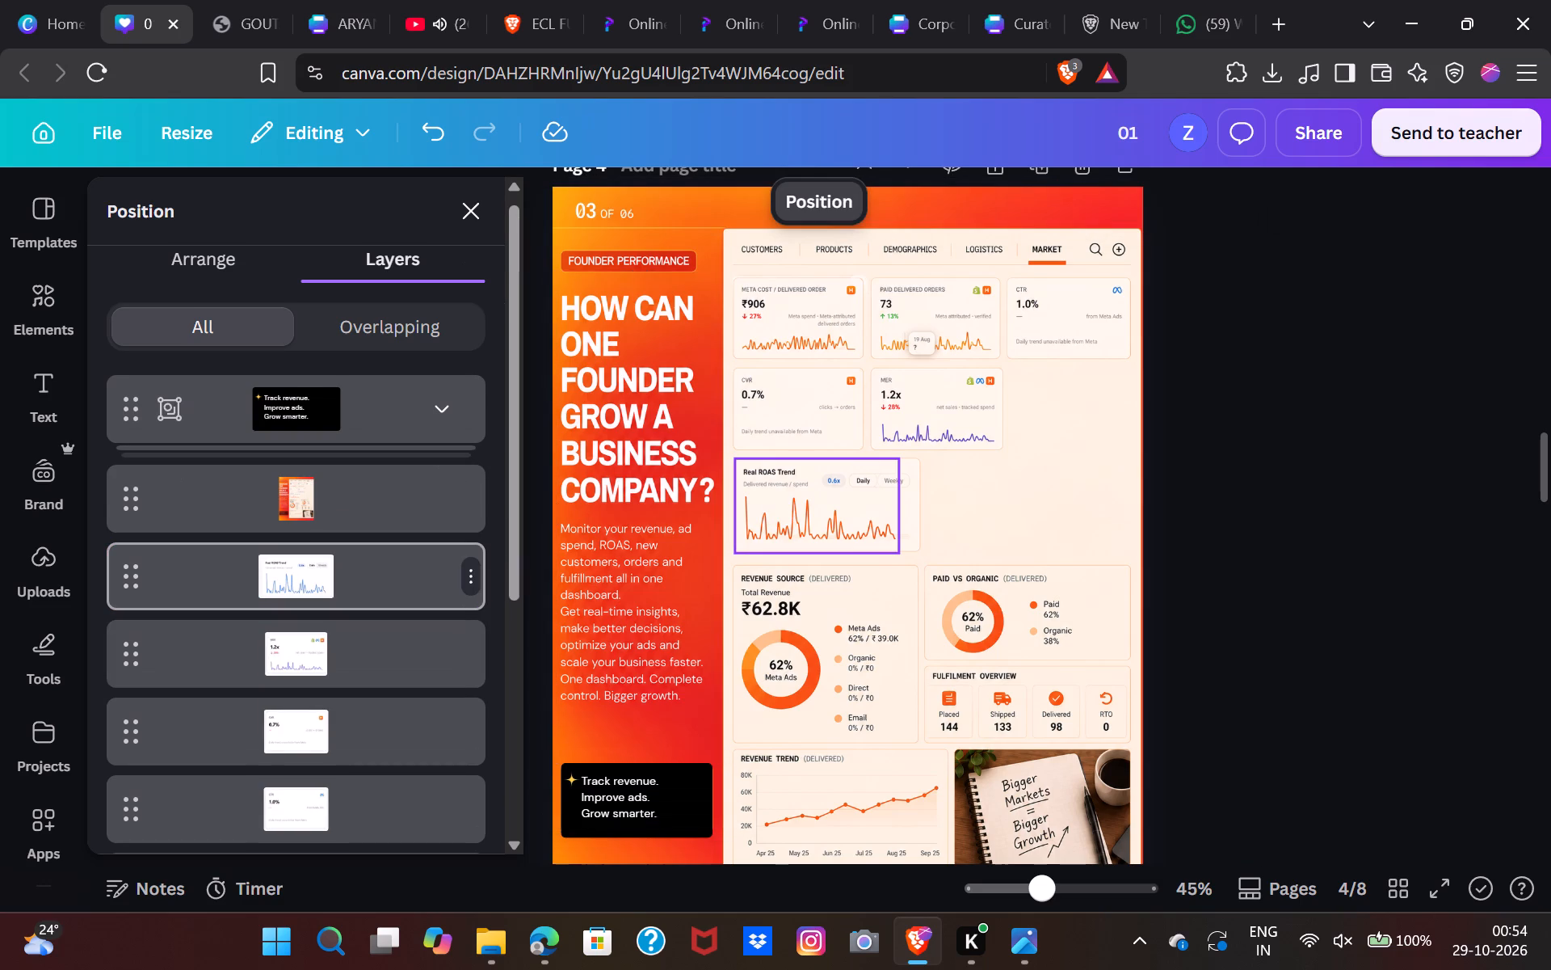
Delete the six original metric and chart cards, from the Real ROAS Trend card to the ₹906 card, beneath page 4's poster.
left_click(307, 605)
key("BackSpace")
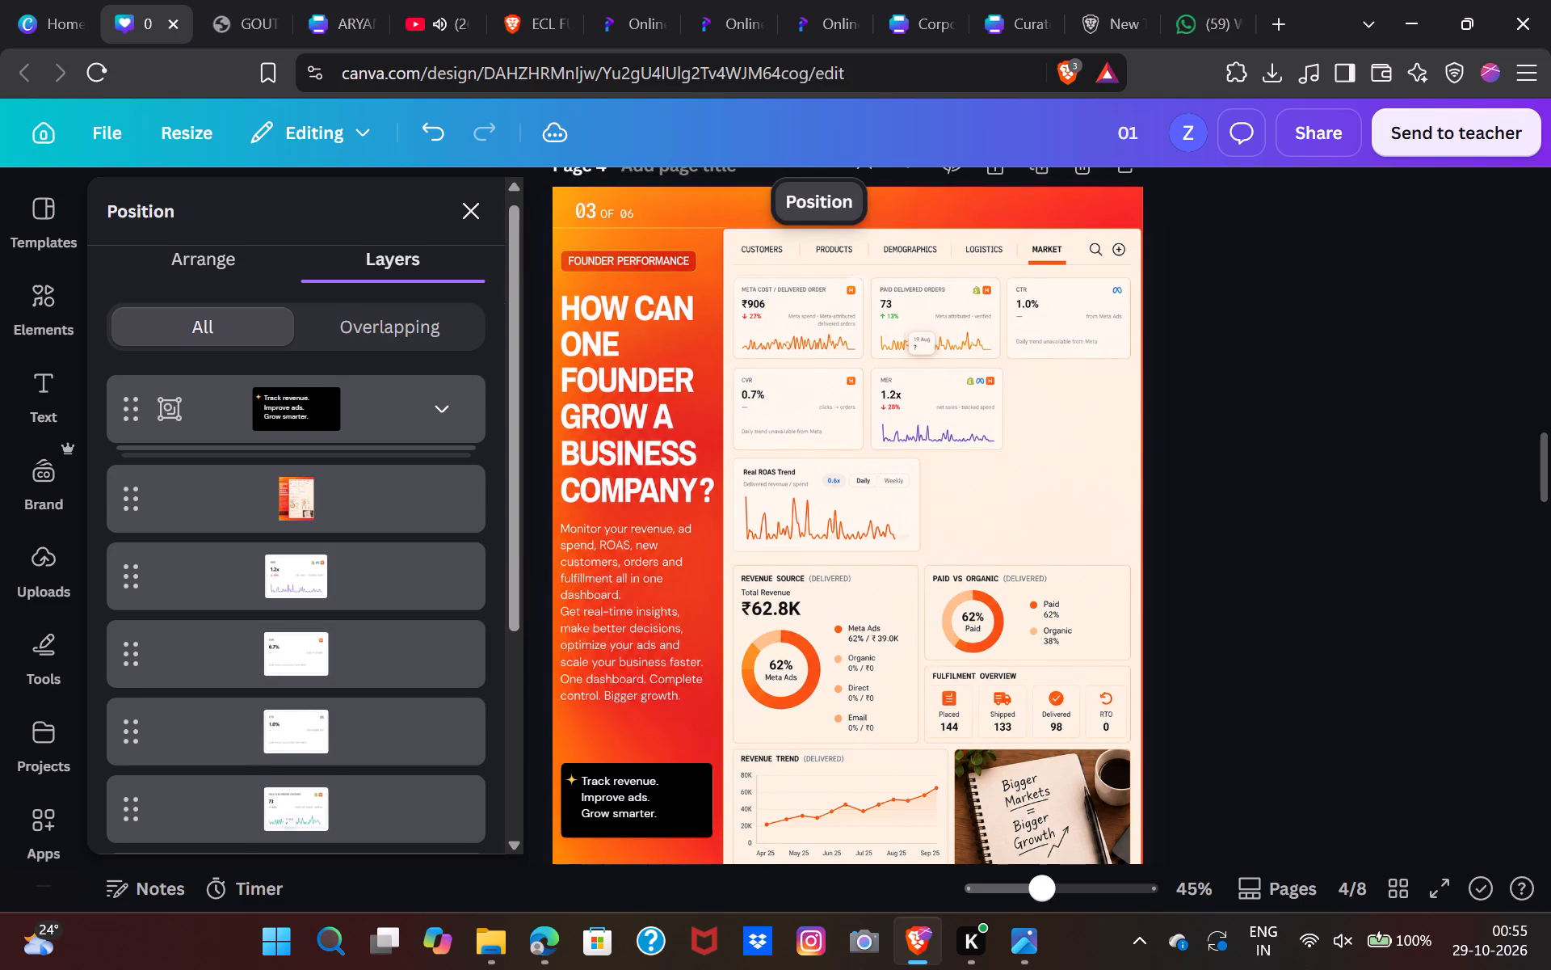
left_click(307, 605)
key("BackSpace")
left_click(307, 605)
key("BackSpace")
left_click(307, 605)
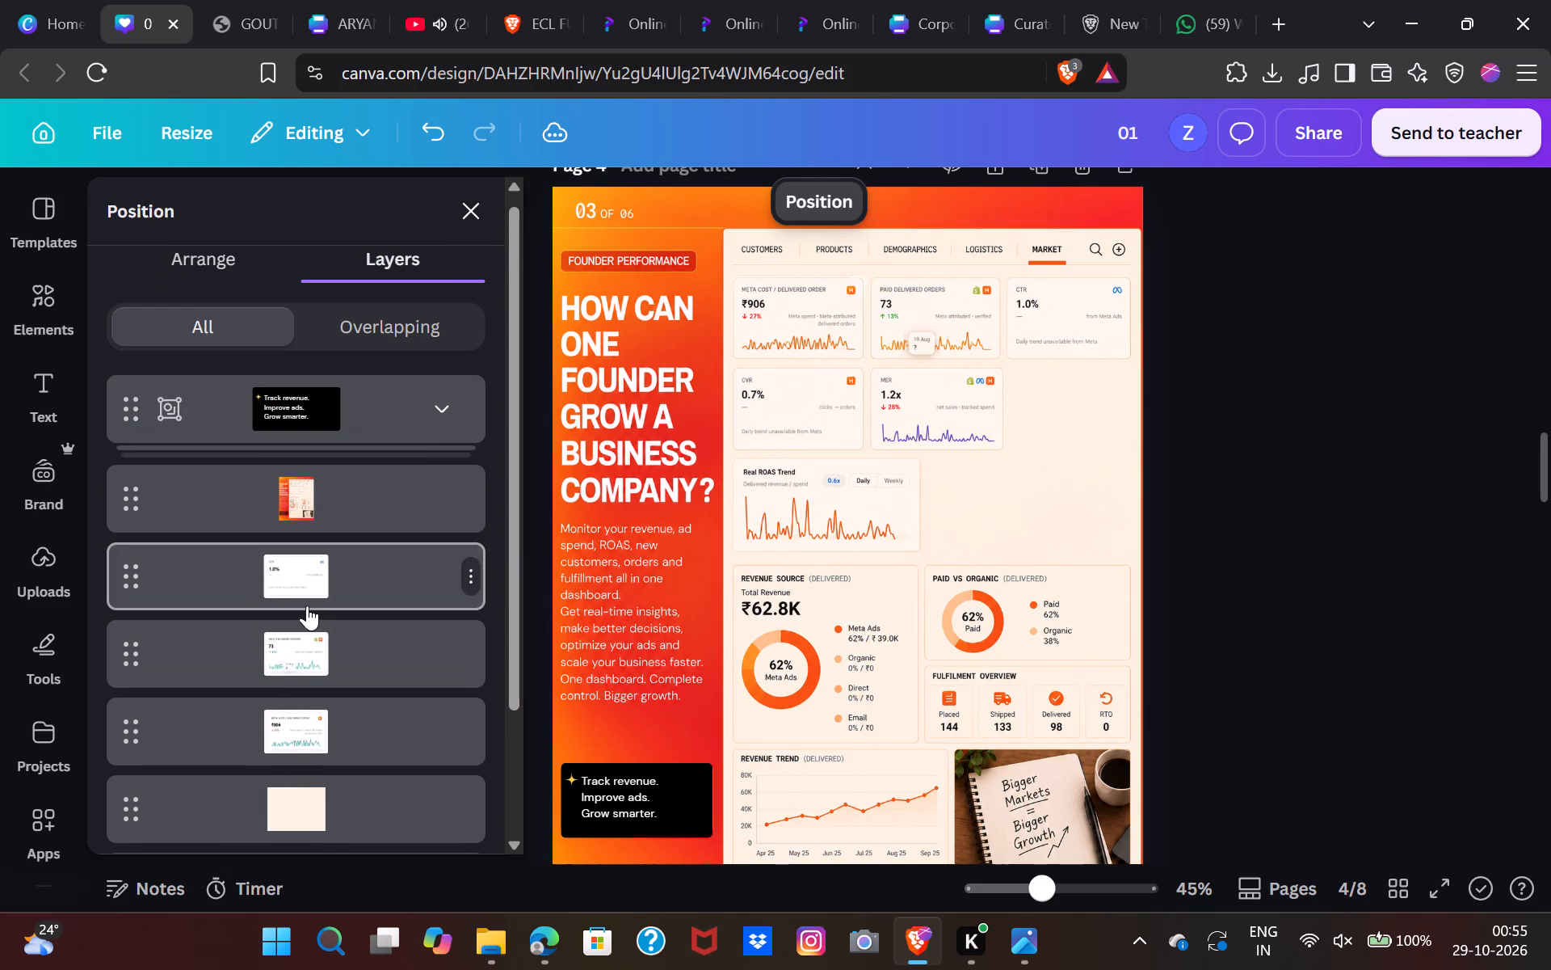
key("BackSpace")
left_click(307, 605)
key("BackSpace")
left_click(307, 605)
key("BackSpace")
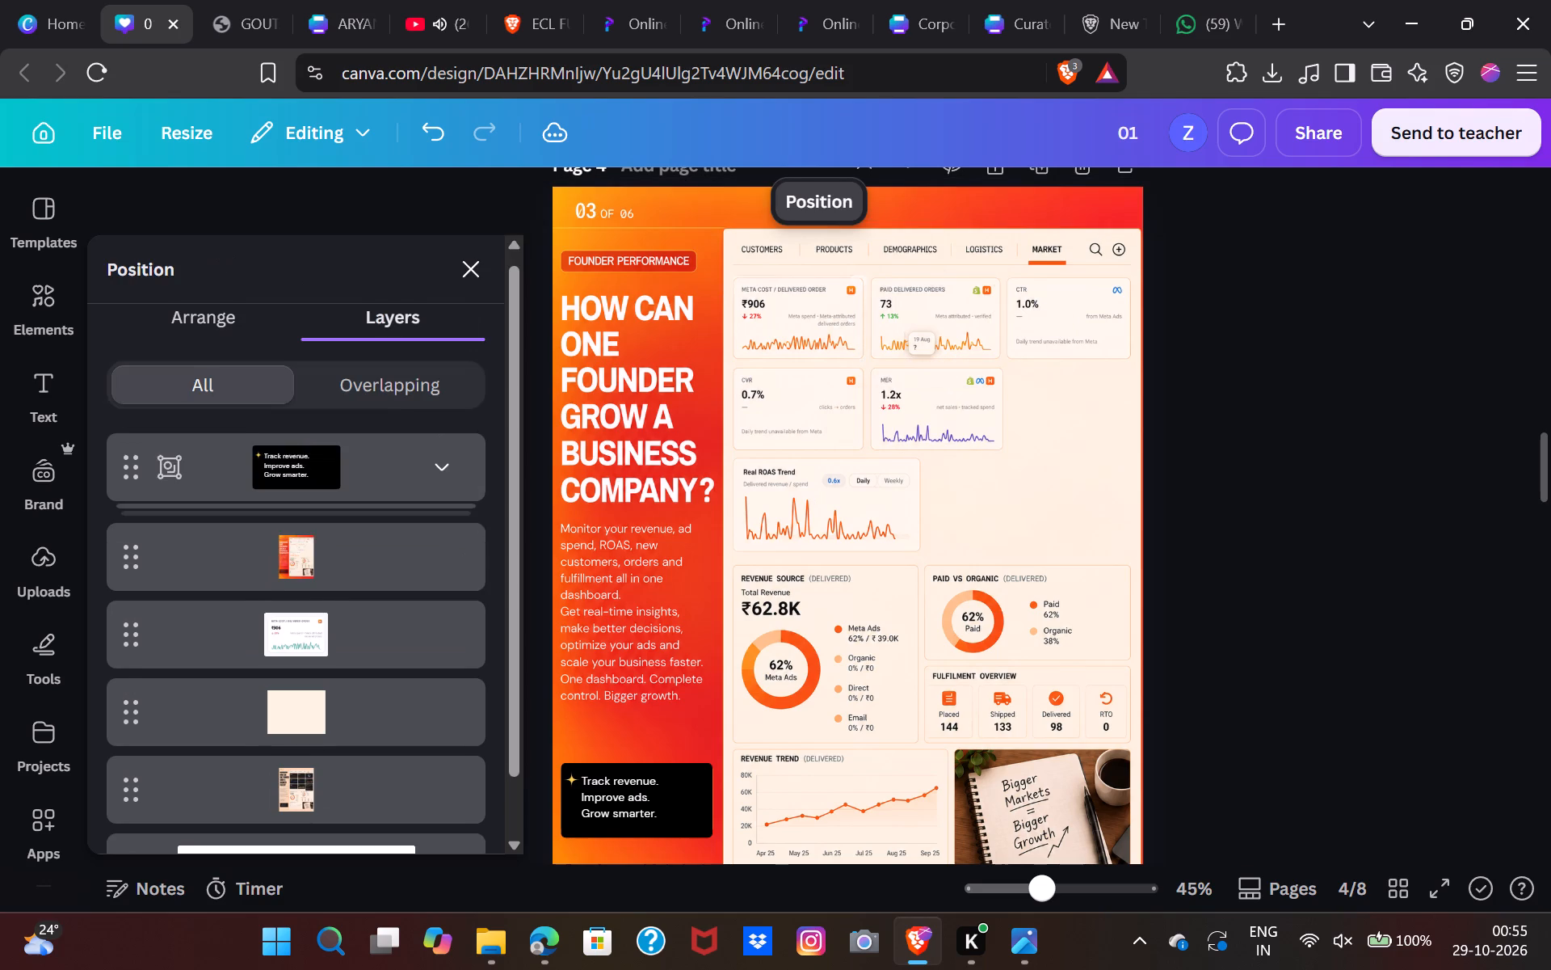
left_click(307, 605)
key("BackSpace")
left_click(307, 605)
key("BackSpace")
left_click(307, 605)
key("BackSpace")
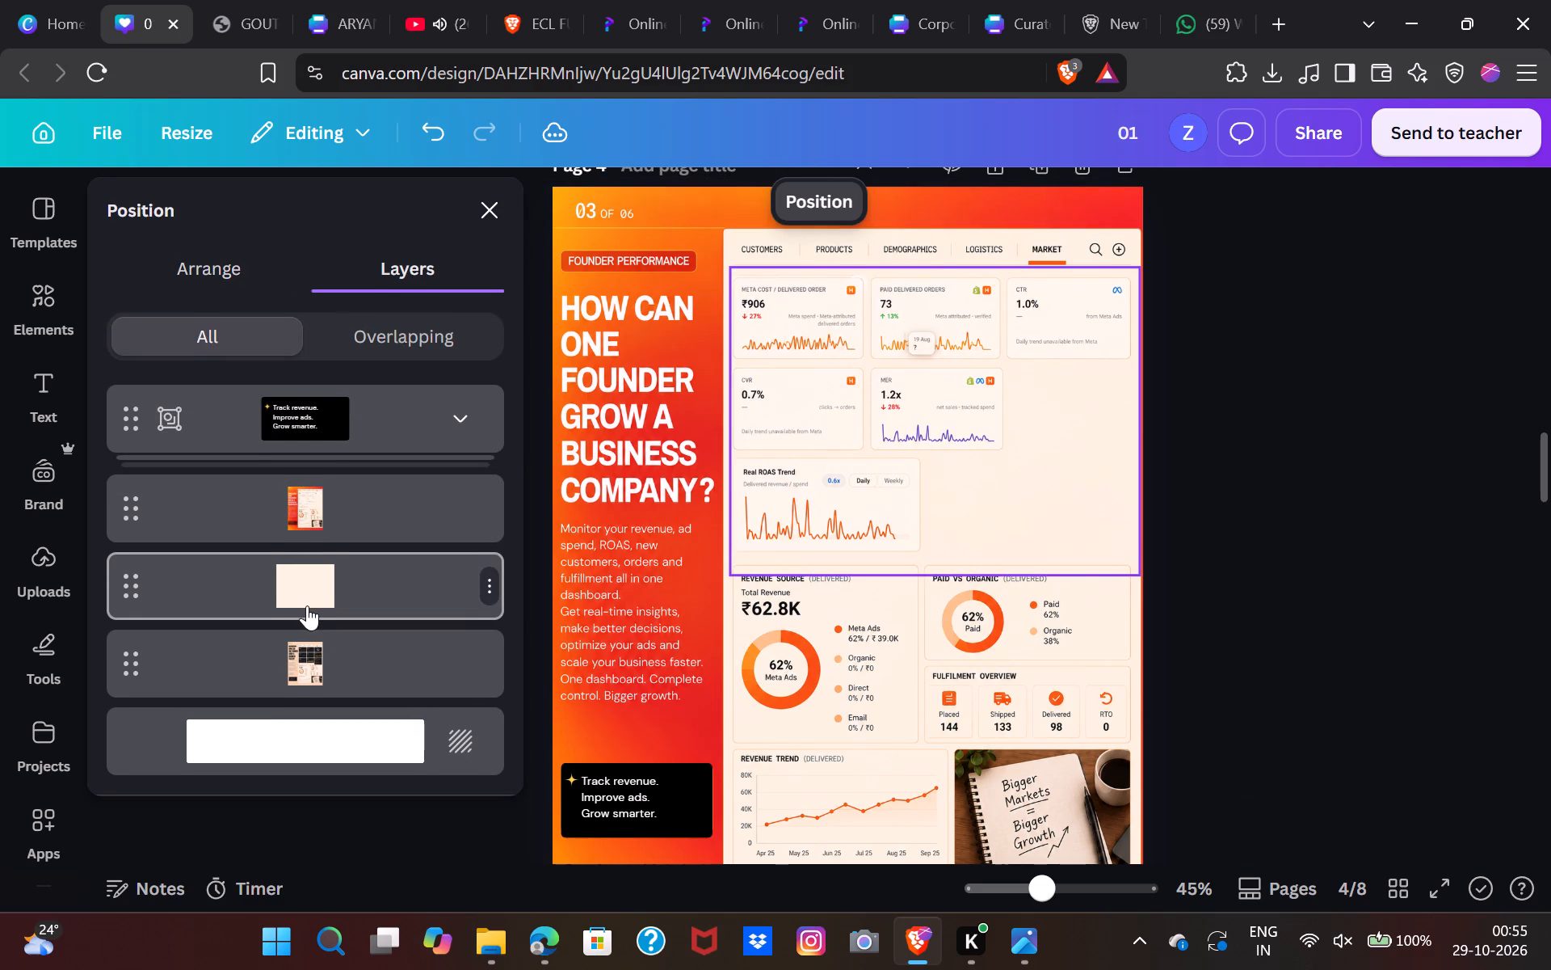
Delete the cream rectangle and the original full-page image beneath page 4's poster.
left_click(307, 605)
key("BackSpace")
left_click(307, 605)
key("BackSpace")
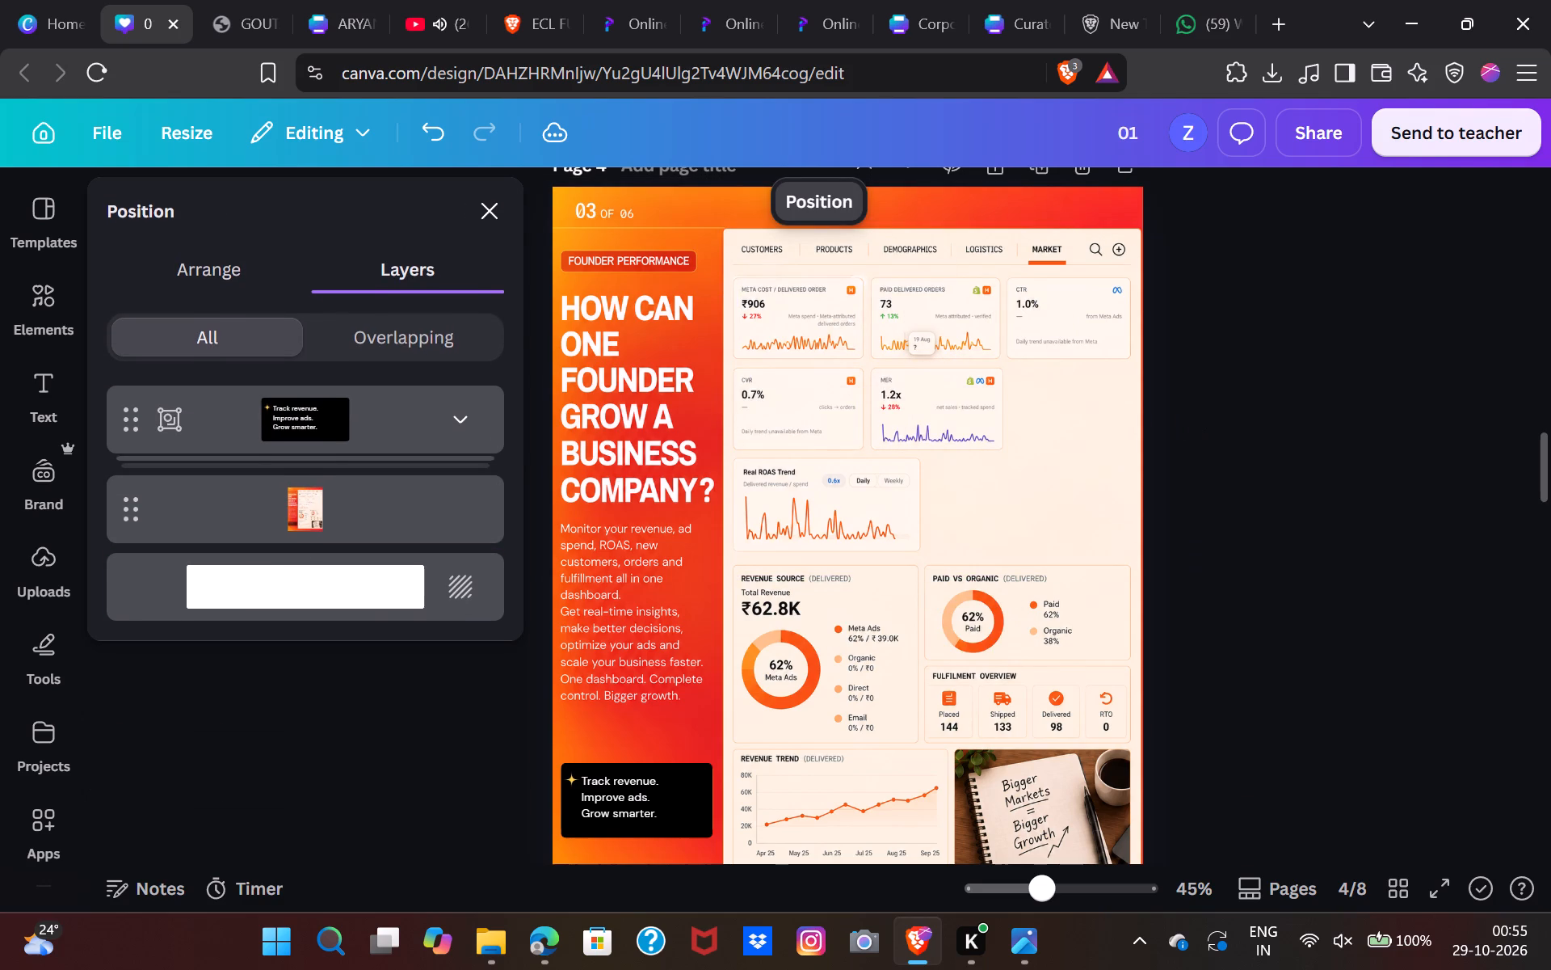
Delete the original body paragraph and the "02" page number from beneath page 3's poster.
scroll(889, 539, "down", 1)
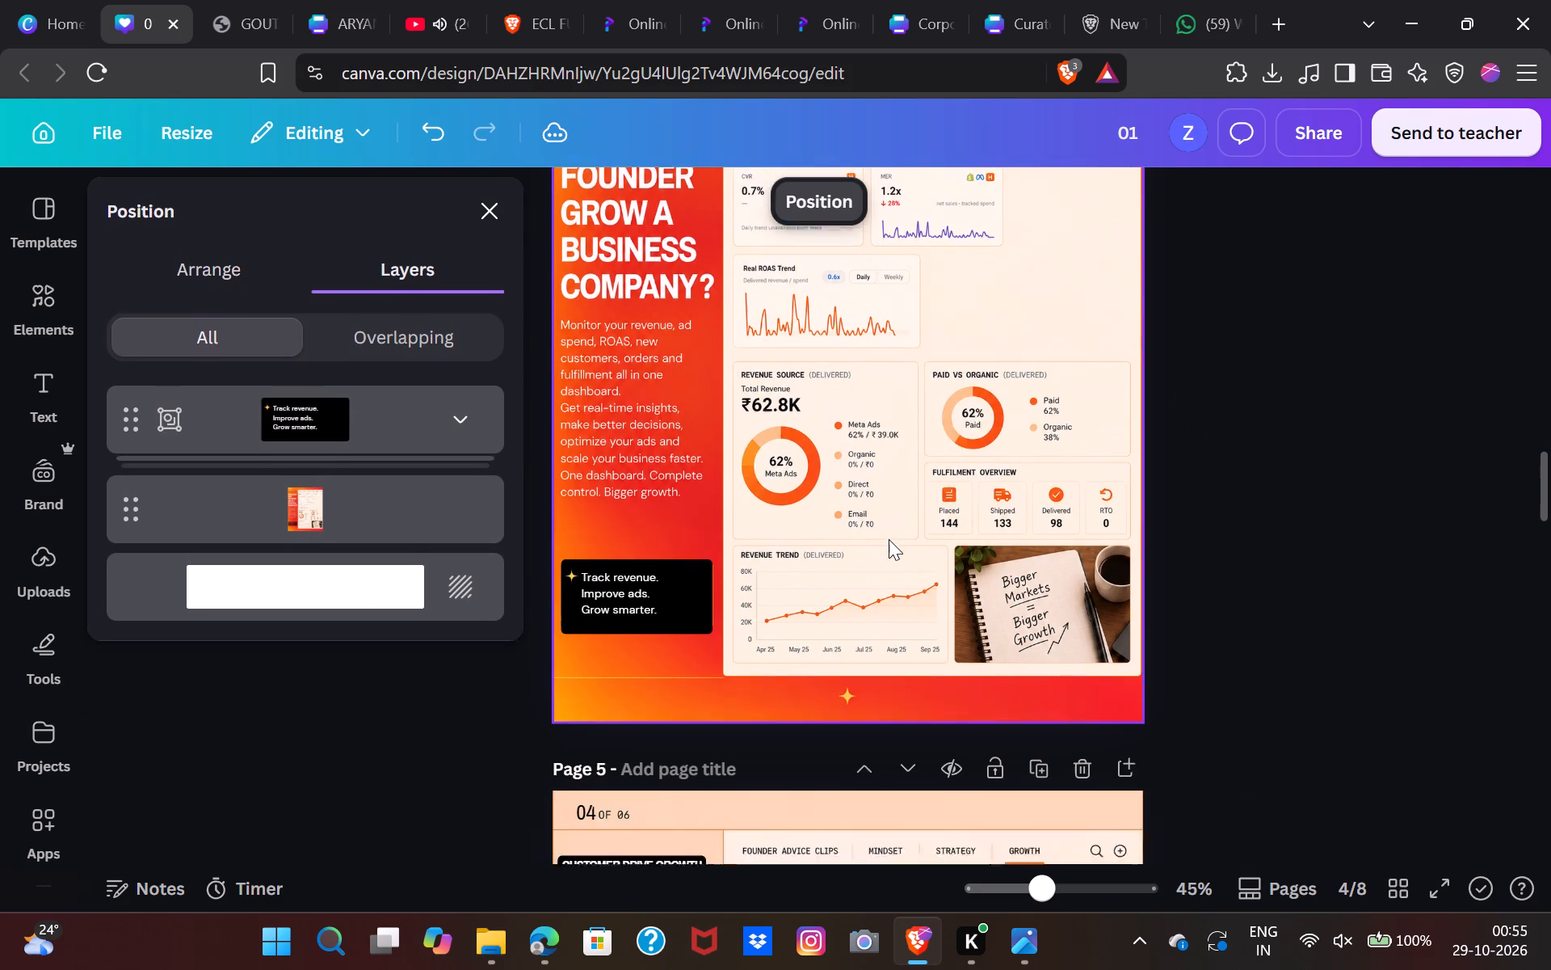
scroll(889, 539, "down", 1)
scroll(1055, 657, "down", 3)
scroll(830, 715, "up", 4)
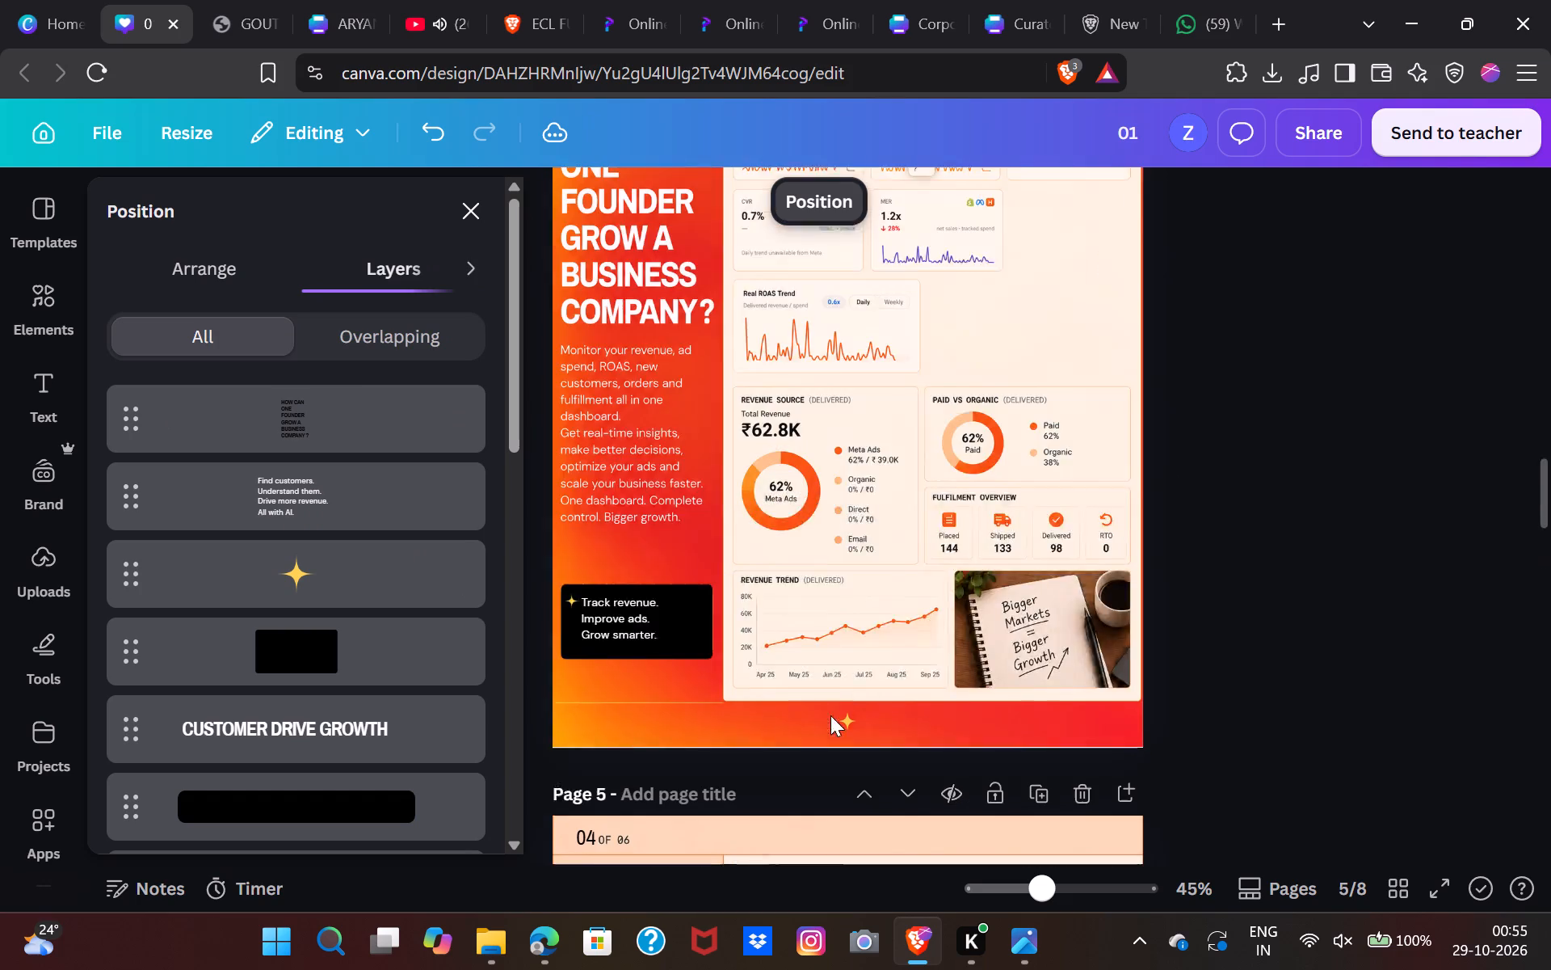
scroll(830, 715, "up", 3)
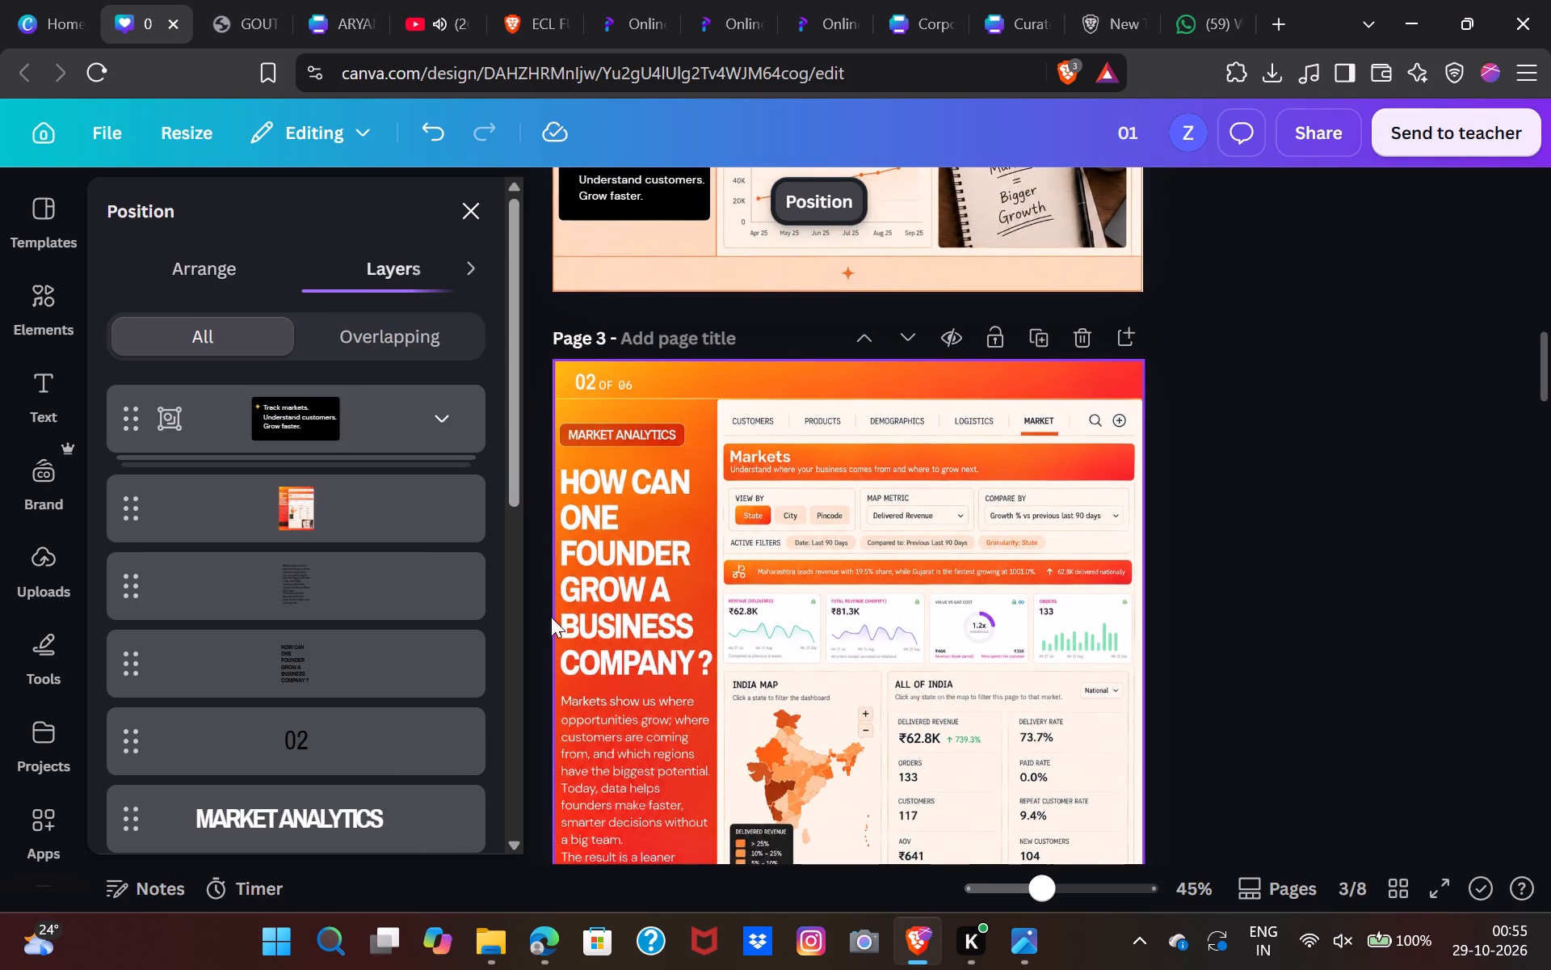
left_click(414, 560)
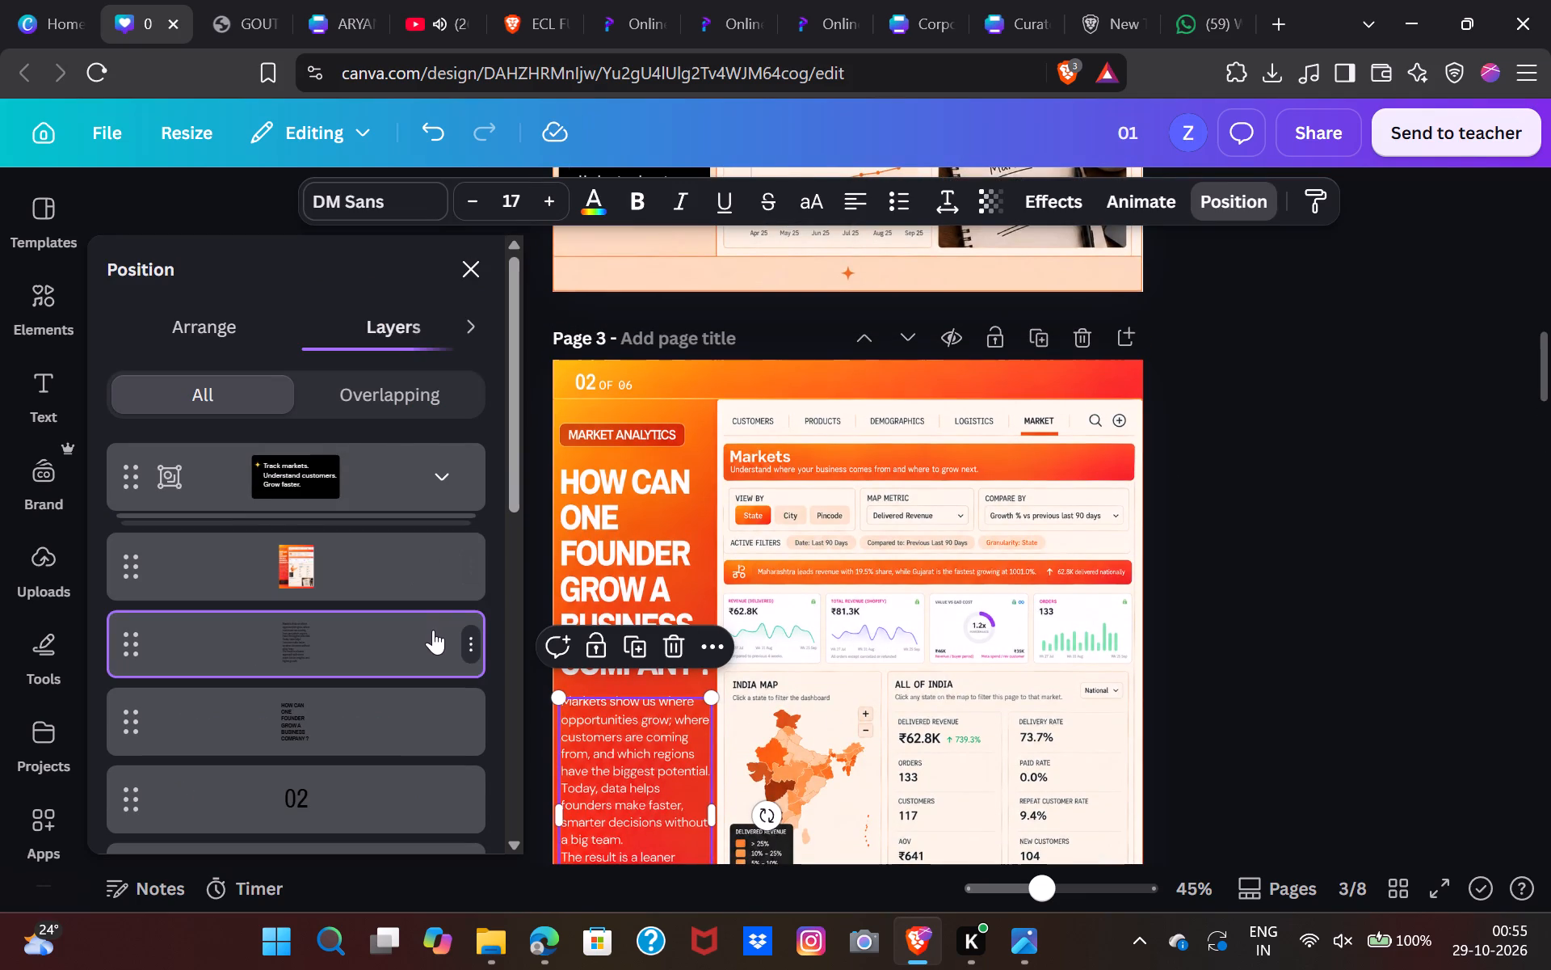
left_click(433, 630)
key("BackSpace")
left_click(433, 630)
key("BackSpace")
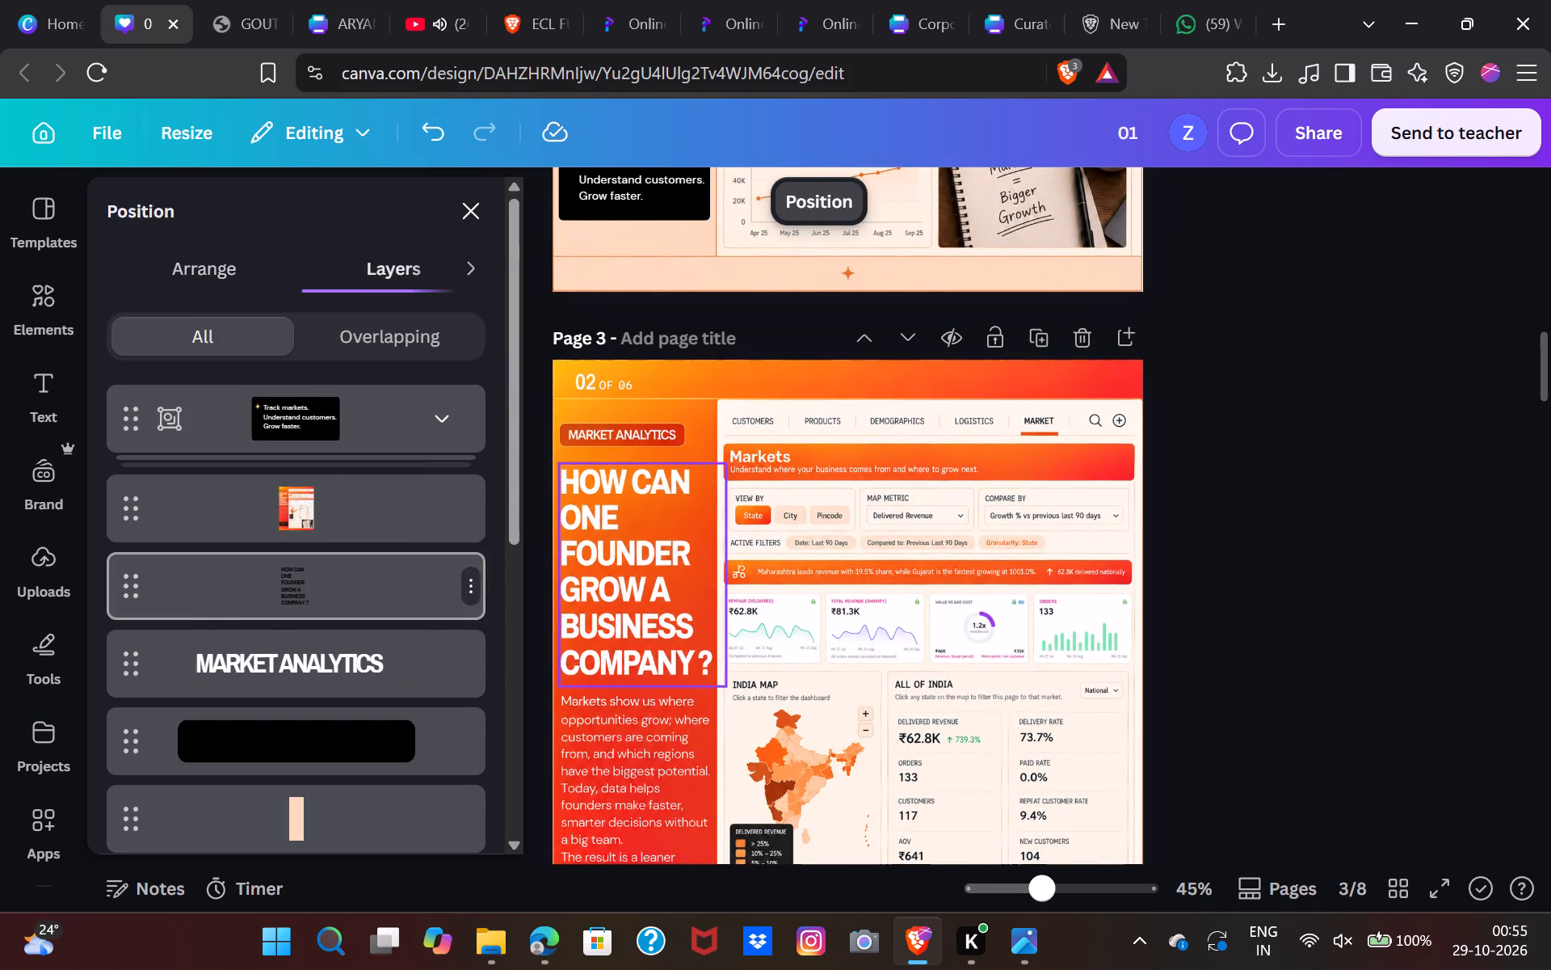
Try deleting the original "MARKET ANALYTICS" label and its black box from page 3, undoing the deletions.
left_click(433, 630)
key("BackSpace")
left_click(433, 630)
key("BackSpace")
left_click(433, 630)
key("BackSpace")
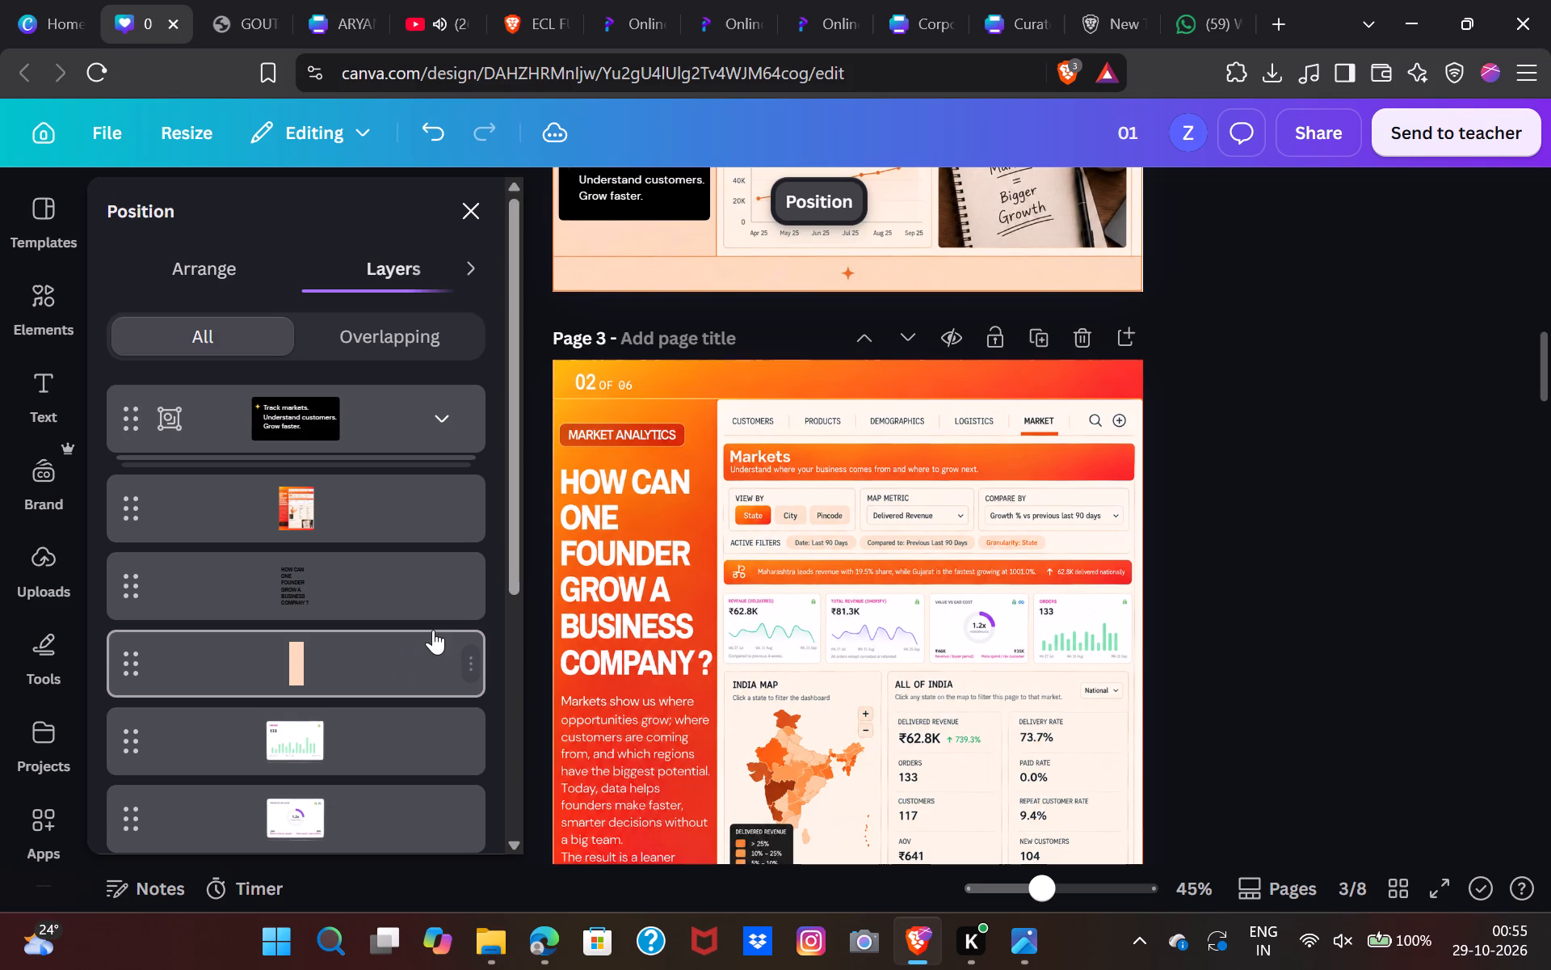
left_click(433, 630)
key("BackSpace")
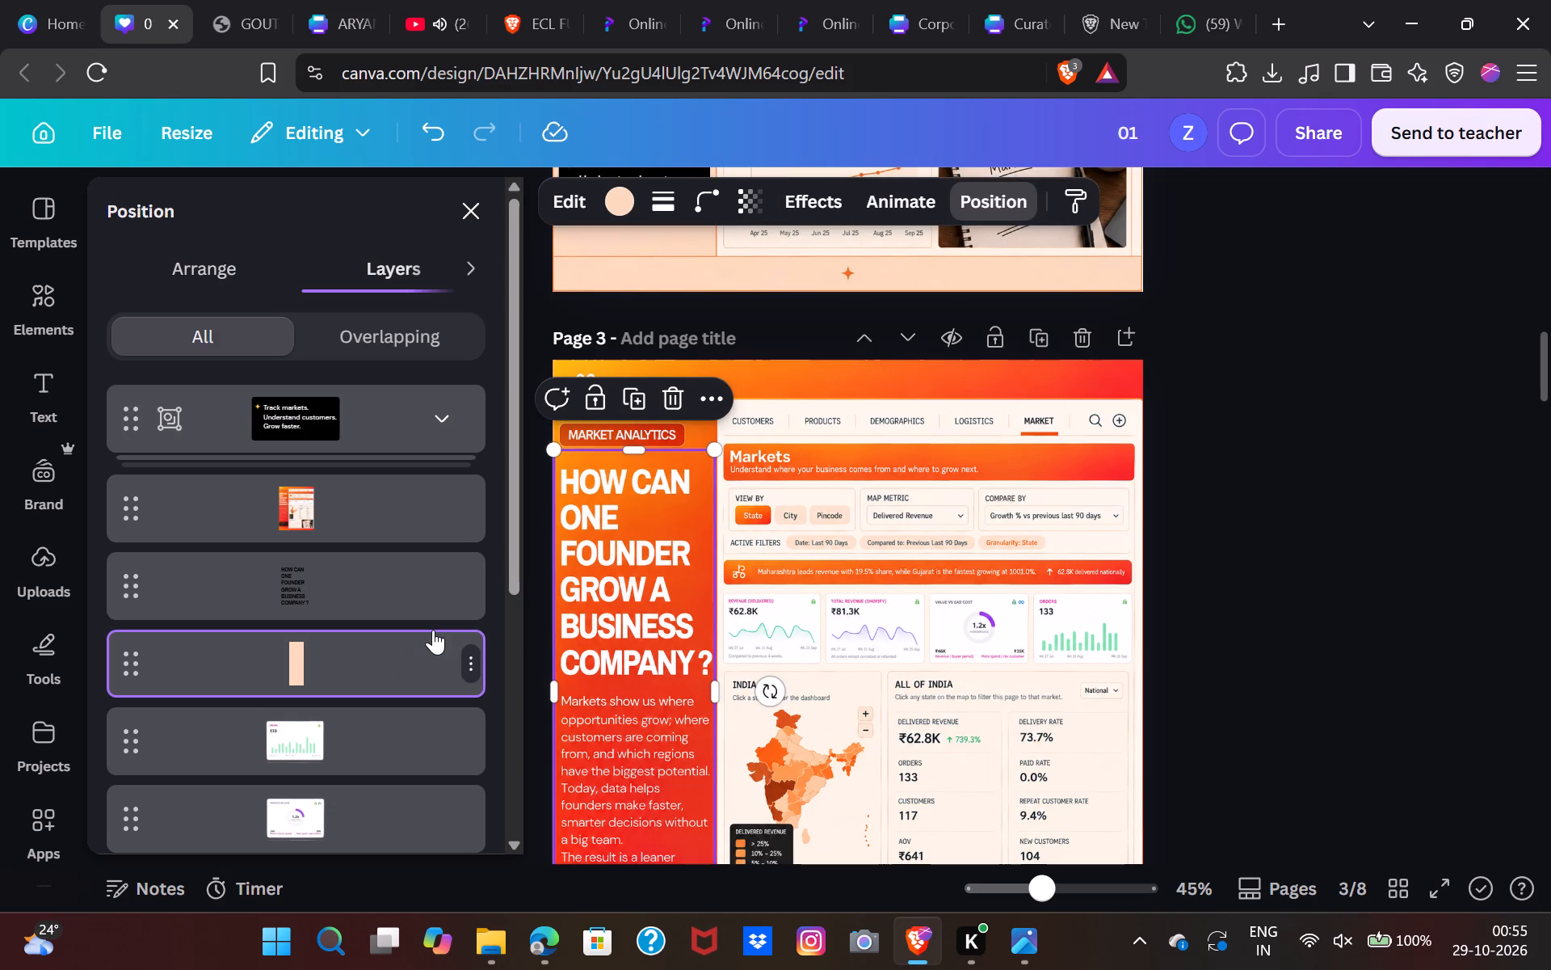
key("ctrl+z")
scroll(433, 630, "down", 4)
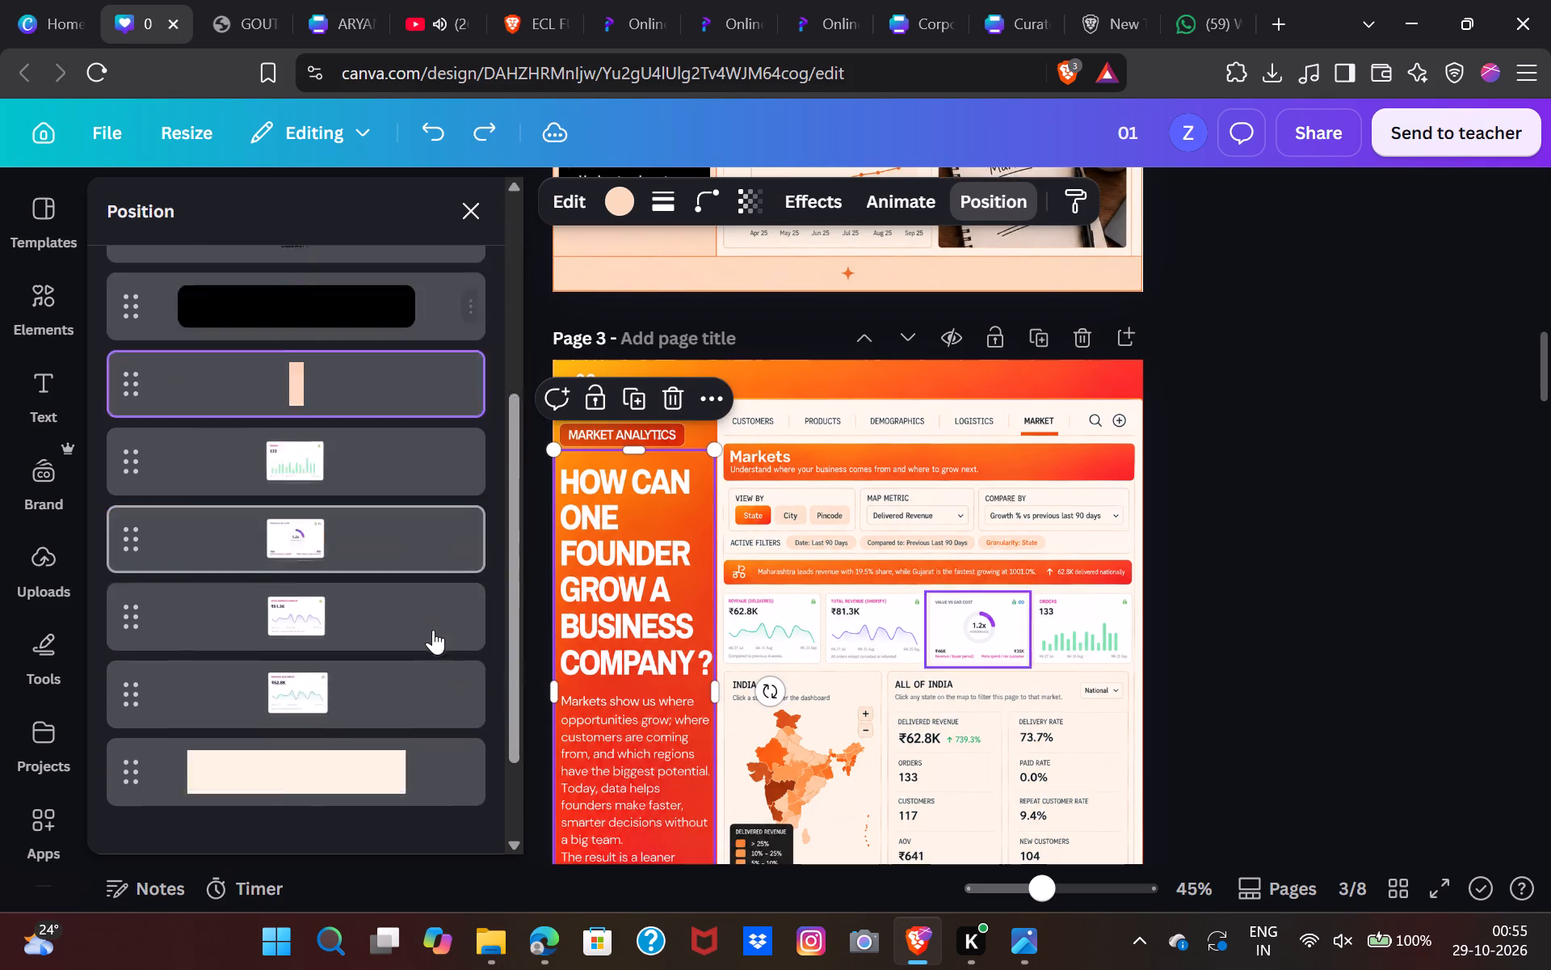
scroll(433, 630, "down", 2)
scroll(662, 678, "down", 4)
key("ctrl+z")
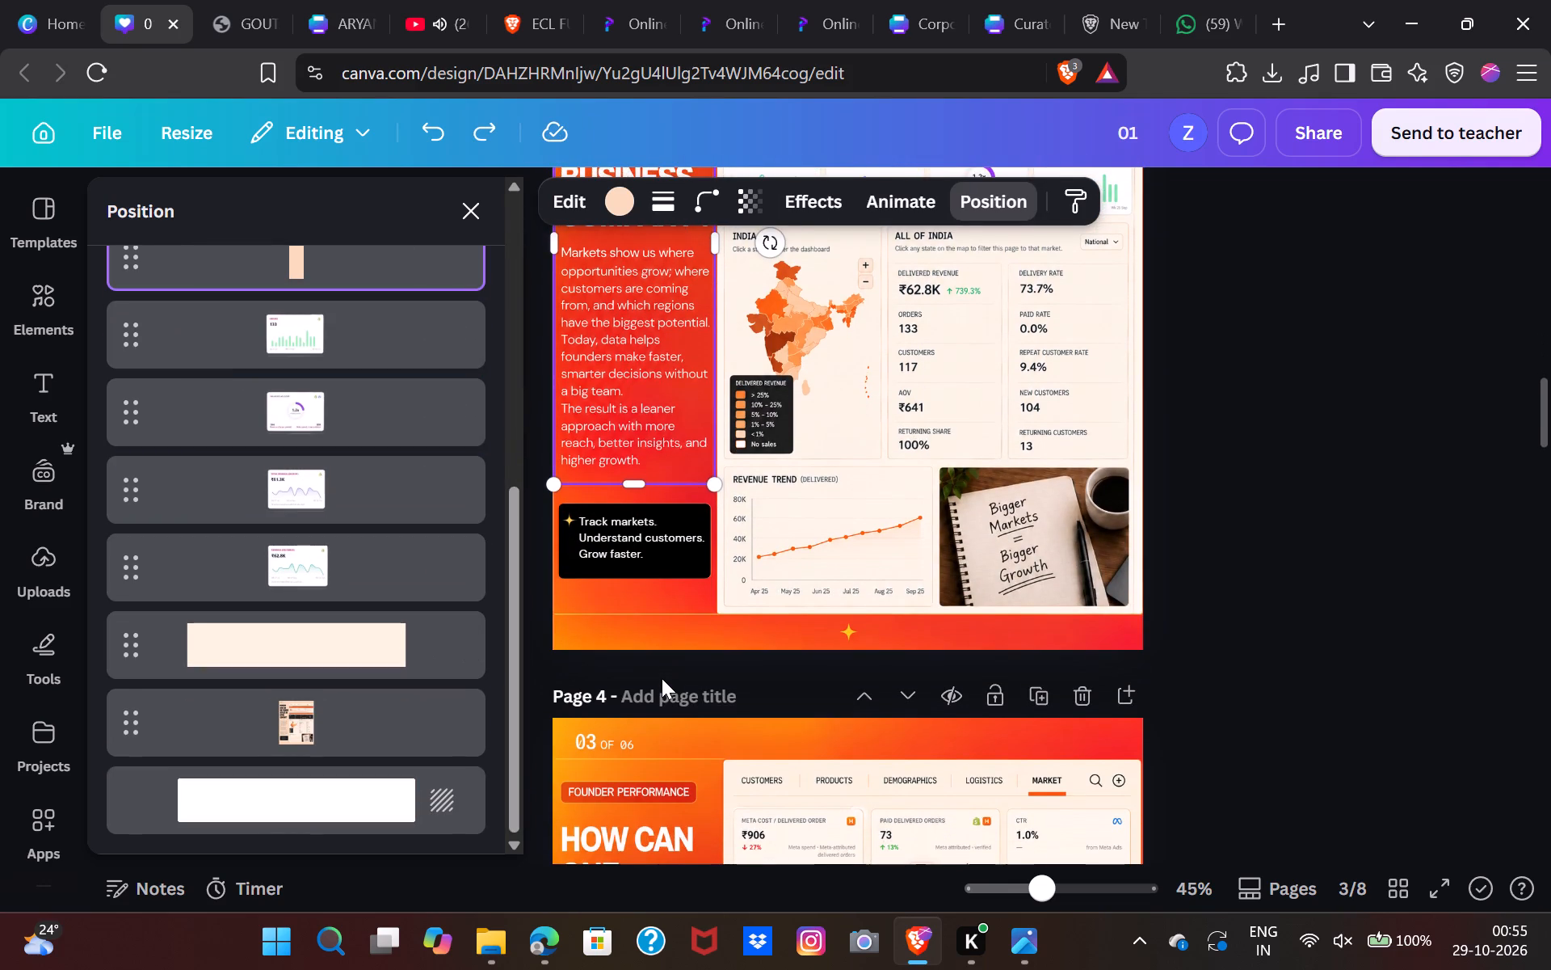
Delete the original "How can one founder grow a business company?" heading and the peach side panel beneath page 3's poster.
scroll(662, 678, "down", 4)
scroll(662, 678, "up", 6)
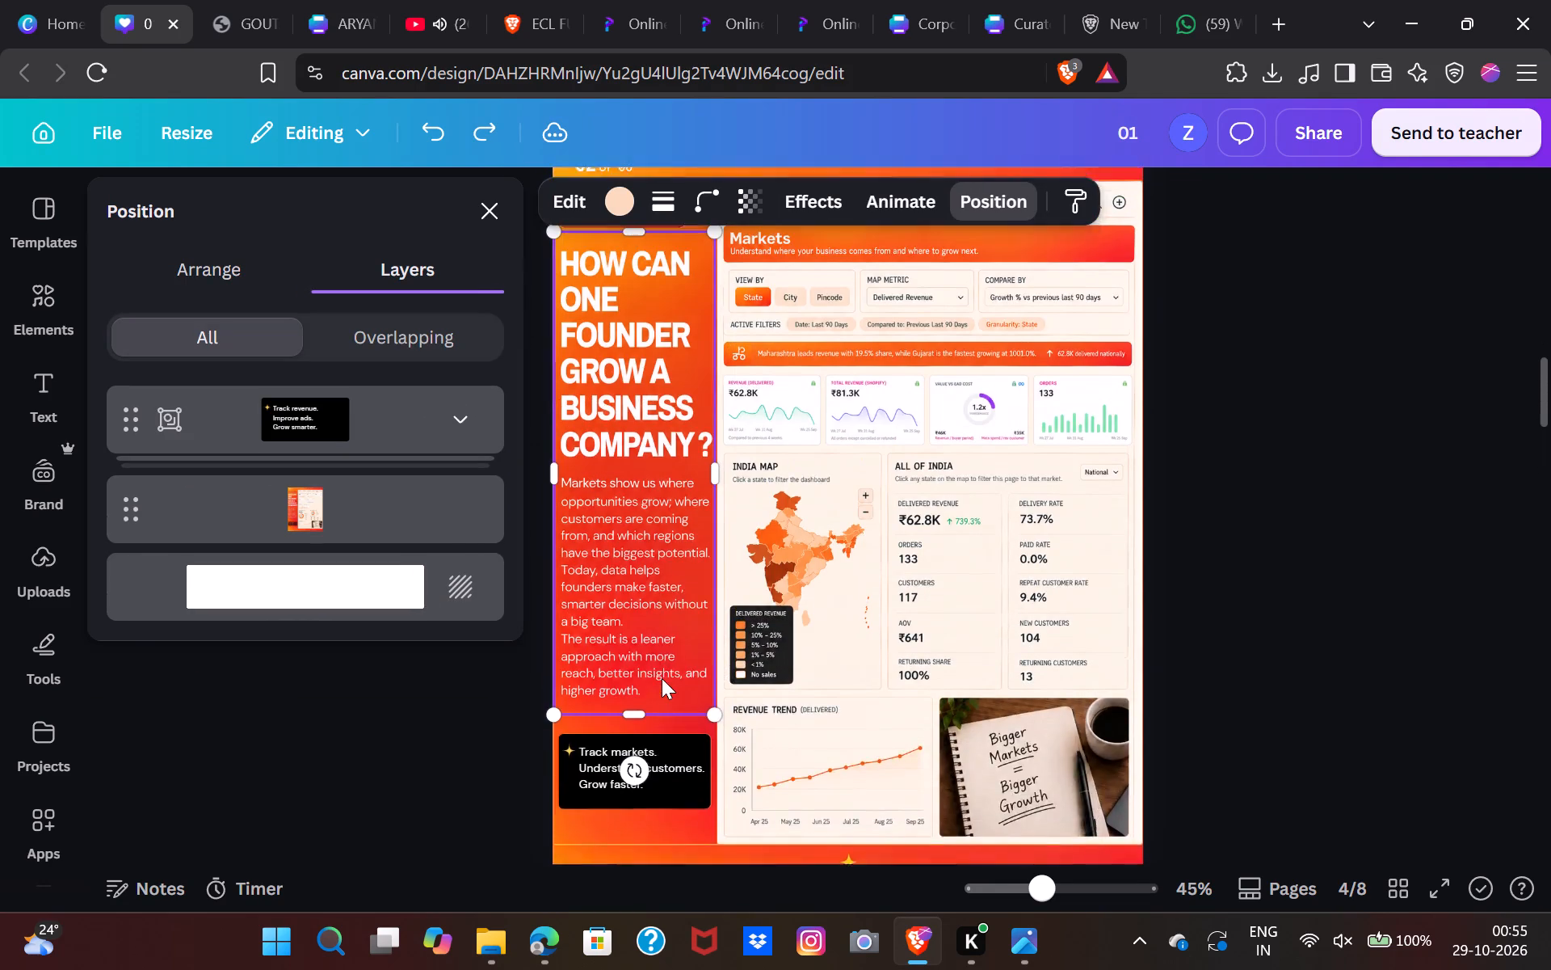
scroll(662, 678, "down", 1)
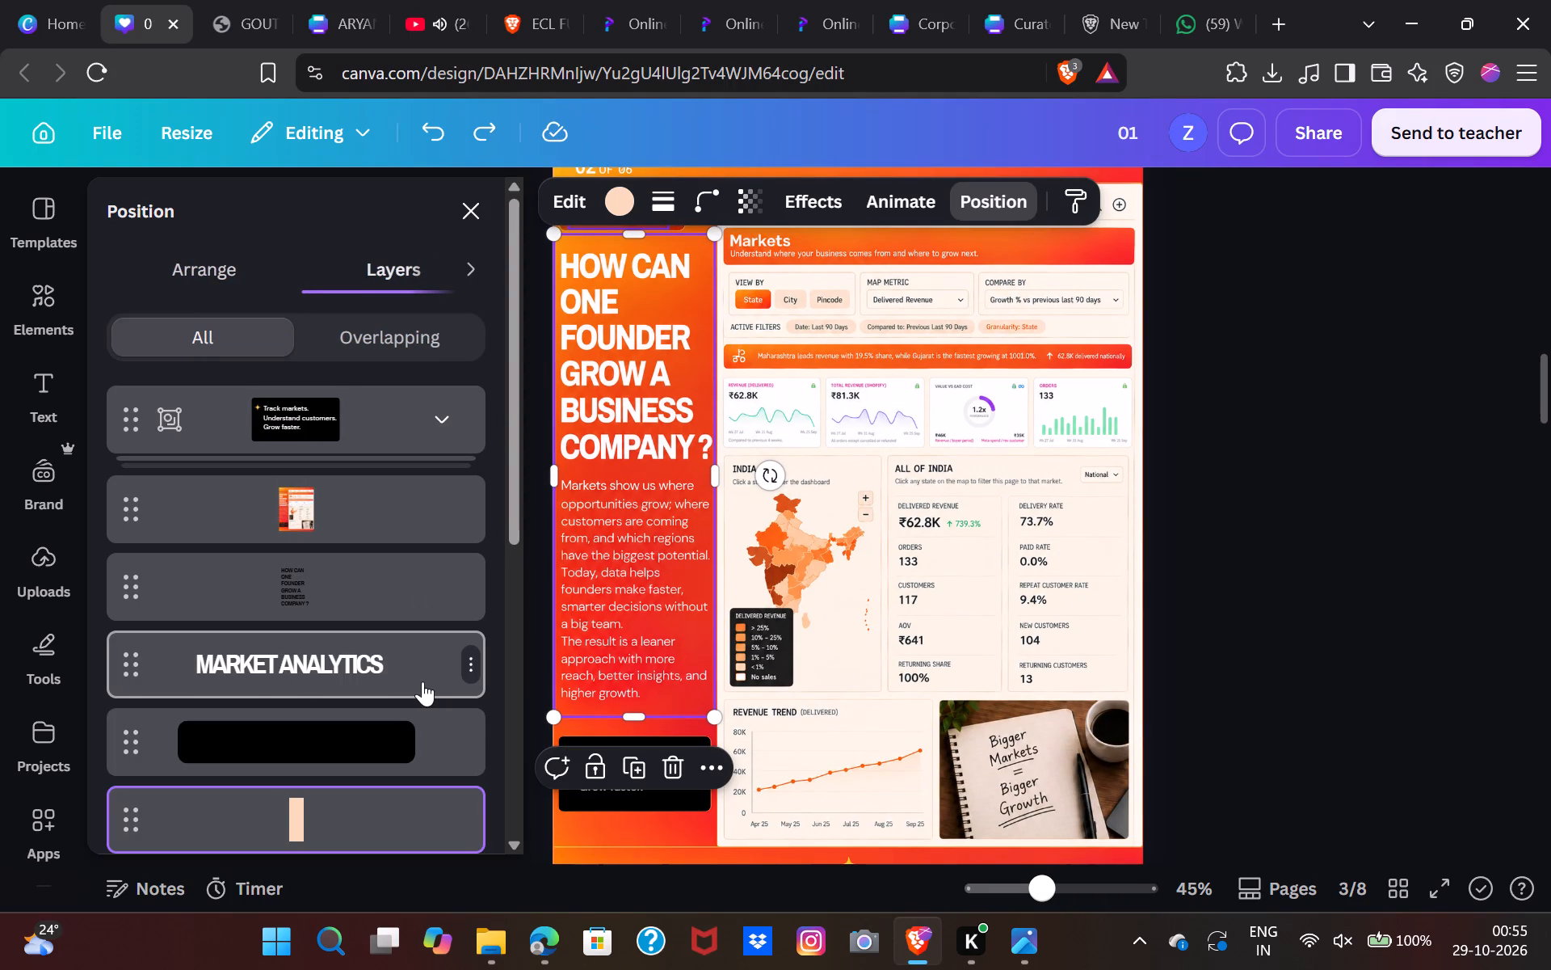
scroll(422, 681, "down", 1)
left_click(359, 535)
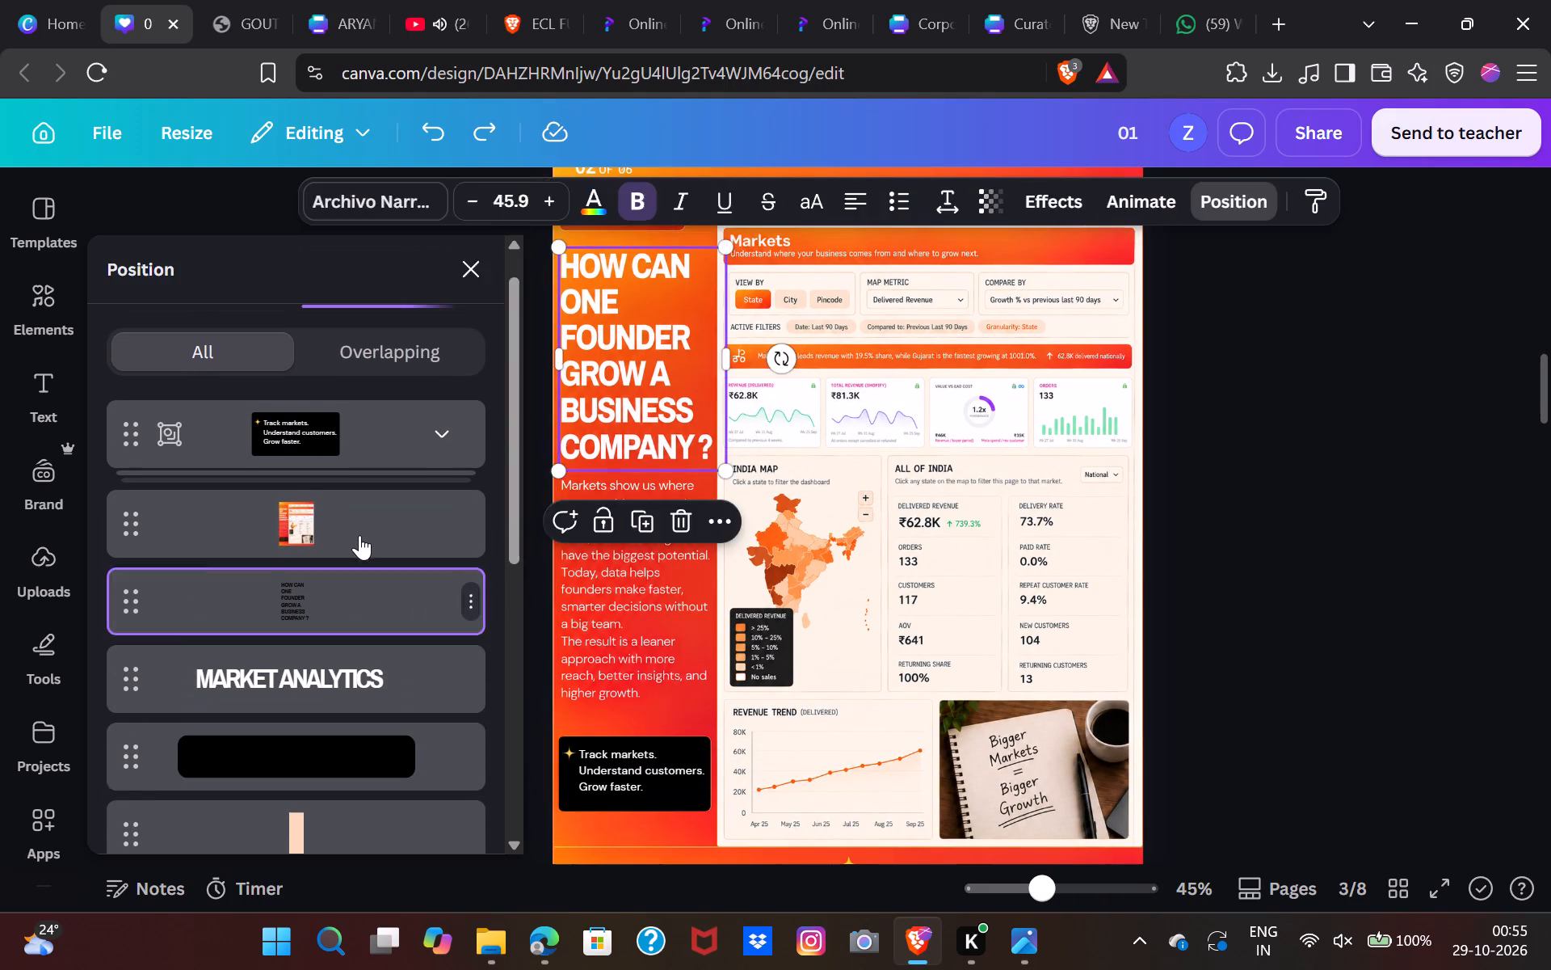
key("BackSpace")
left_click(312, 695)
key("BackSpace")
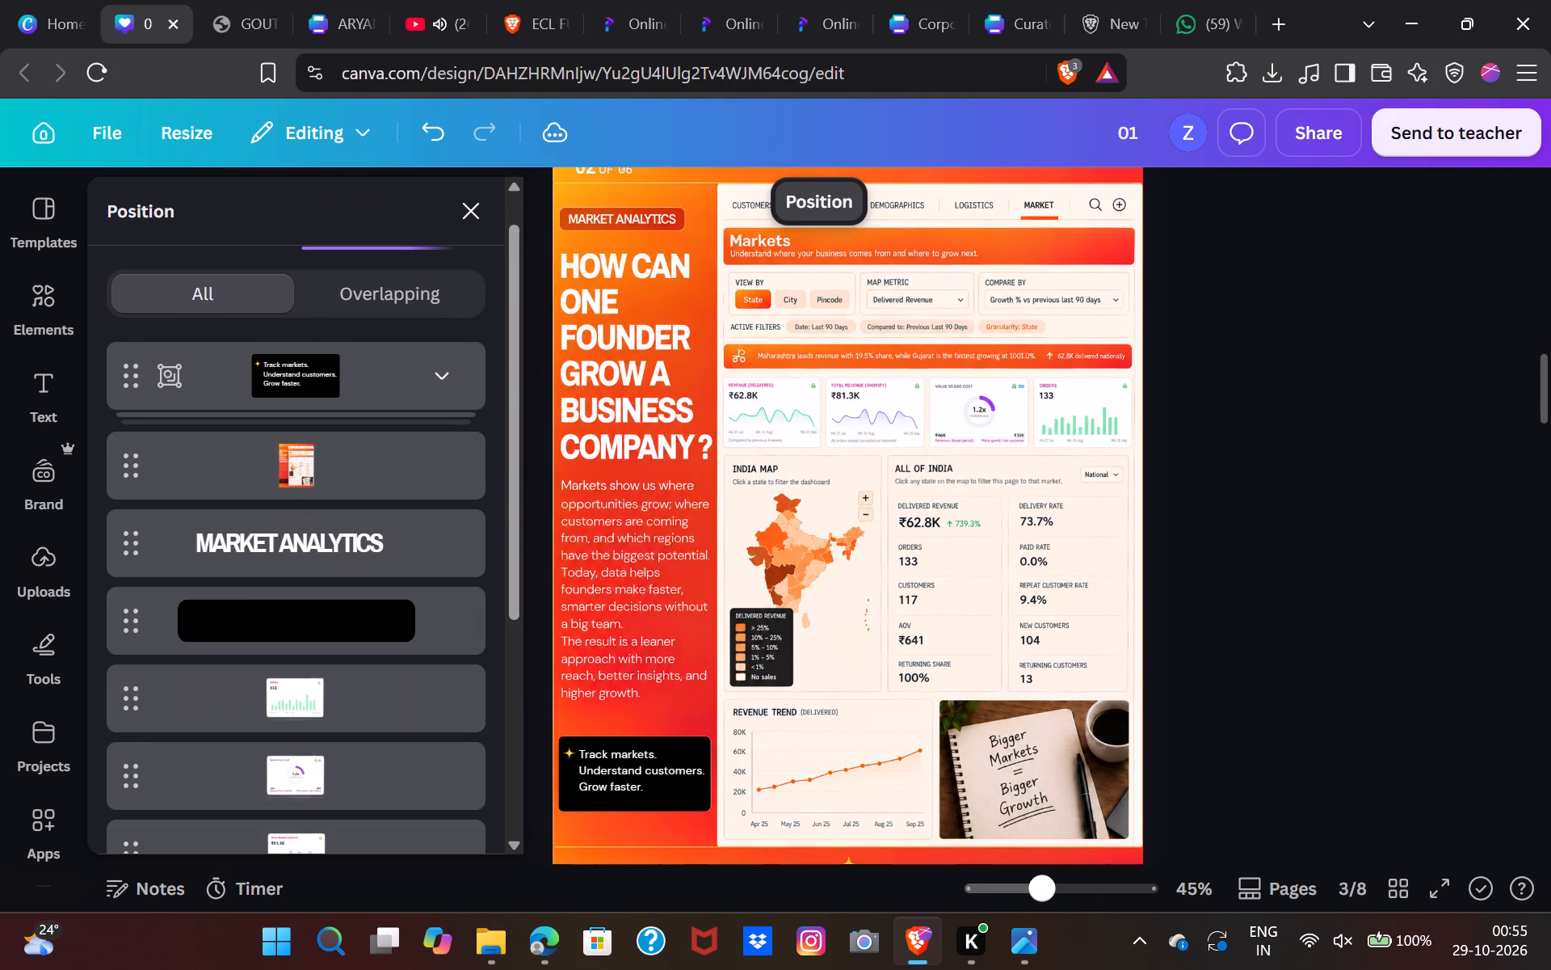
Delete the four original metric chart cards beneath page 3's poster, keeping the "MARKET ANALYTICS" label and its black box.
left_click(285, 706)
key("BackSpace")
left_click(285, 706)
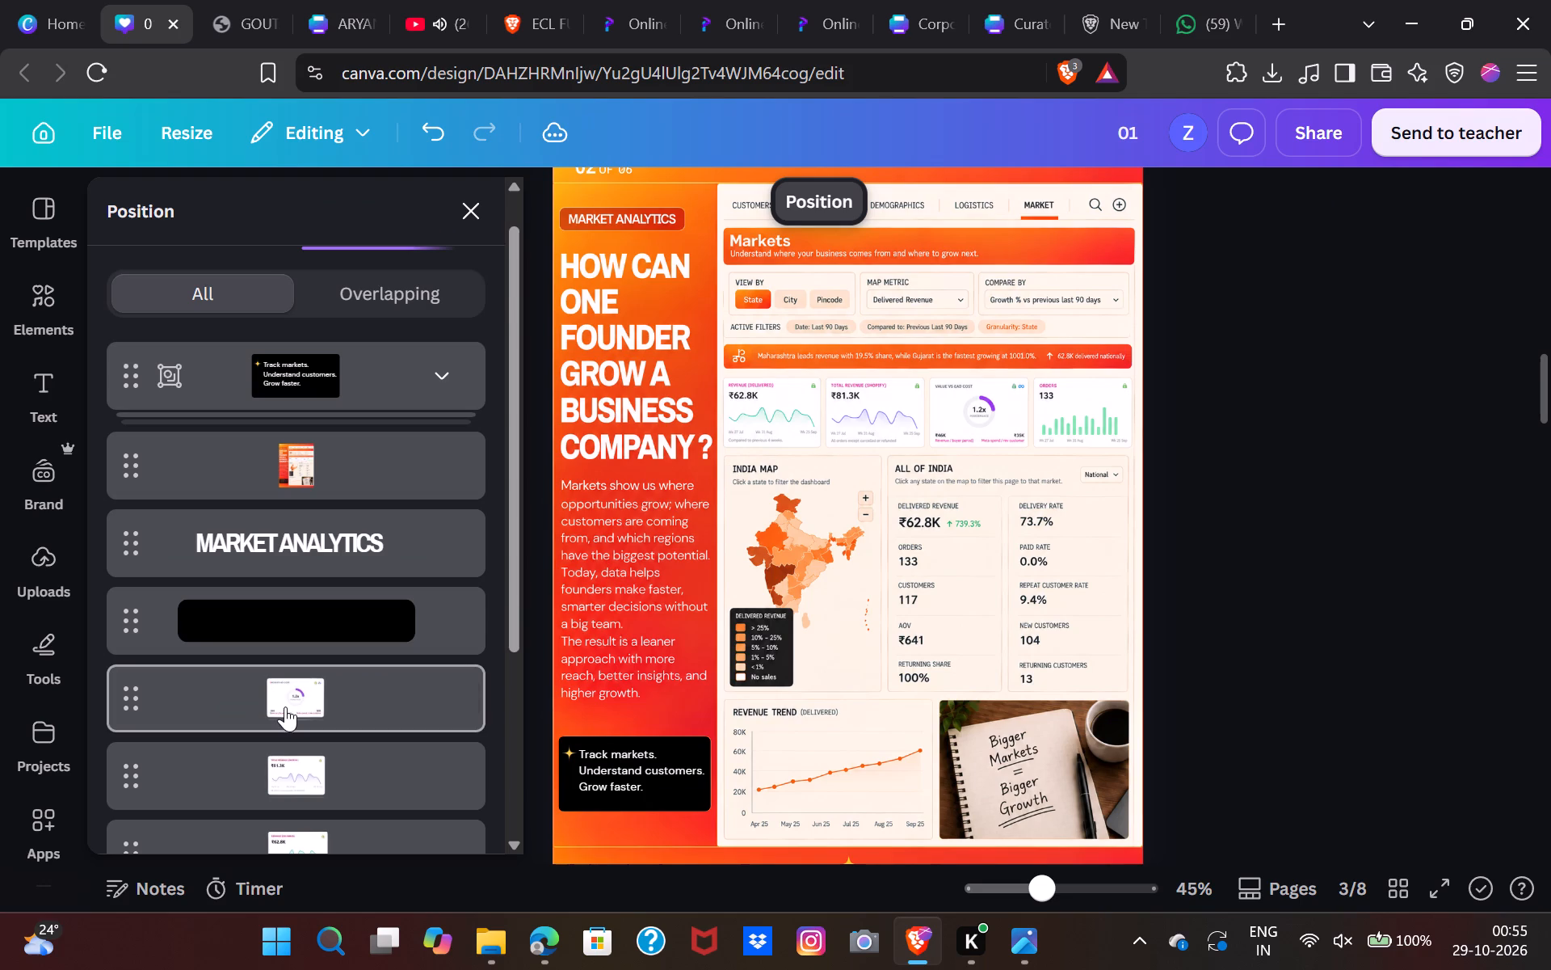
key("BackSpace")
left_click(285, 706)
key("backslash")
key("BackSpace")
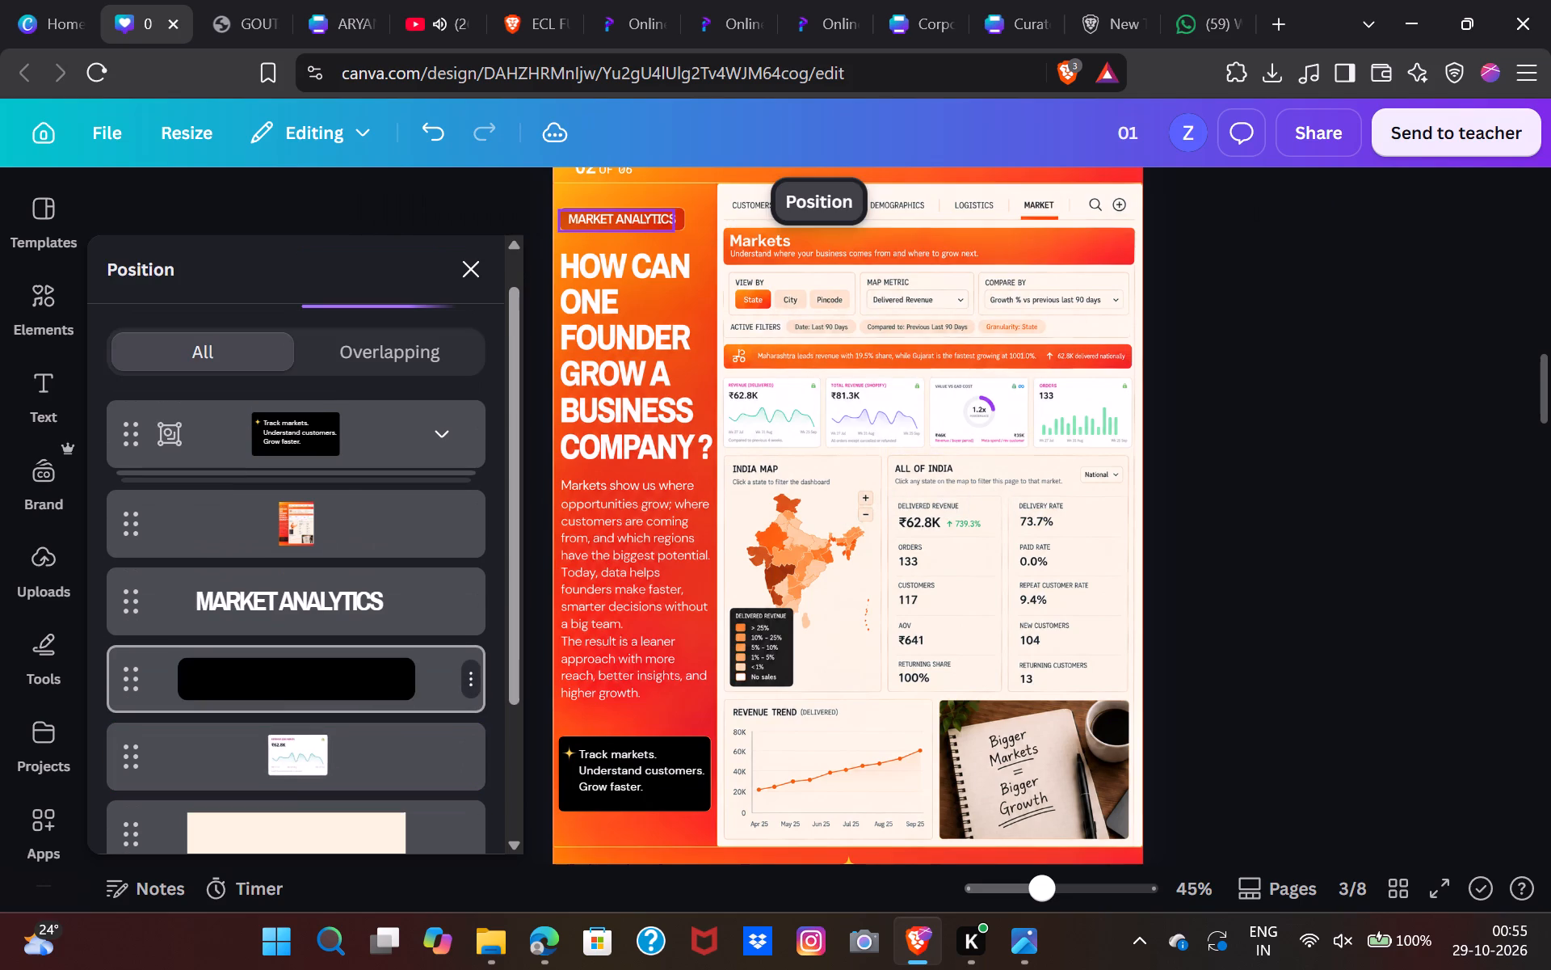
left_click(285, 730)
key("BackSpace")
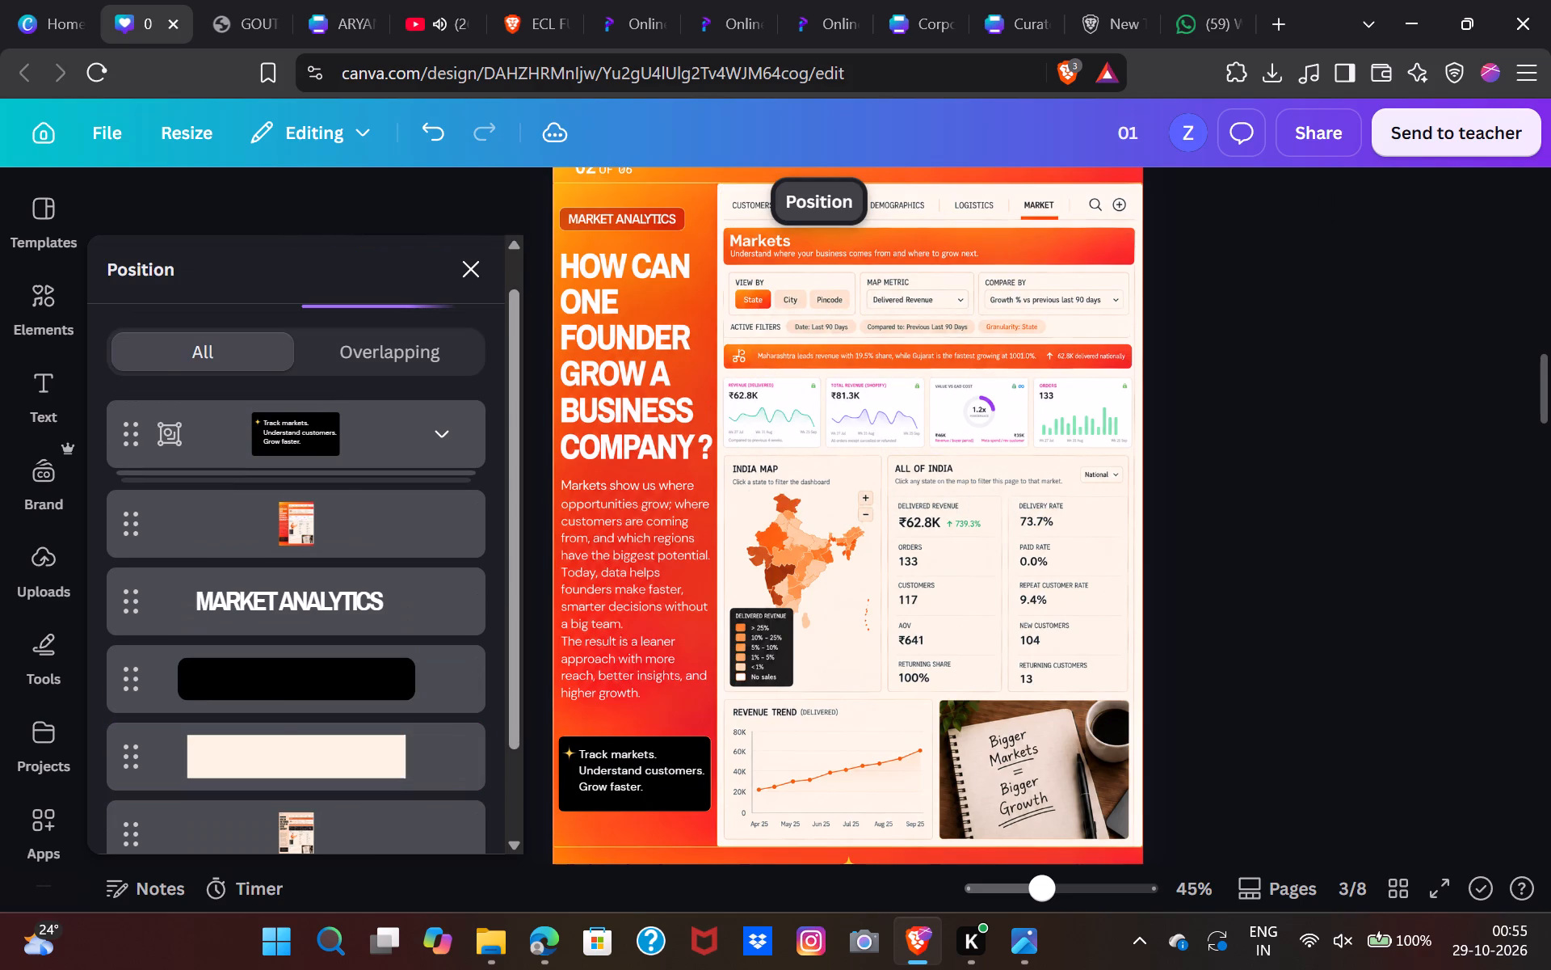
Delete the cream rectangle and the original full-page image beneath page 3's poster.
left_click(281, 725)
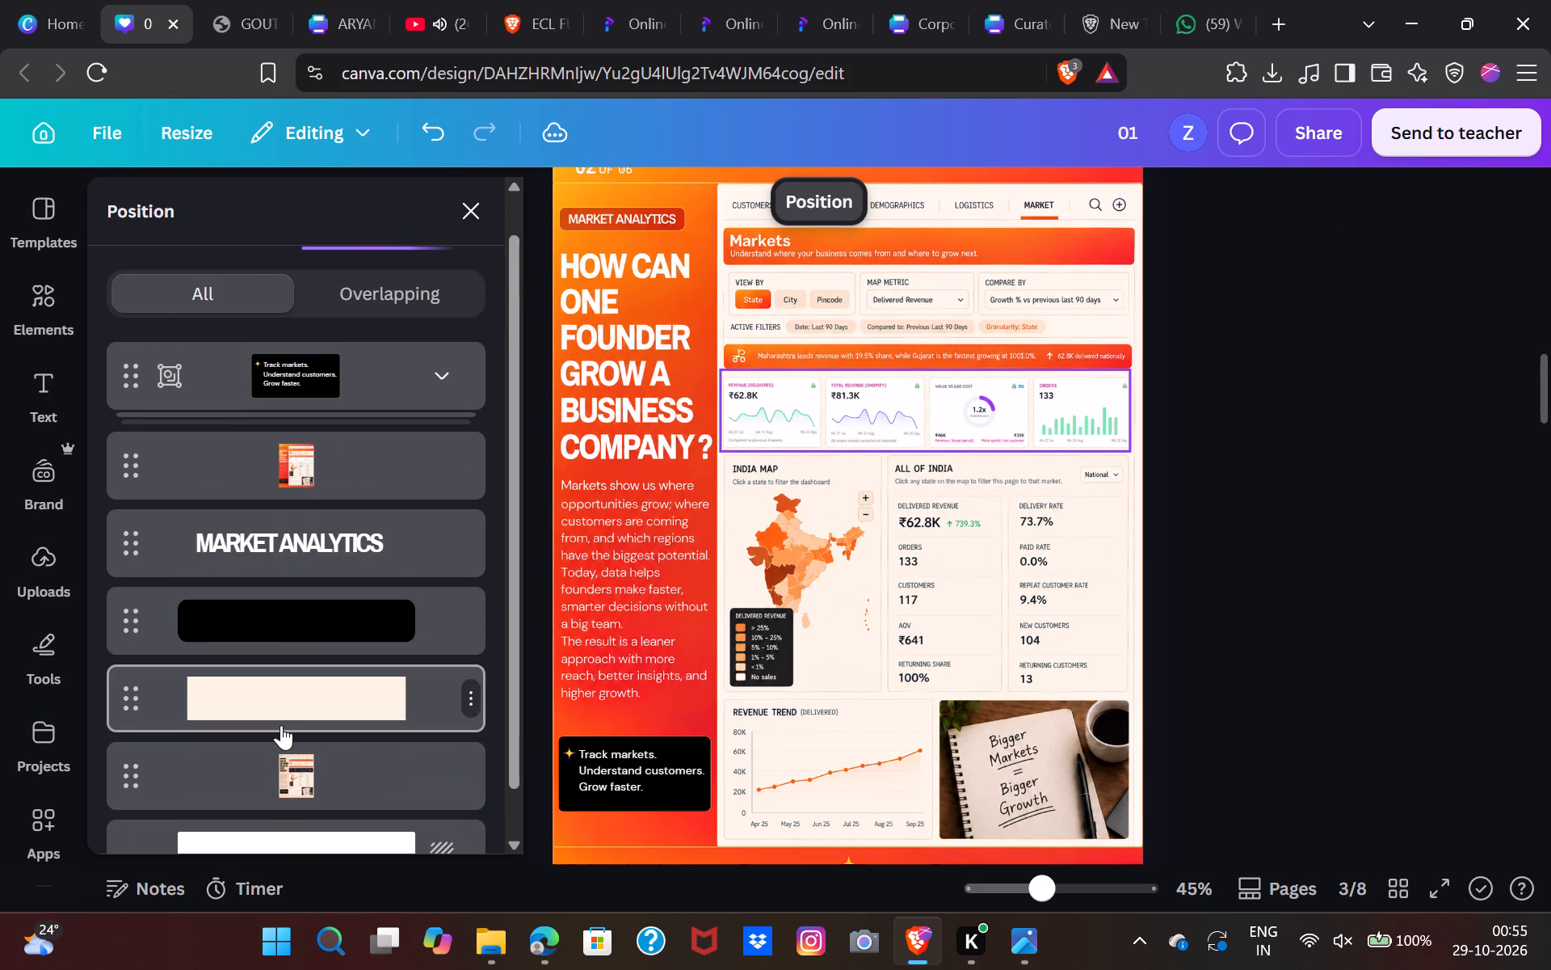
key("BackSpace")
key("BackSpace")
left_click(281, 725)
key("BackSpace")
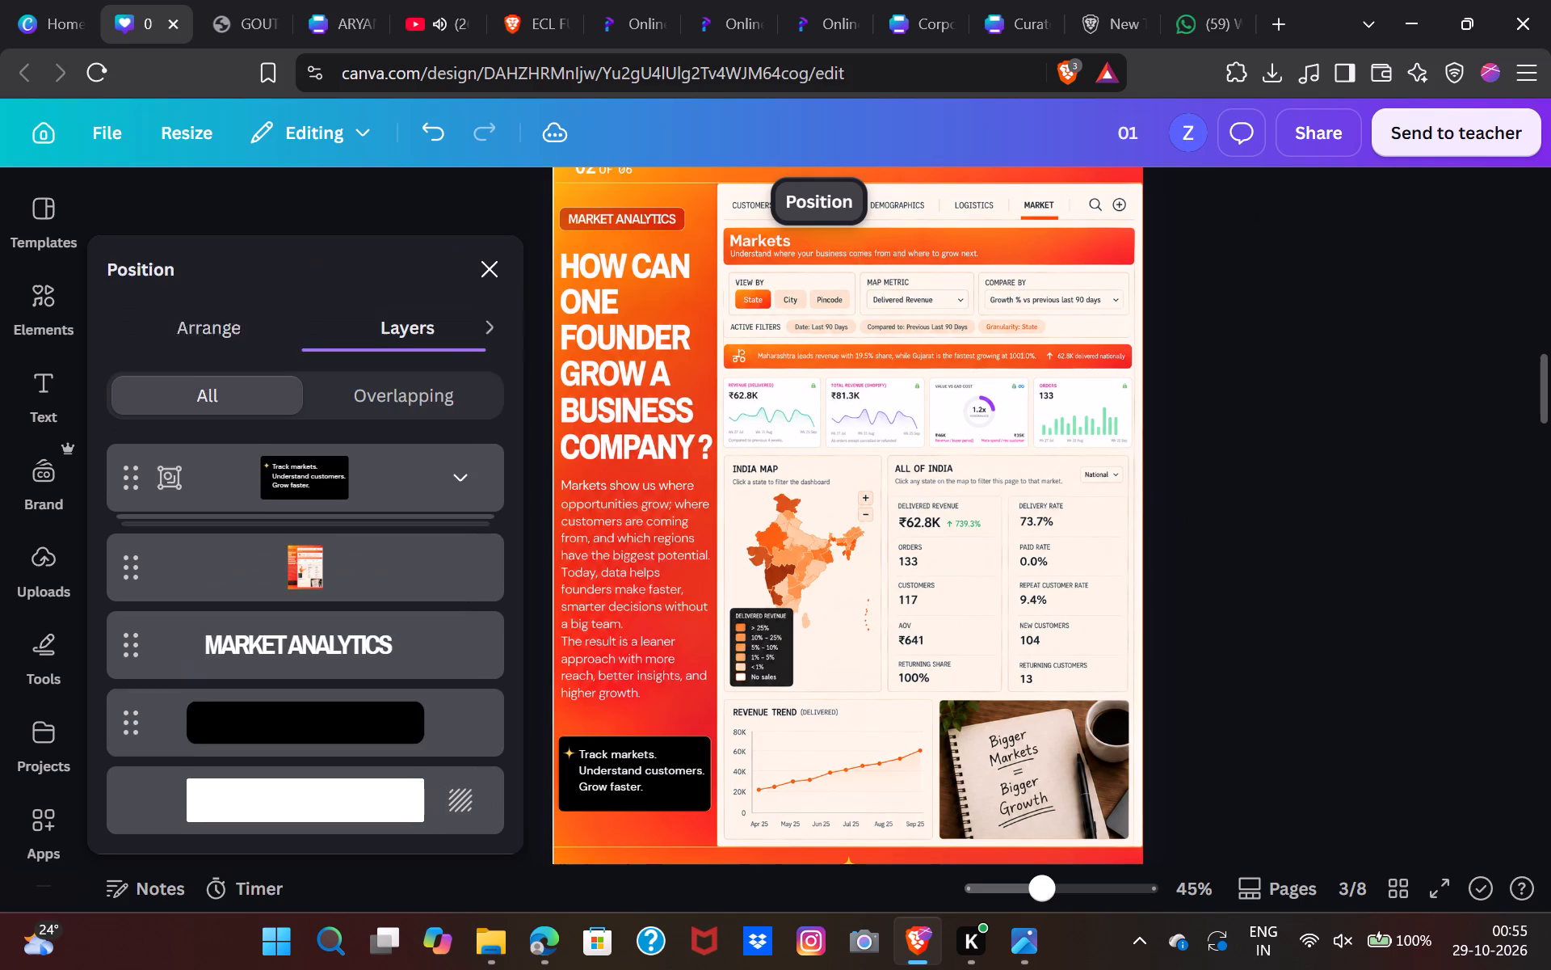
Download only page 5, the "CUSTOMER DRIVE GROWTH" page, as a PNG and save it in Downloads as ygt.
scroll(854, 694, "down", 5)
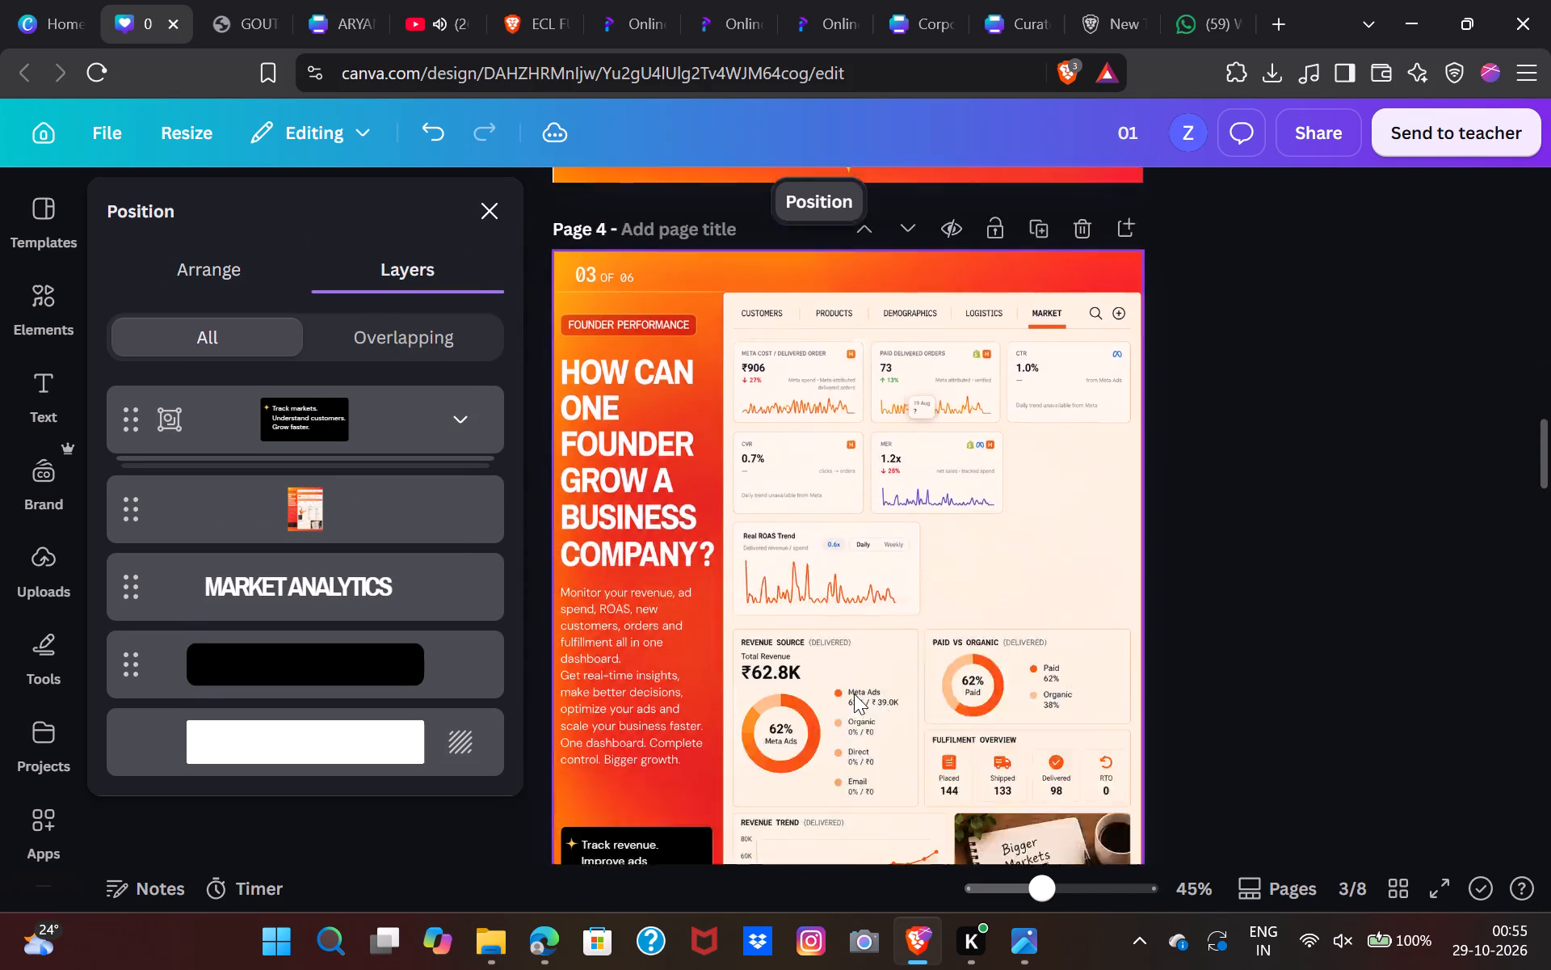
scroll(854, 694, "down", 4)
left_click(854, 694)
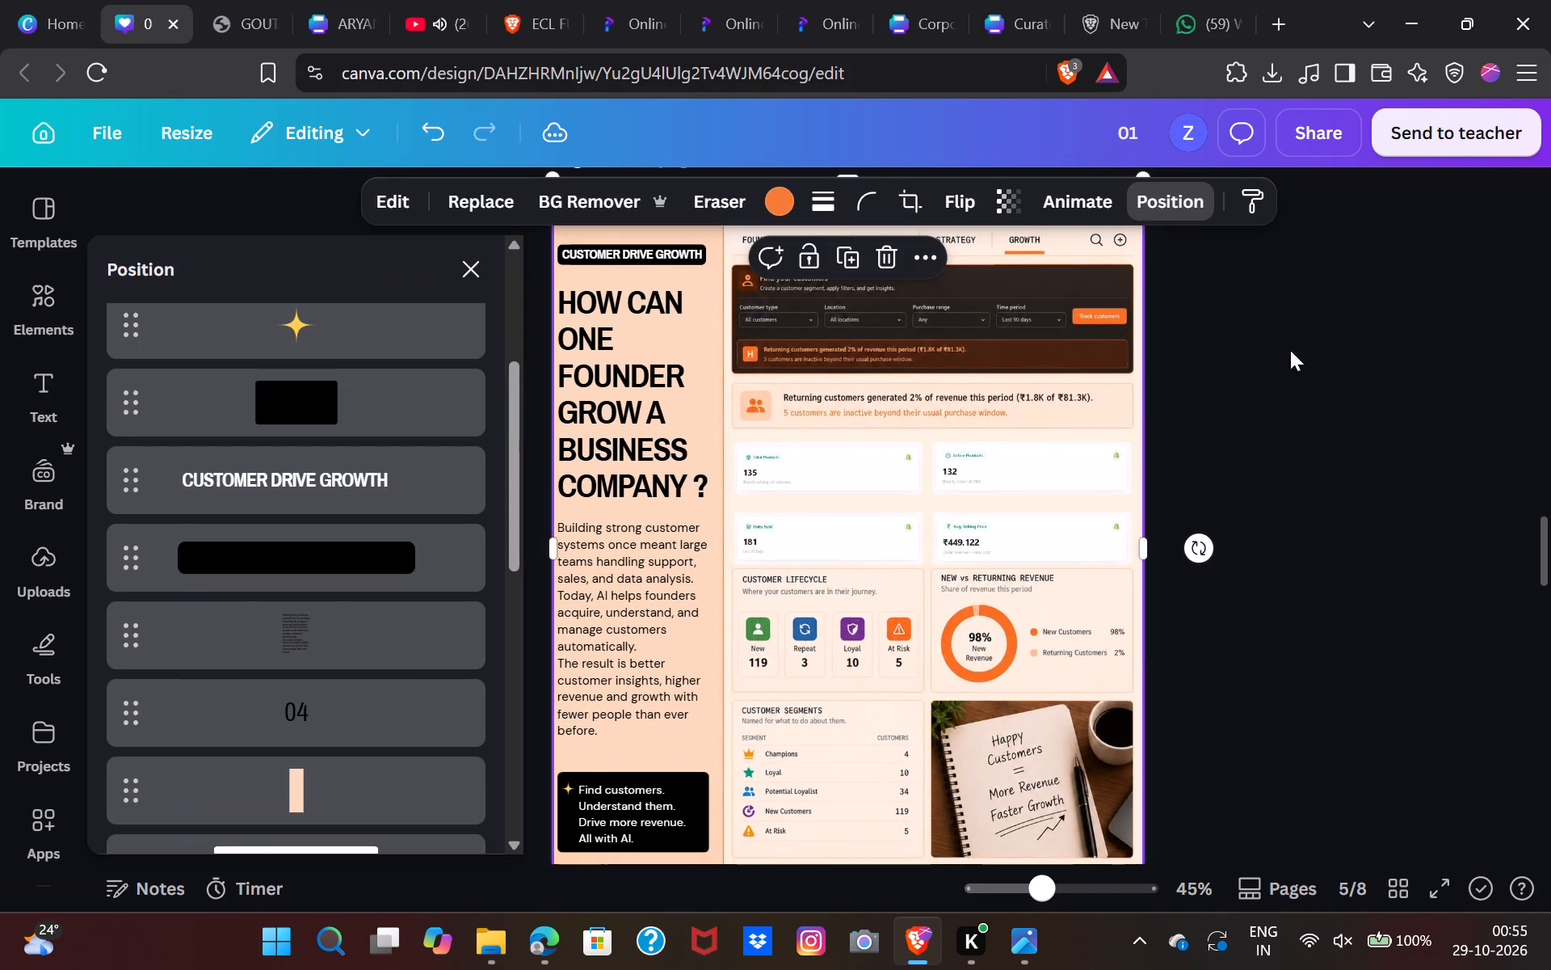
left_click(1316, 125)
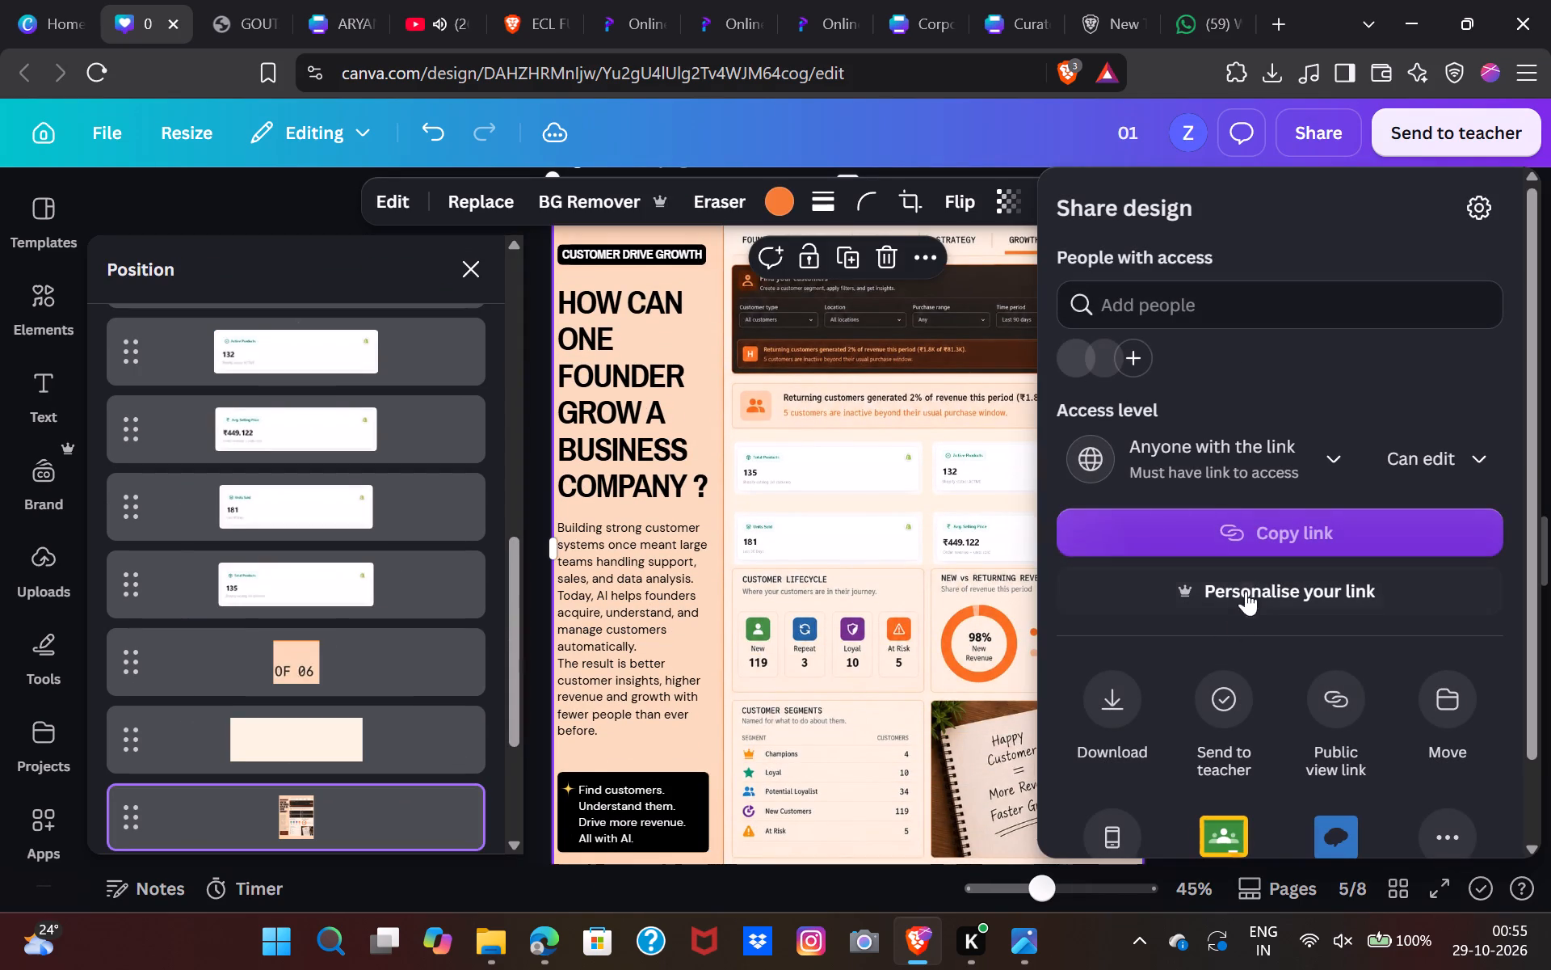
left_click(1109, 679)
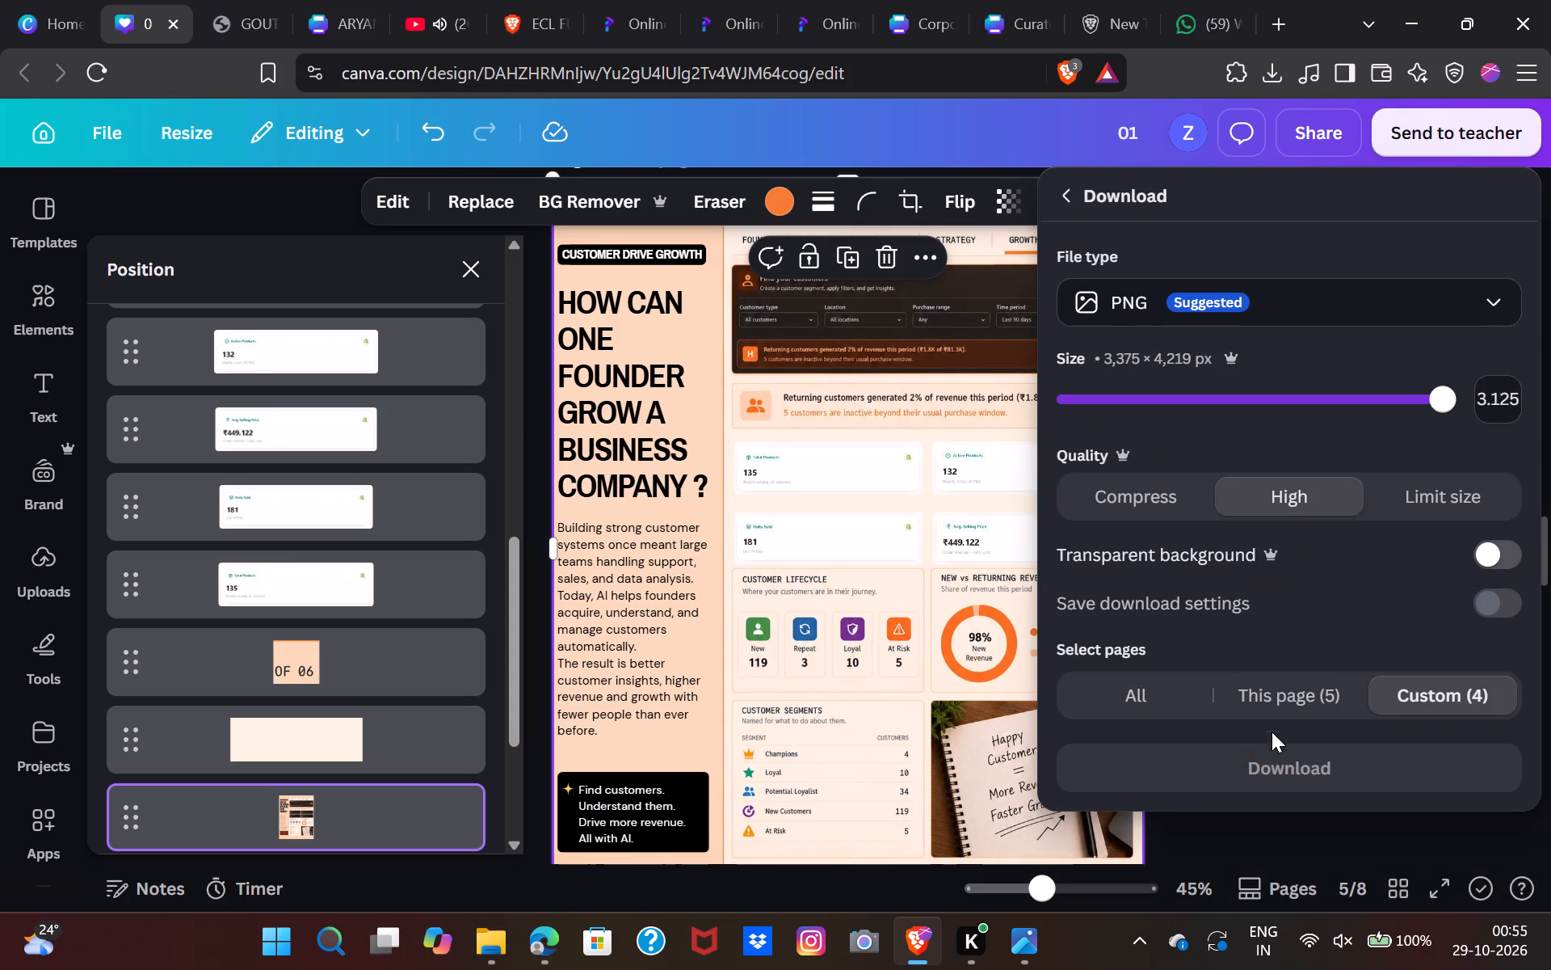
left_click(1276, 718)
left_click(1279, 707)
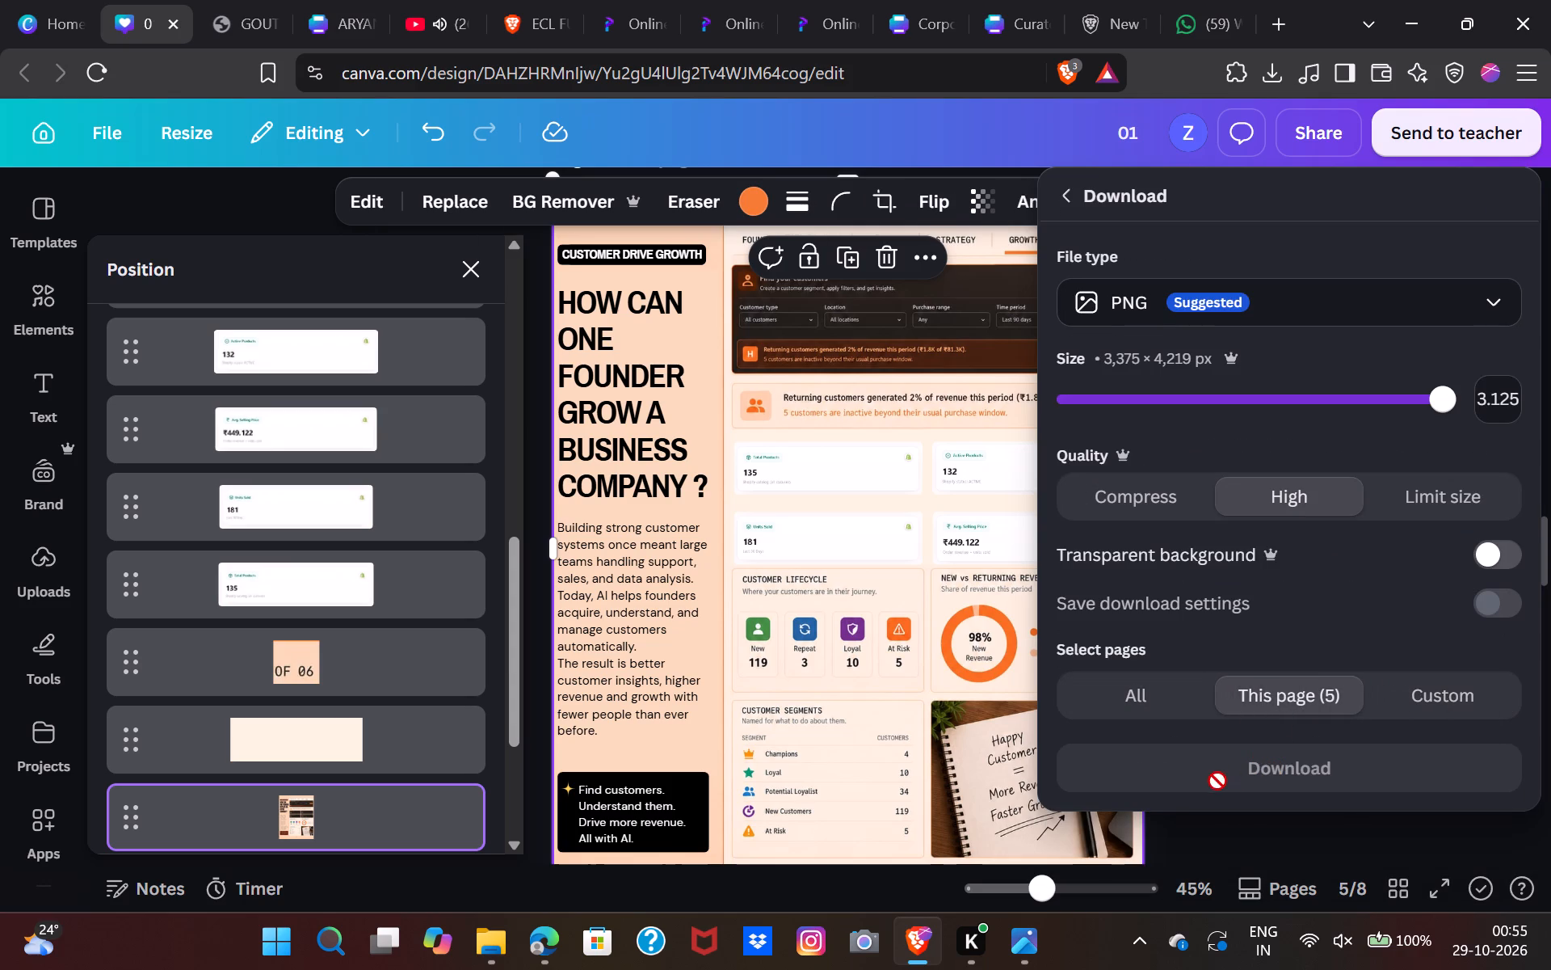
left_click(1329, 777)
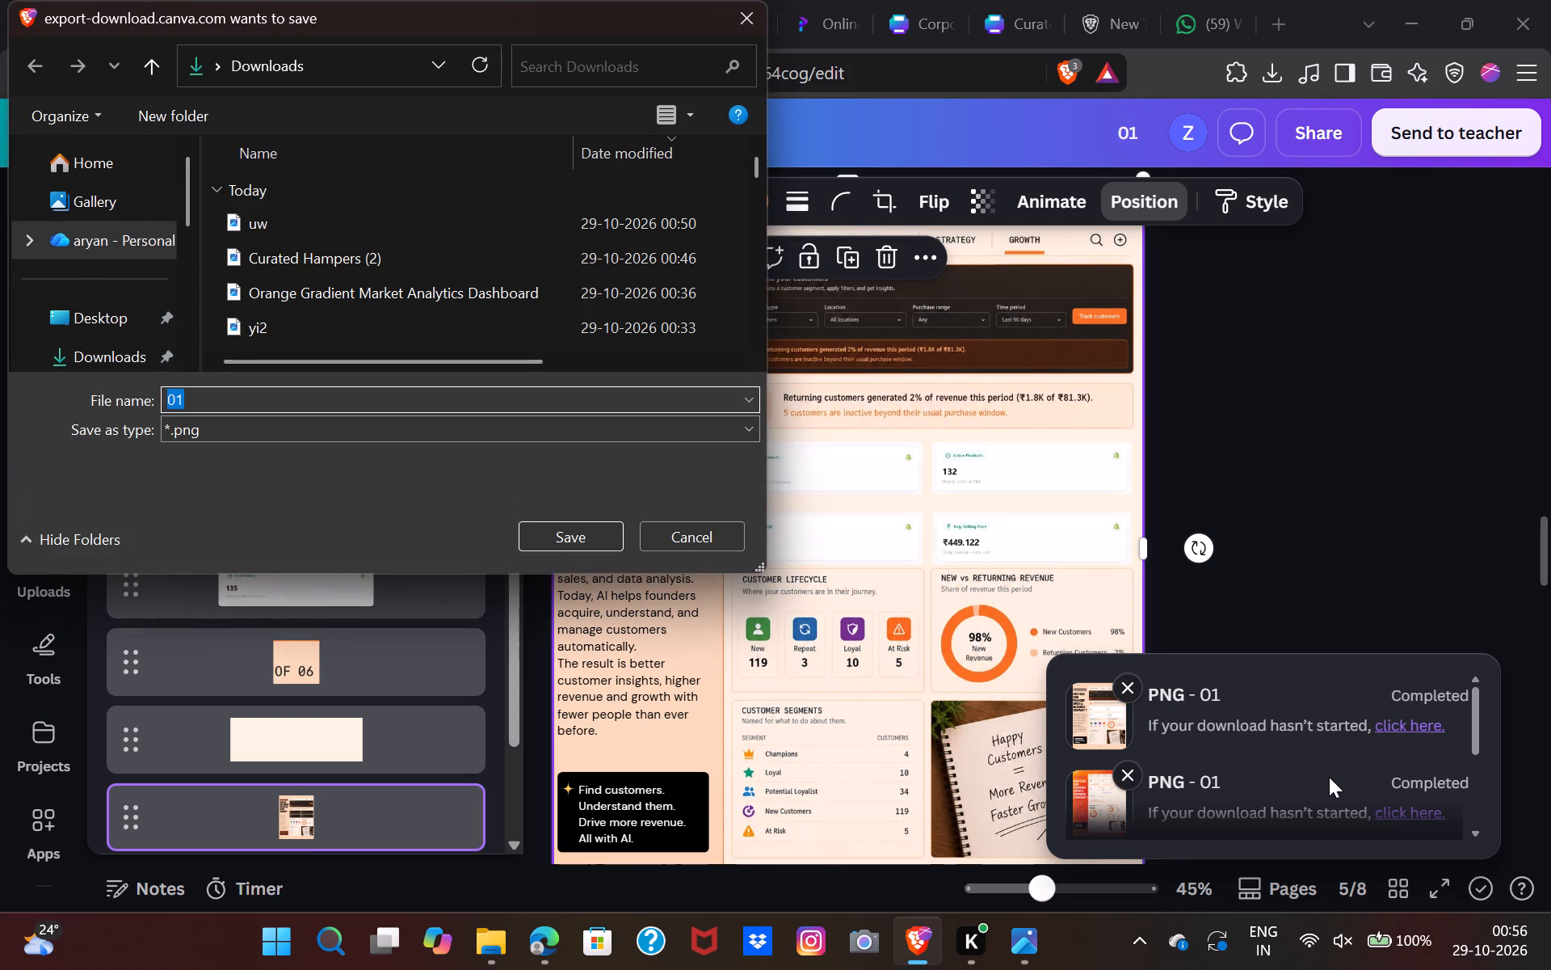
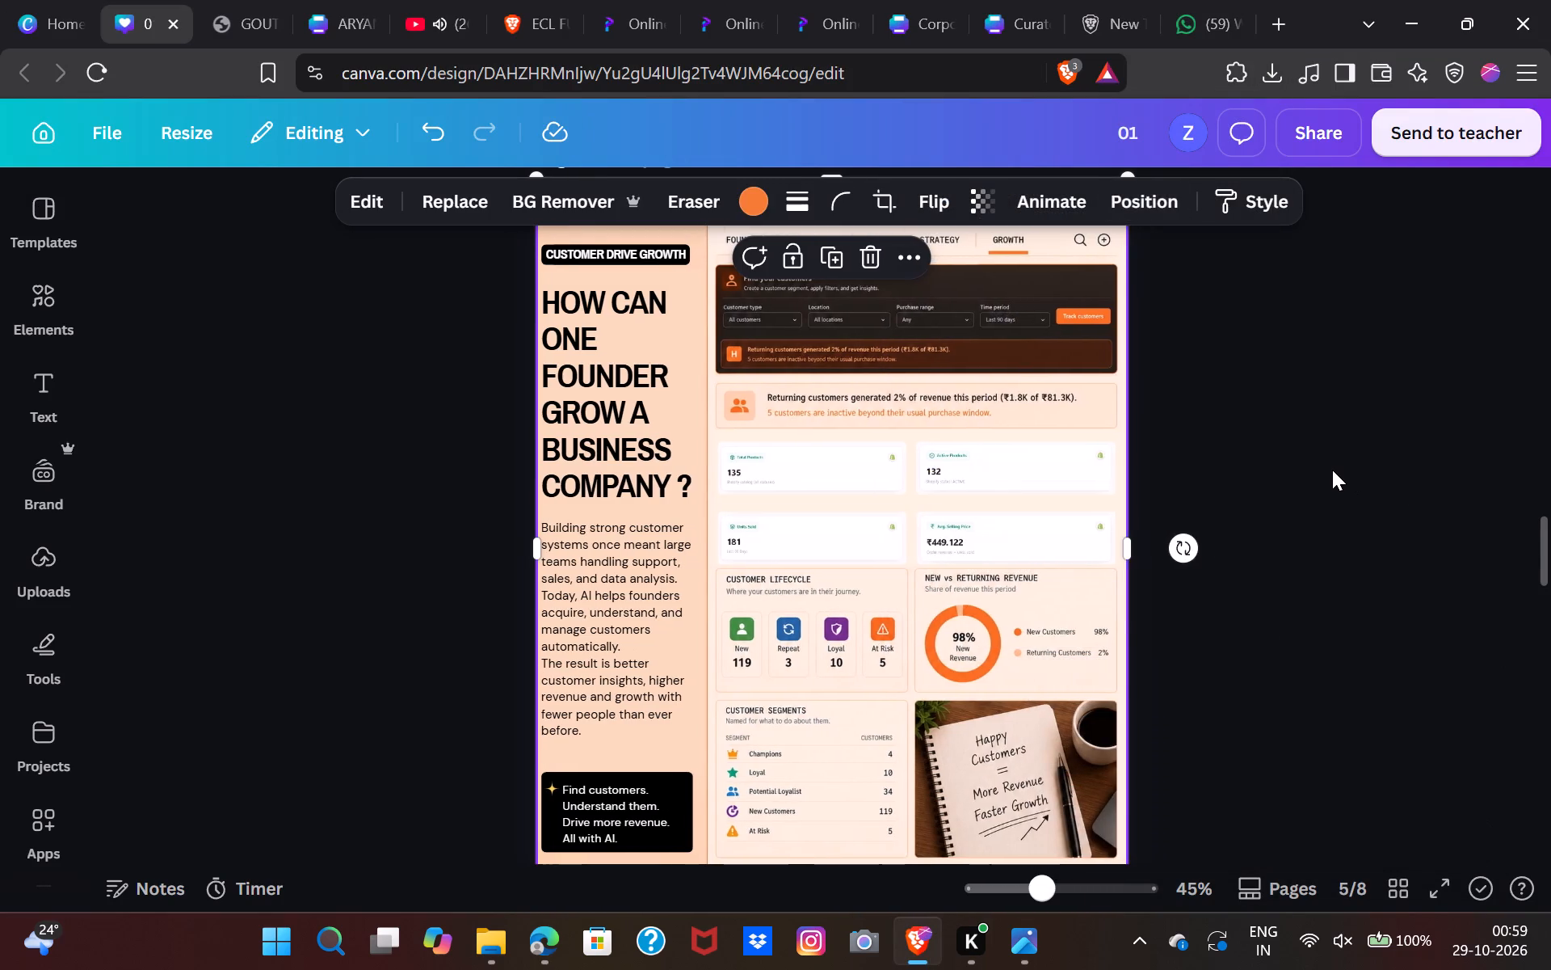
scroll(1332, 470, "up", 1)
left_click(986, 540)
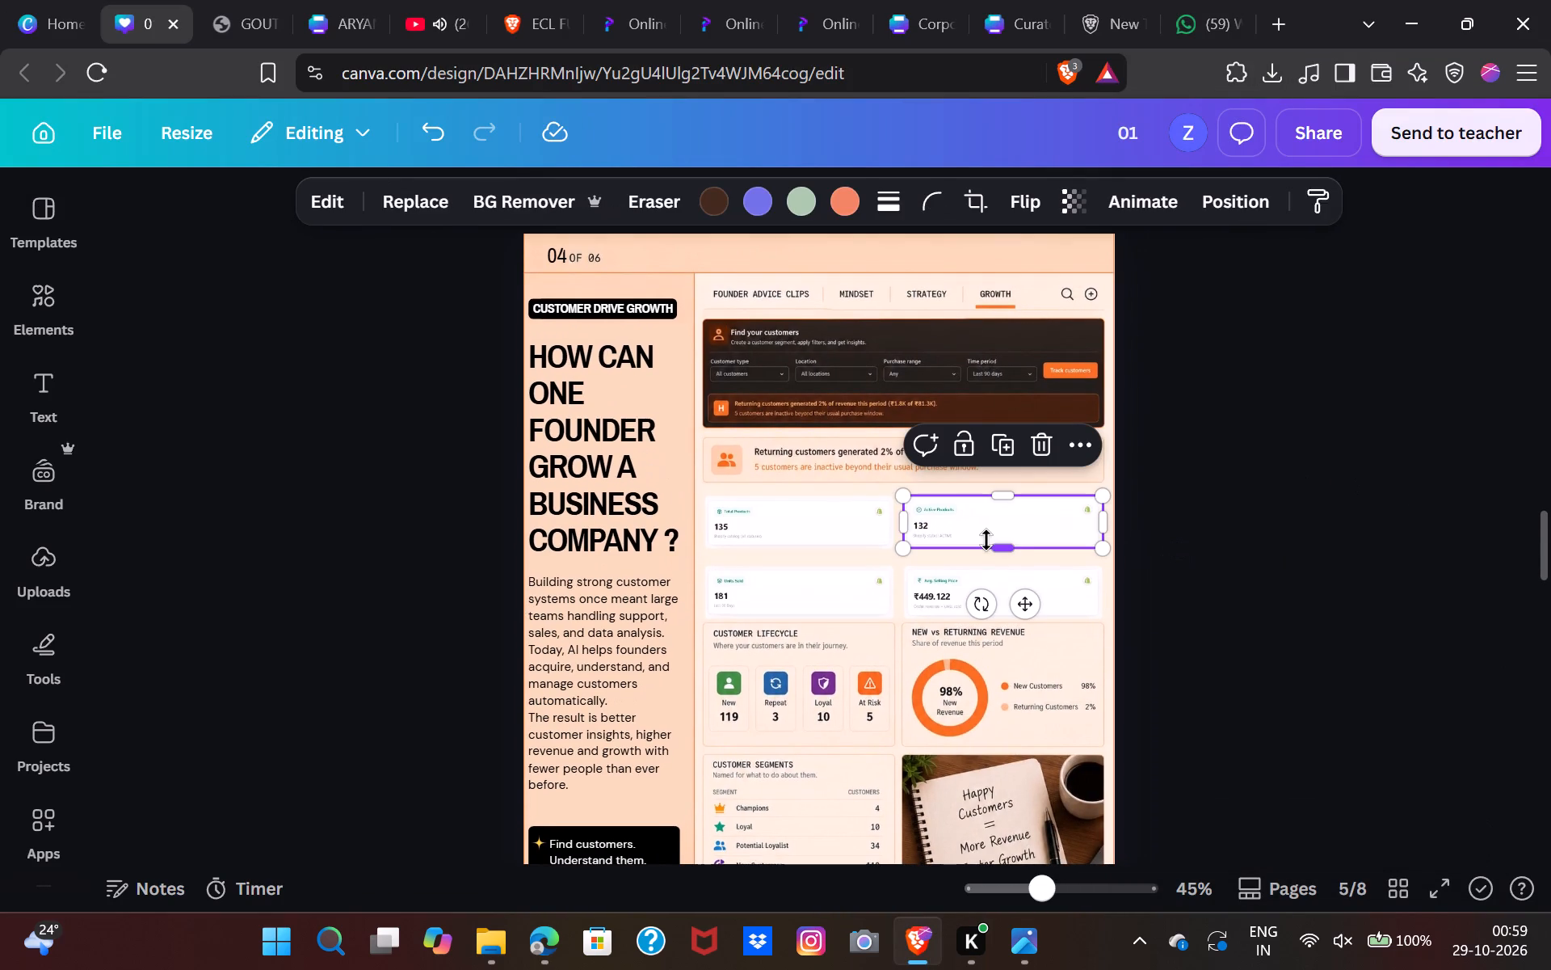
key("ctrl+v")
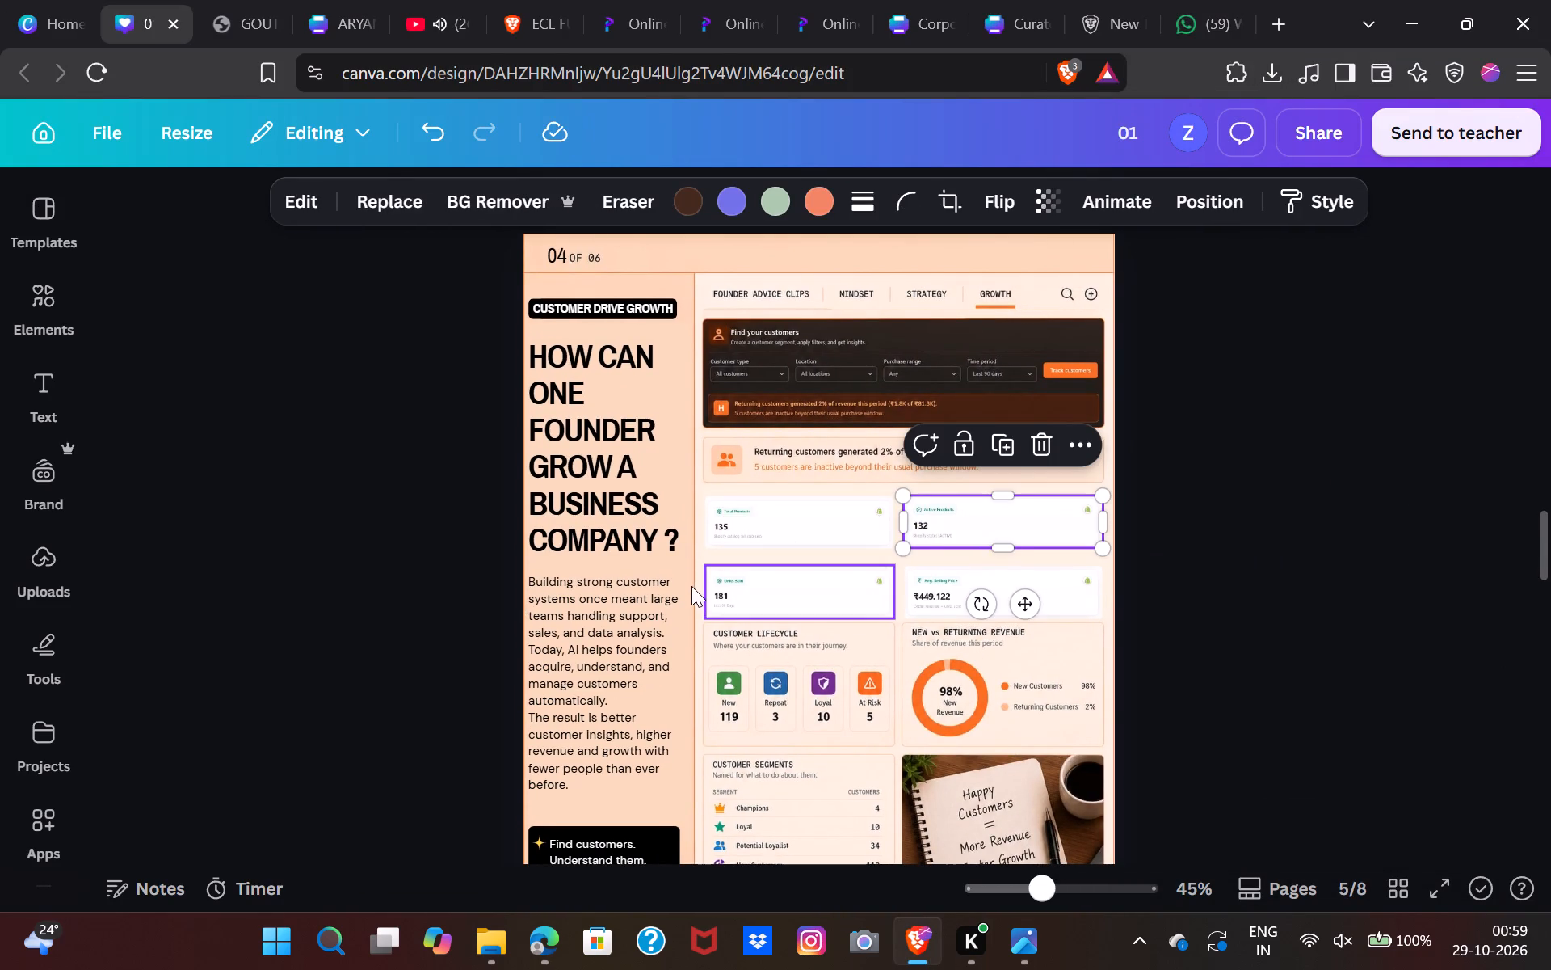
Align the pasted poster with page 5's upper-left corner and enlarge it to about 1,079 by 1,351 to fill the page.
left_click_drag(613, 348, 523, 250)
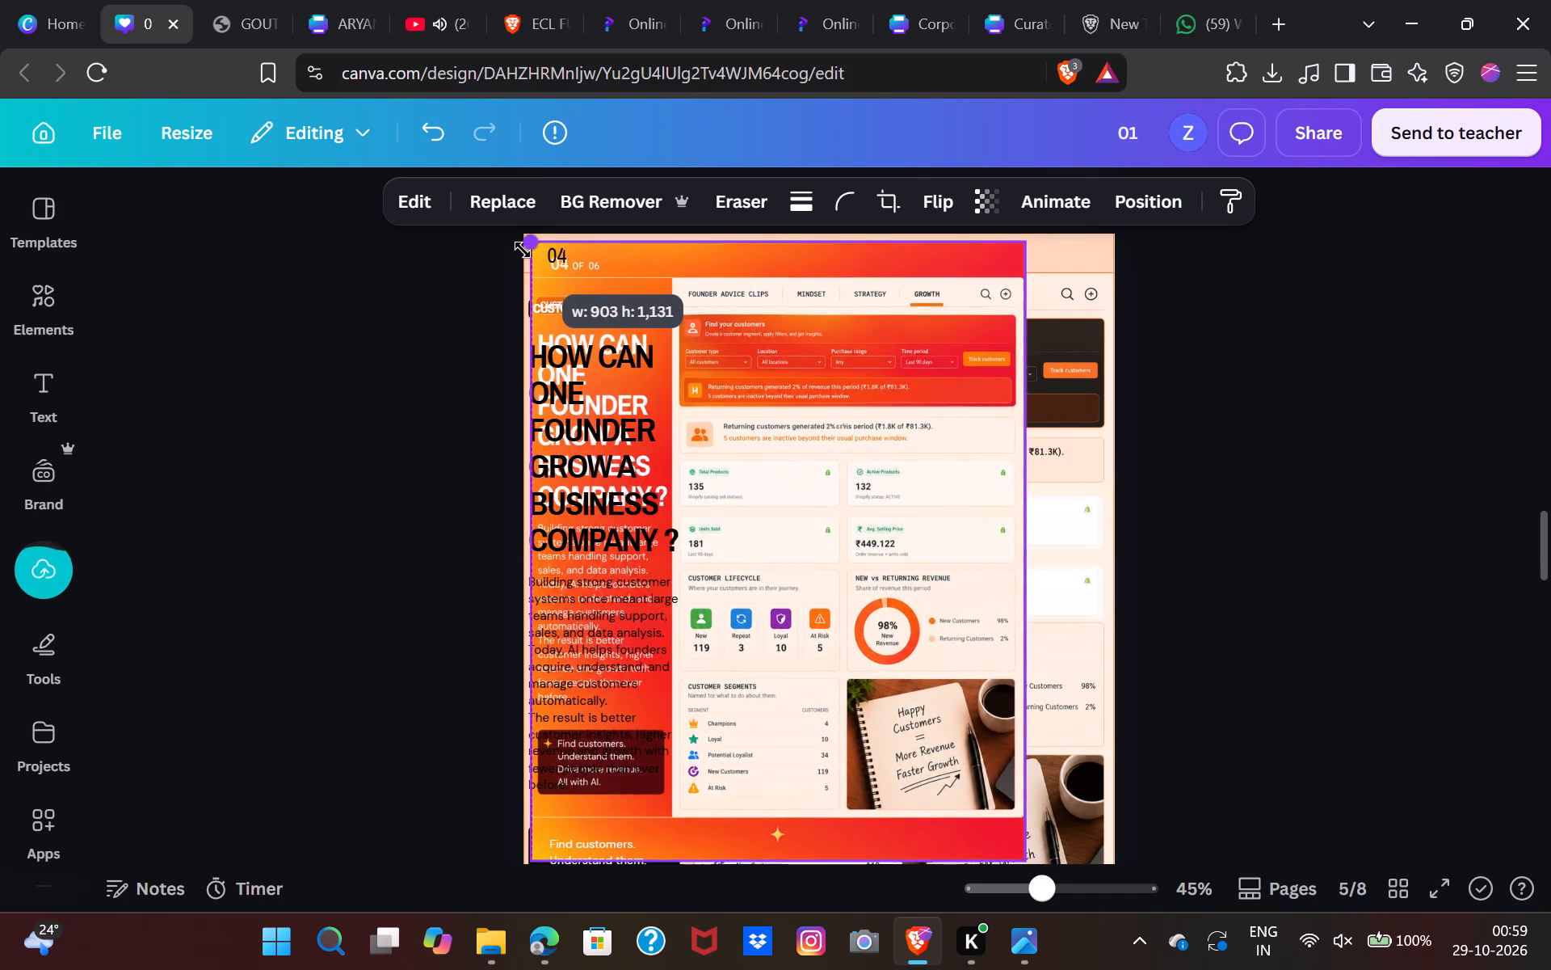
left_click_drag(523, 250, 517, 242)
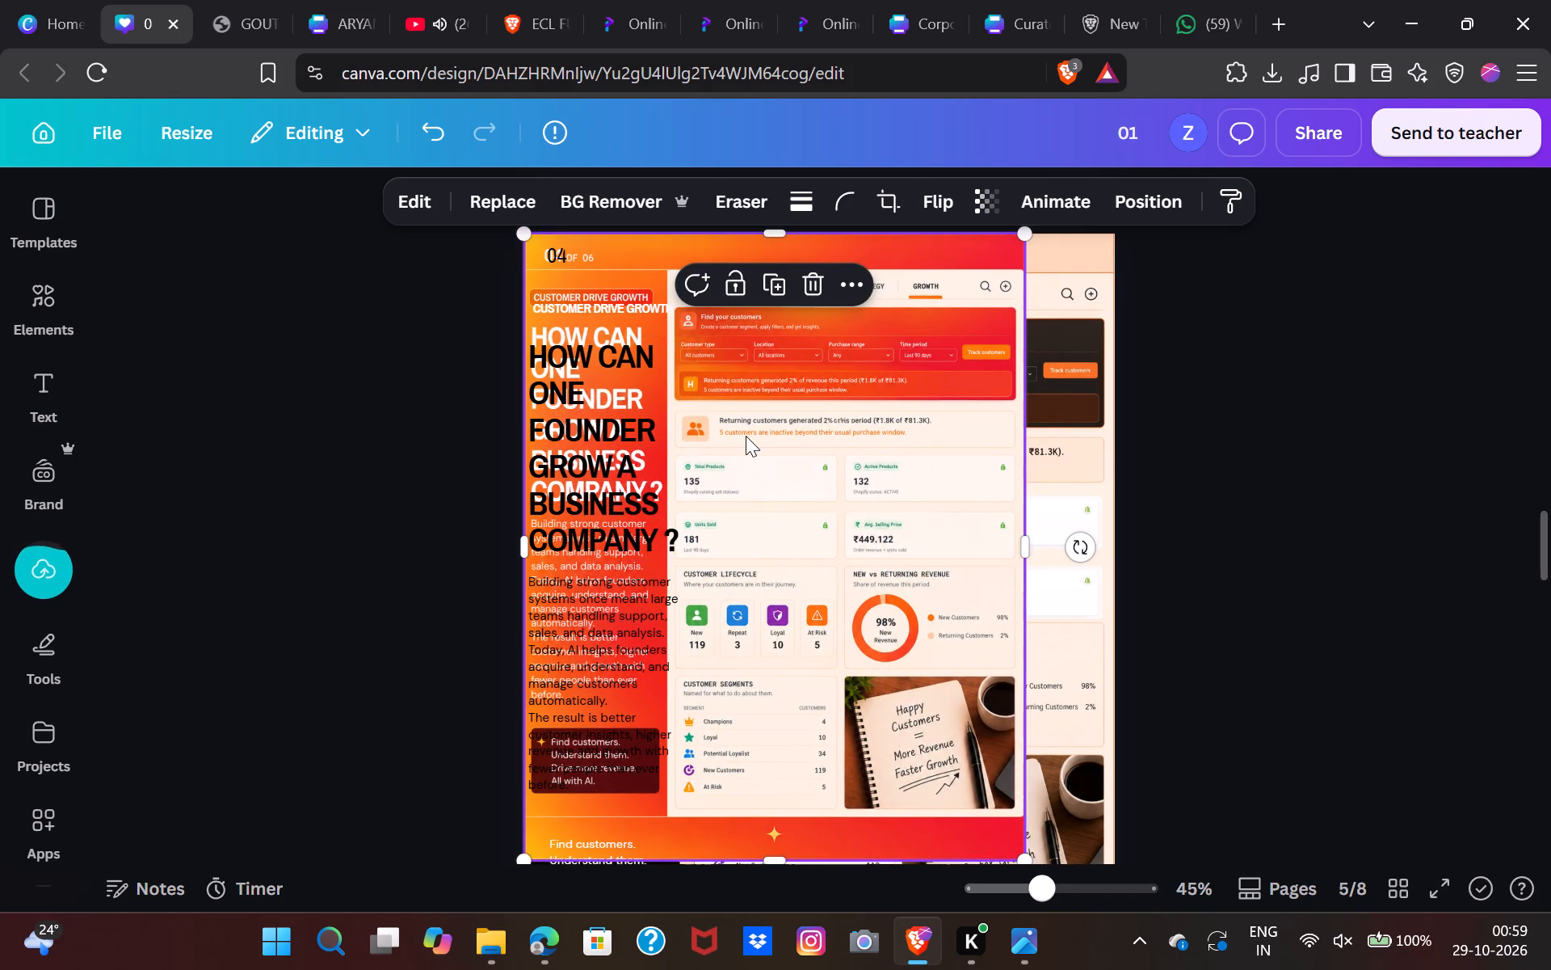
scroll(746, 436, "down", 2)
left_click_drag(1022, 638, 1036, 645)
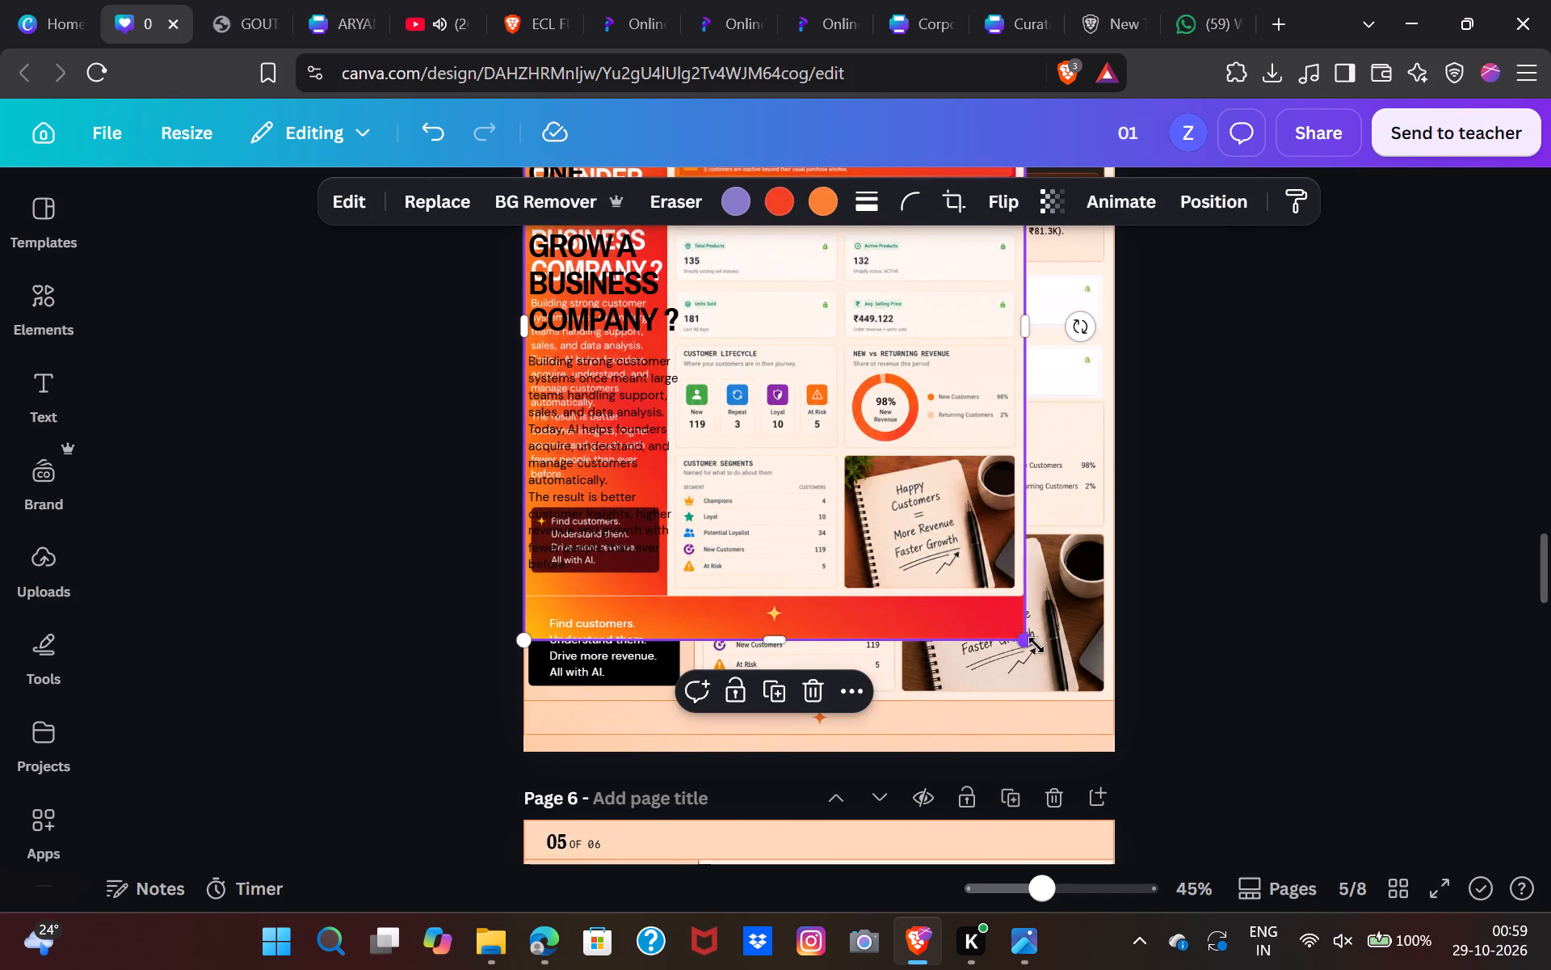
left_click_drag(1036, 645, 1114, 722)
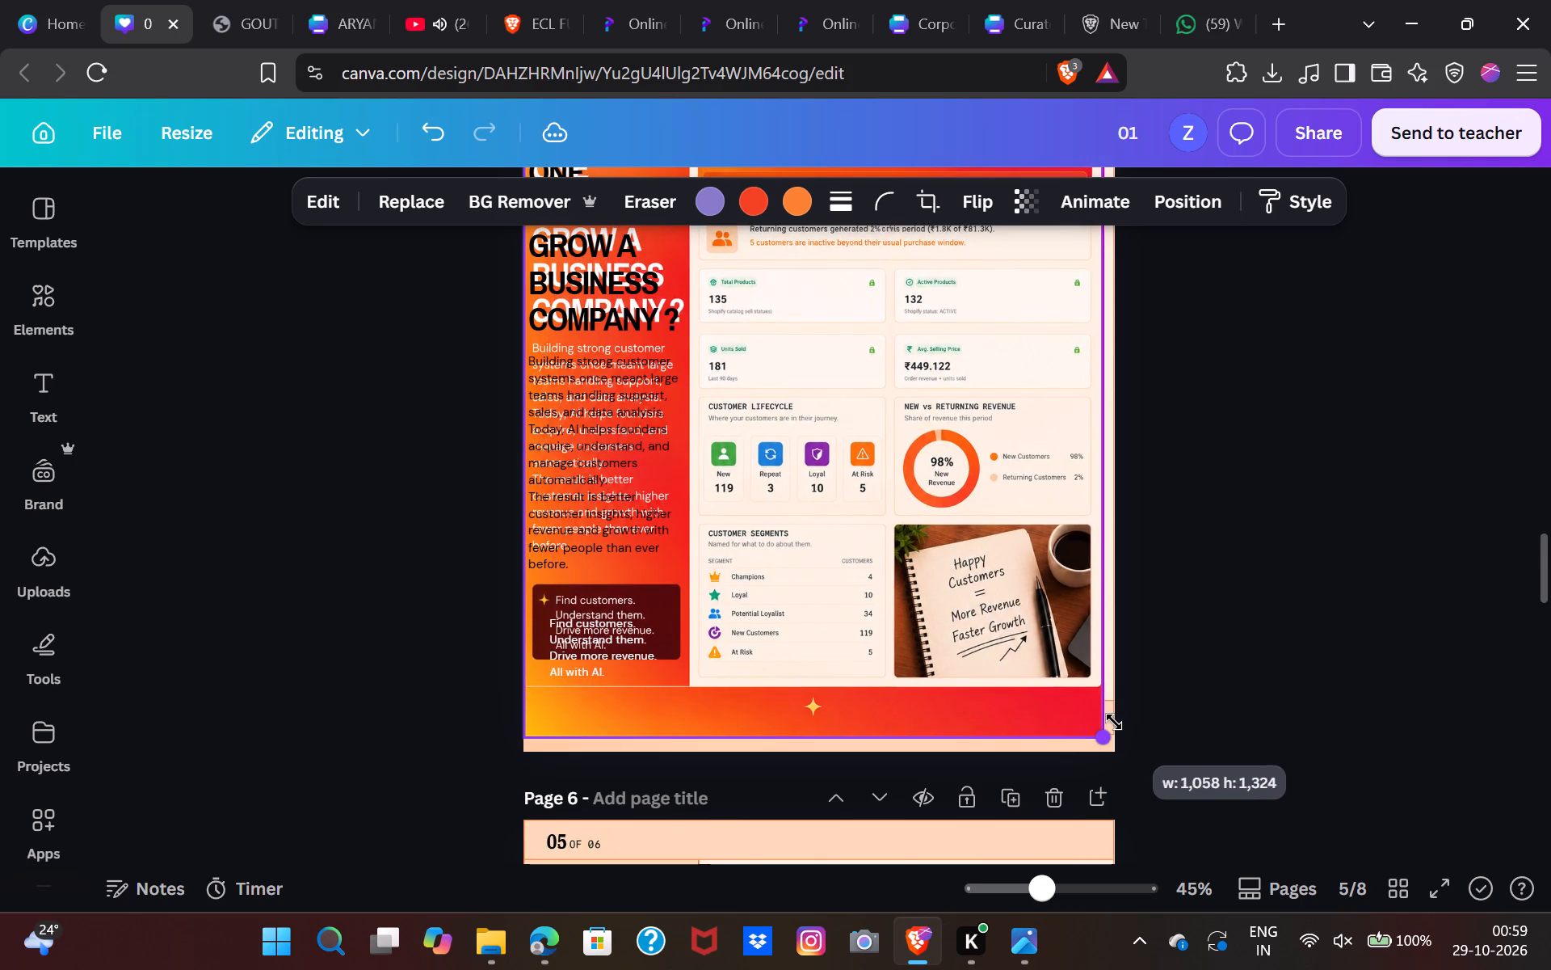
left_click_drag(1114, 722, 1125, 737)
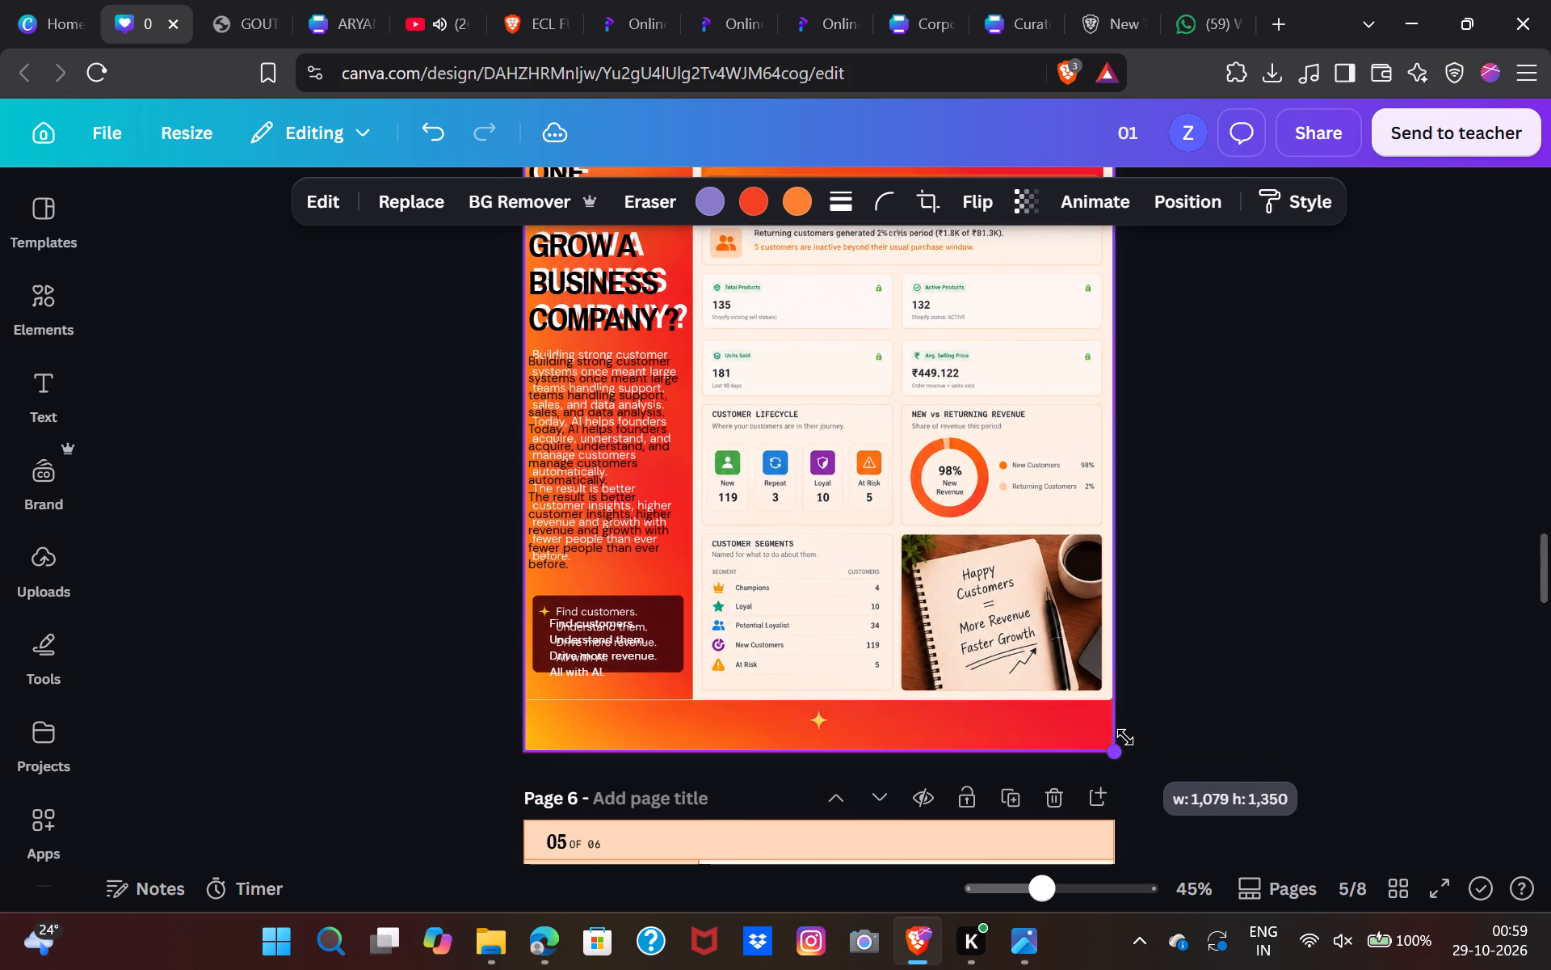
left_click_drag(1125, 737, 1127, 739)
double_click(1127, 739)
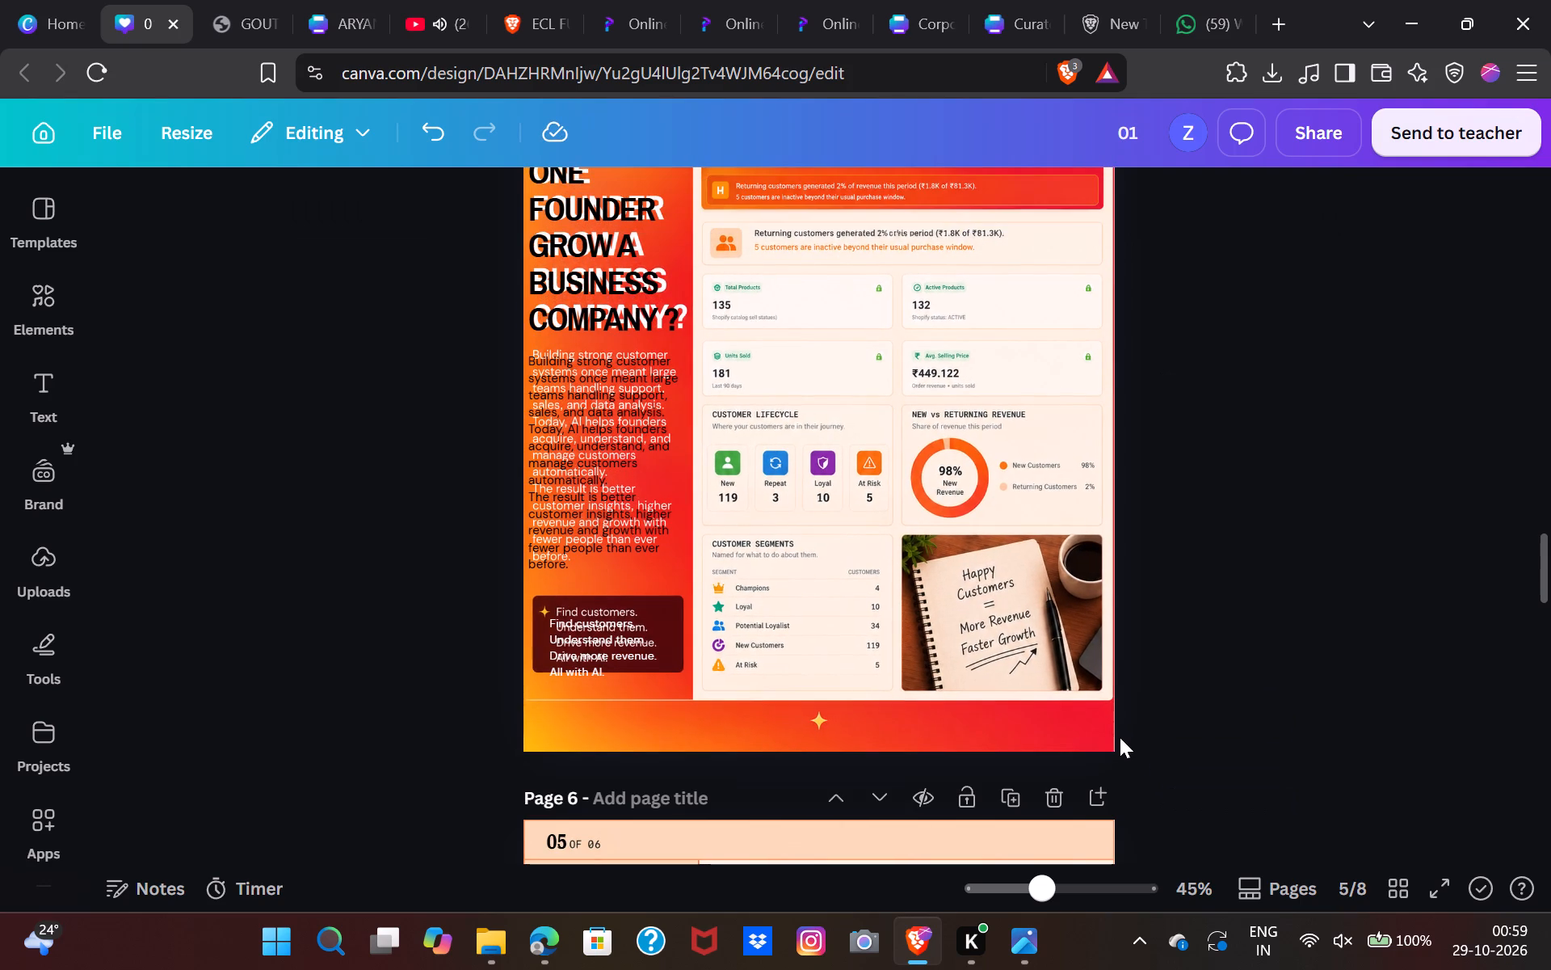
left_click(1109, 734)
left_click(1117, 757)
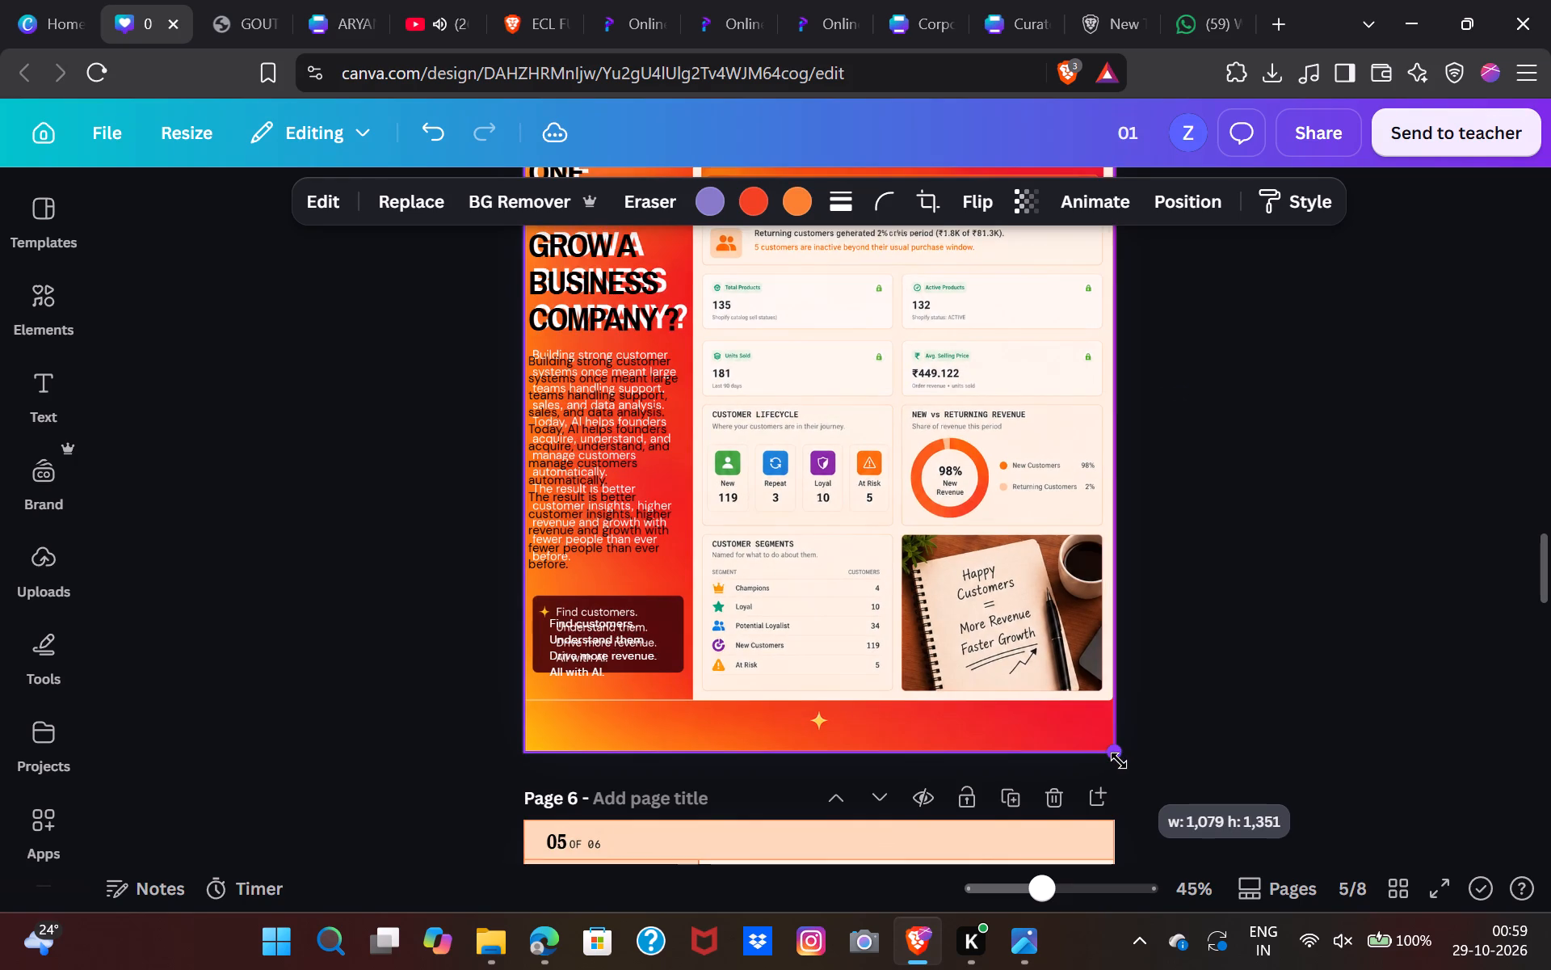
left_click(1183, 744)
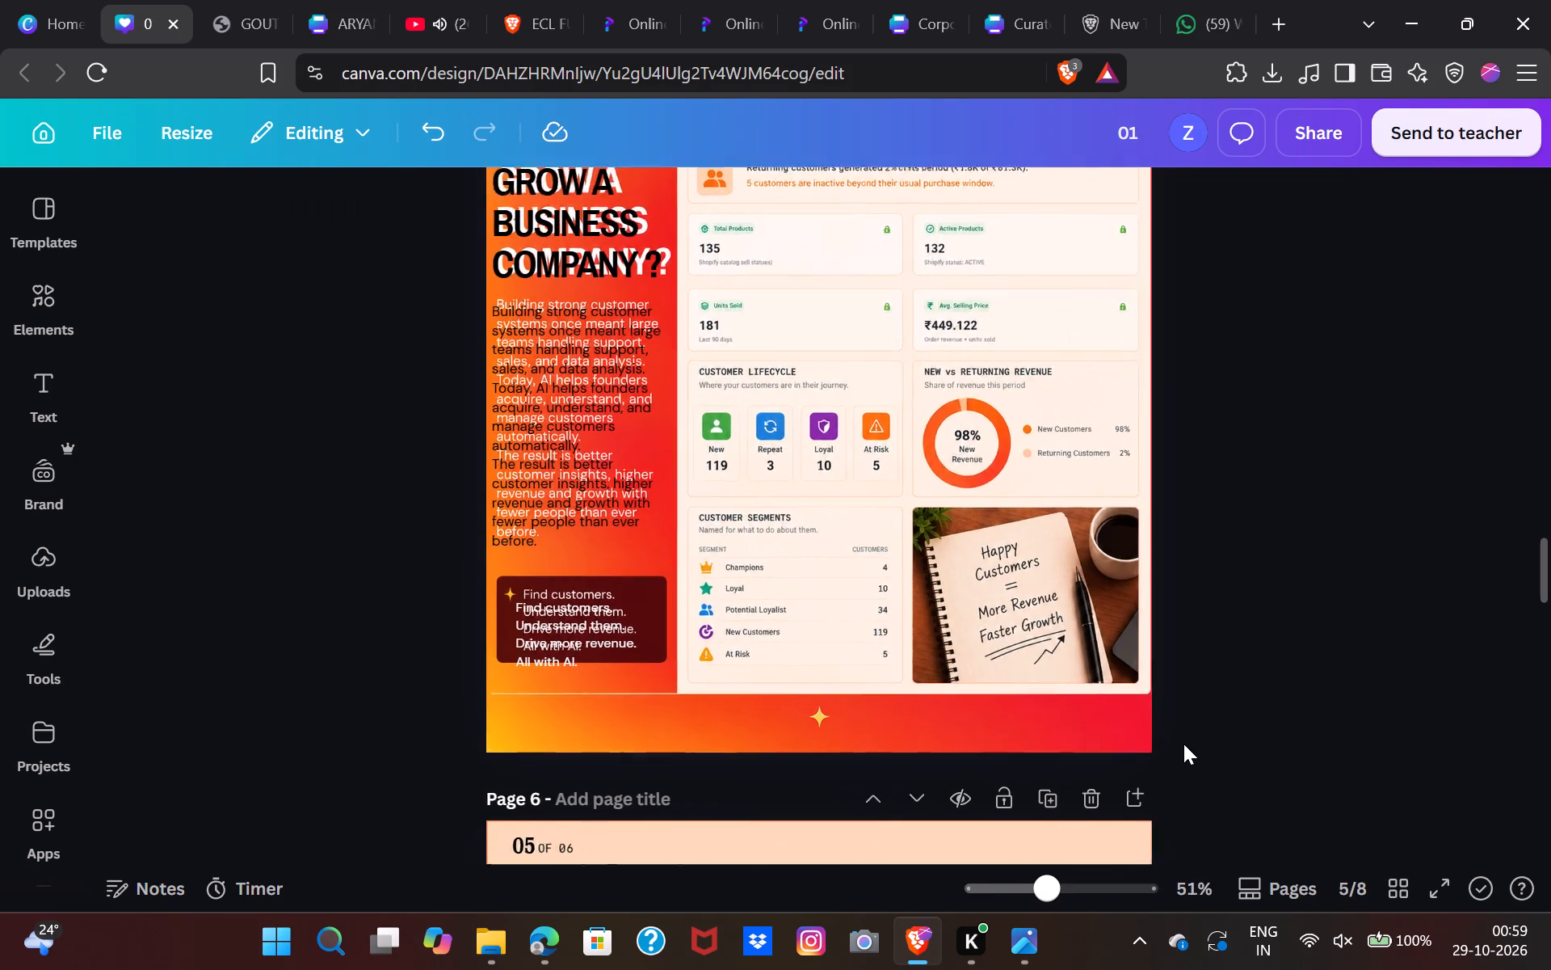
Fine-tune the poster's upper-right corner so that it covers page 5 right up to the edge.
scroll(1183, 744, "up", 4)
left_click(1140, 728)
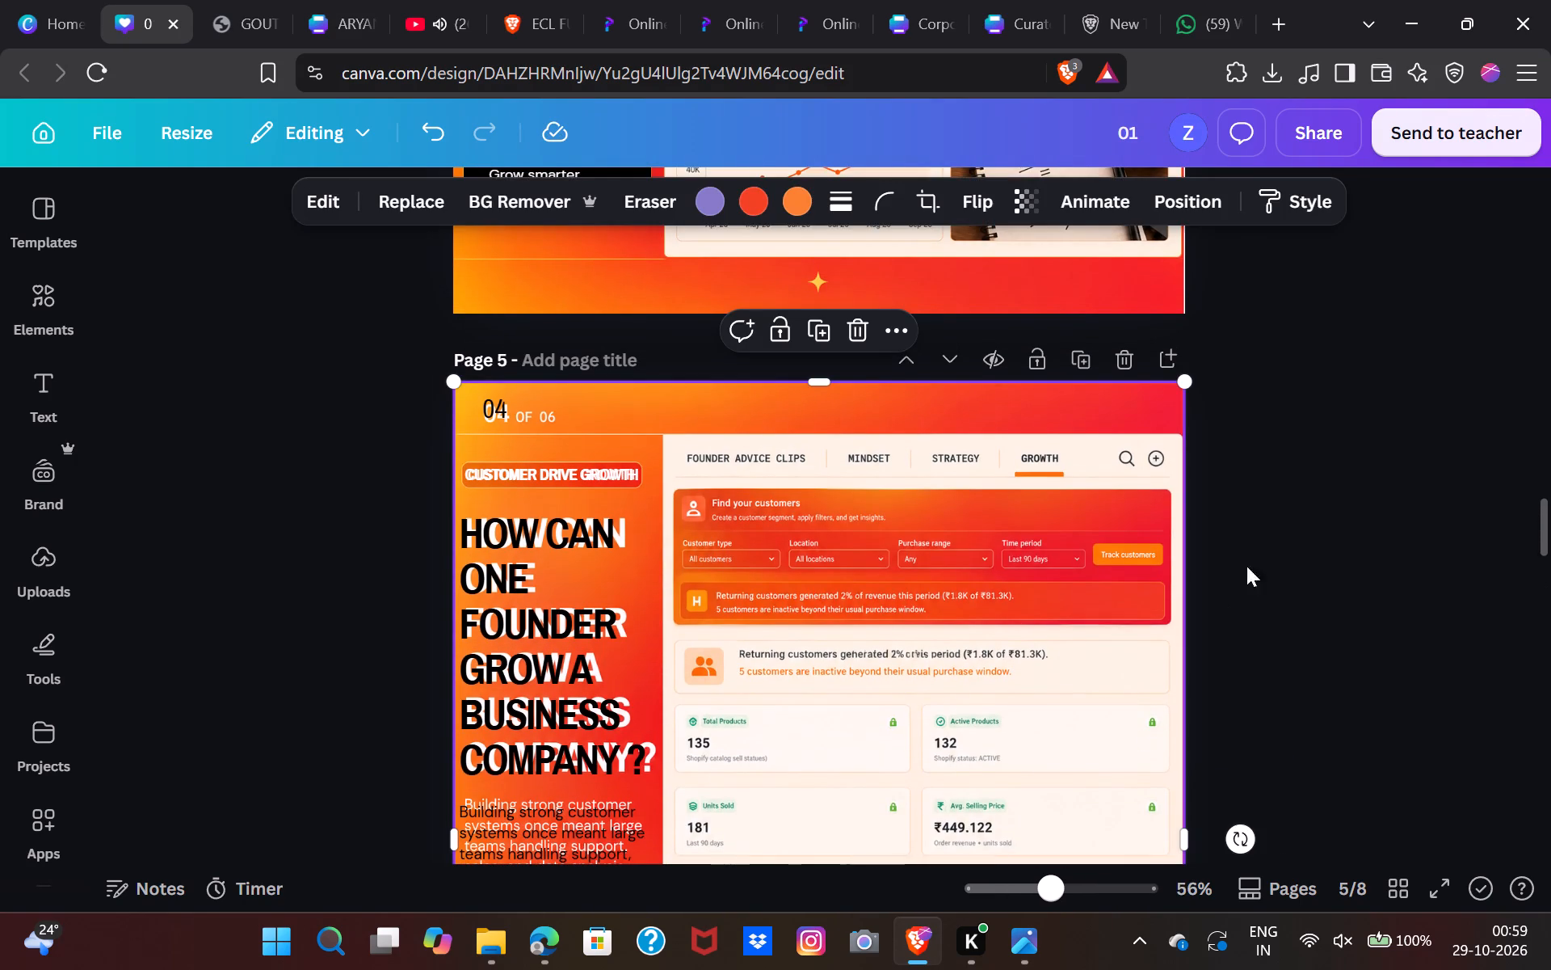
left_click(1266, 549)
left_click(1140, 502)
left_click(1185, 389)
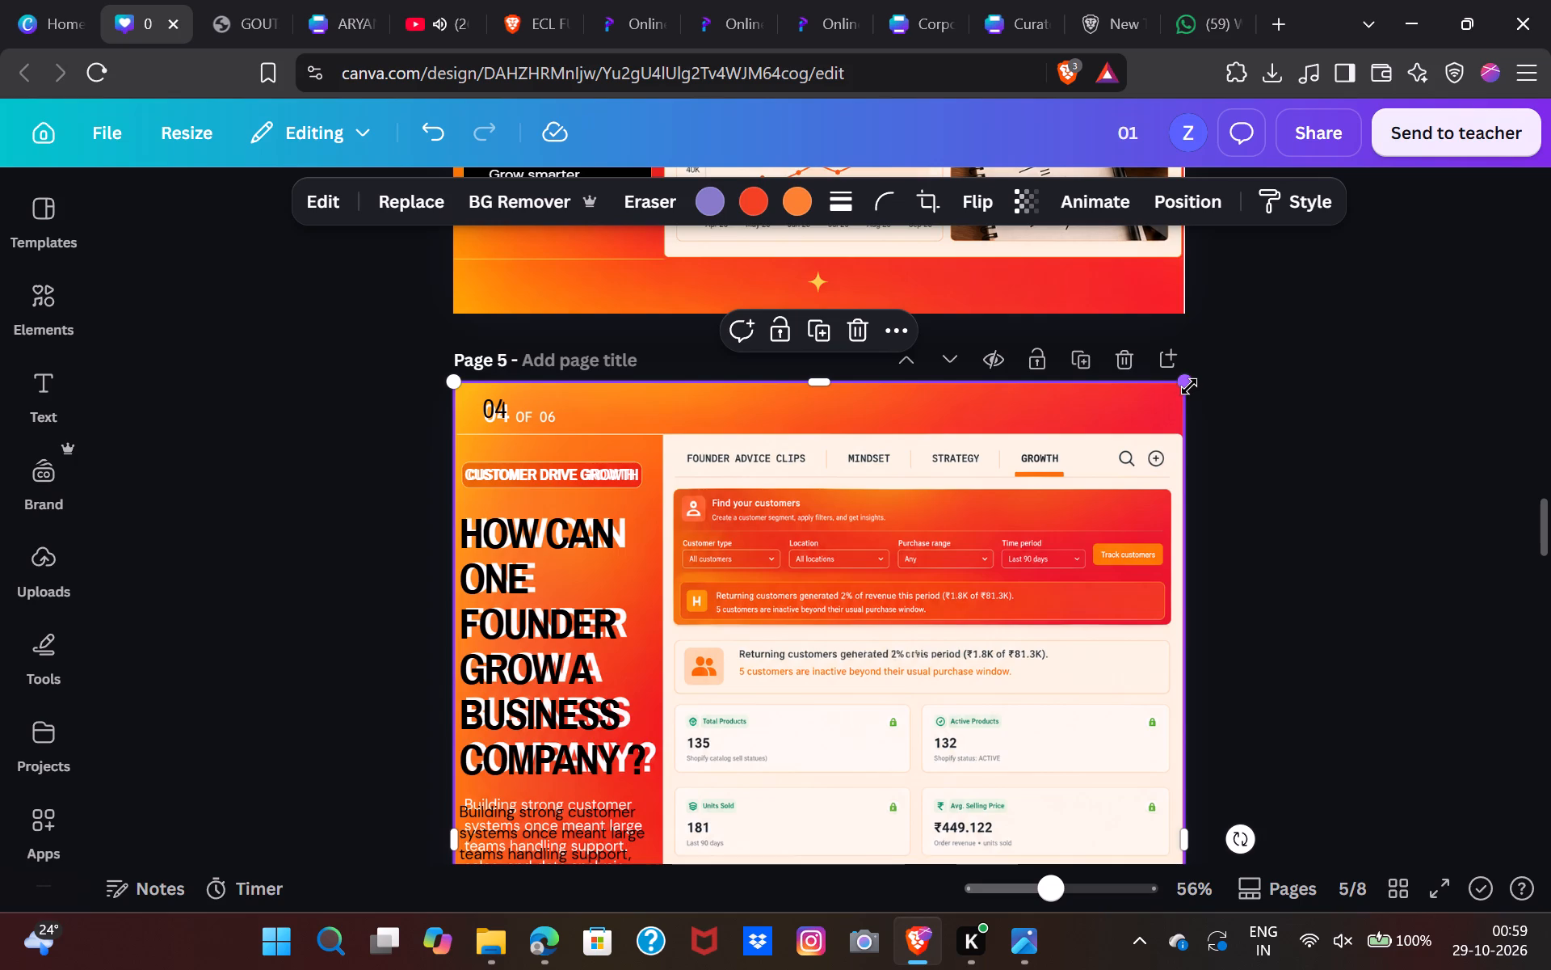
left_click(1234, 427)
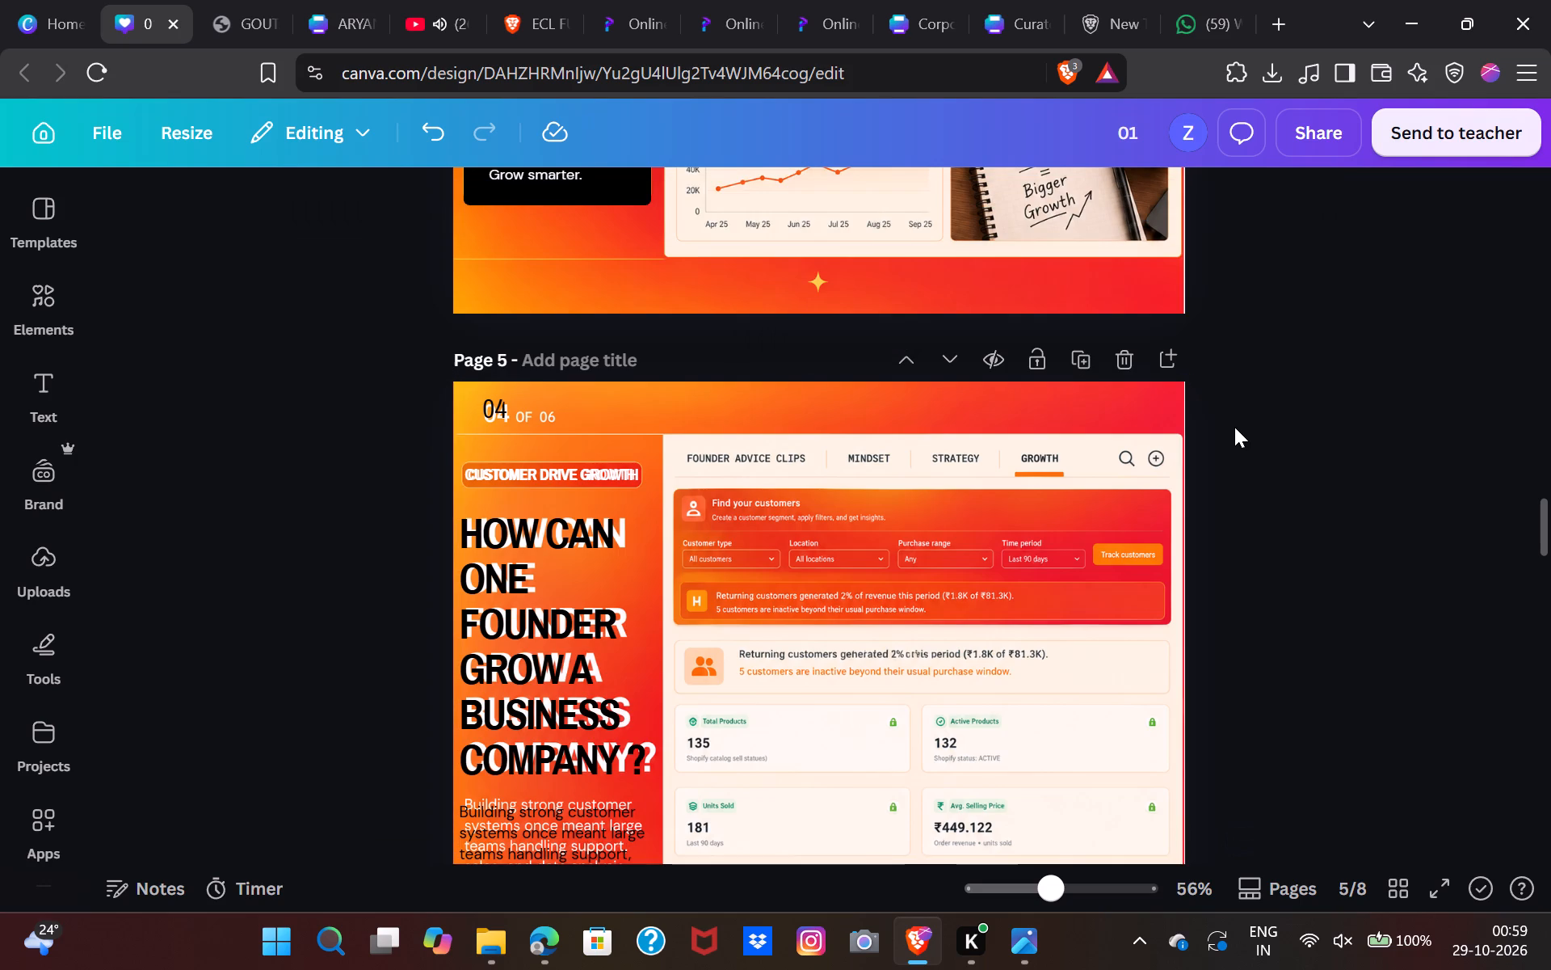
left_click(1127, 437)
left_click(1178, 390)
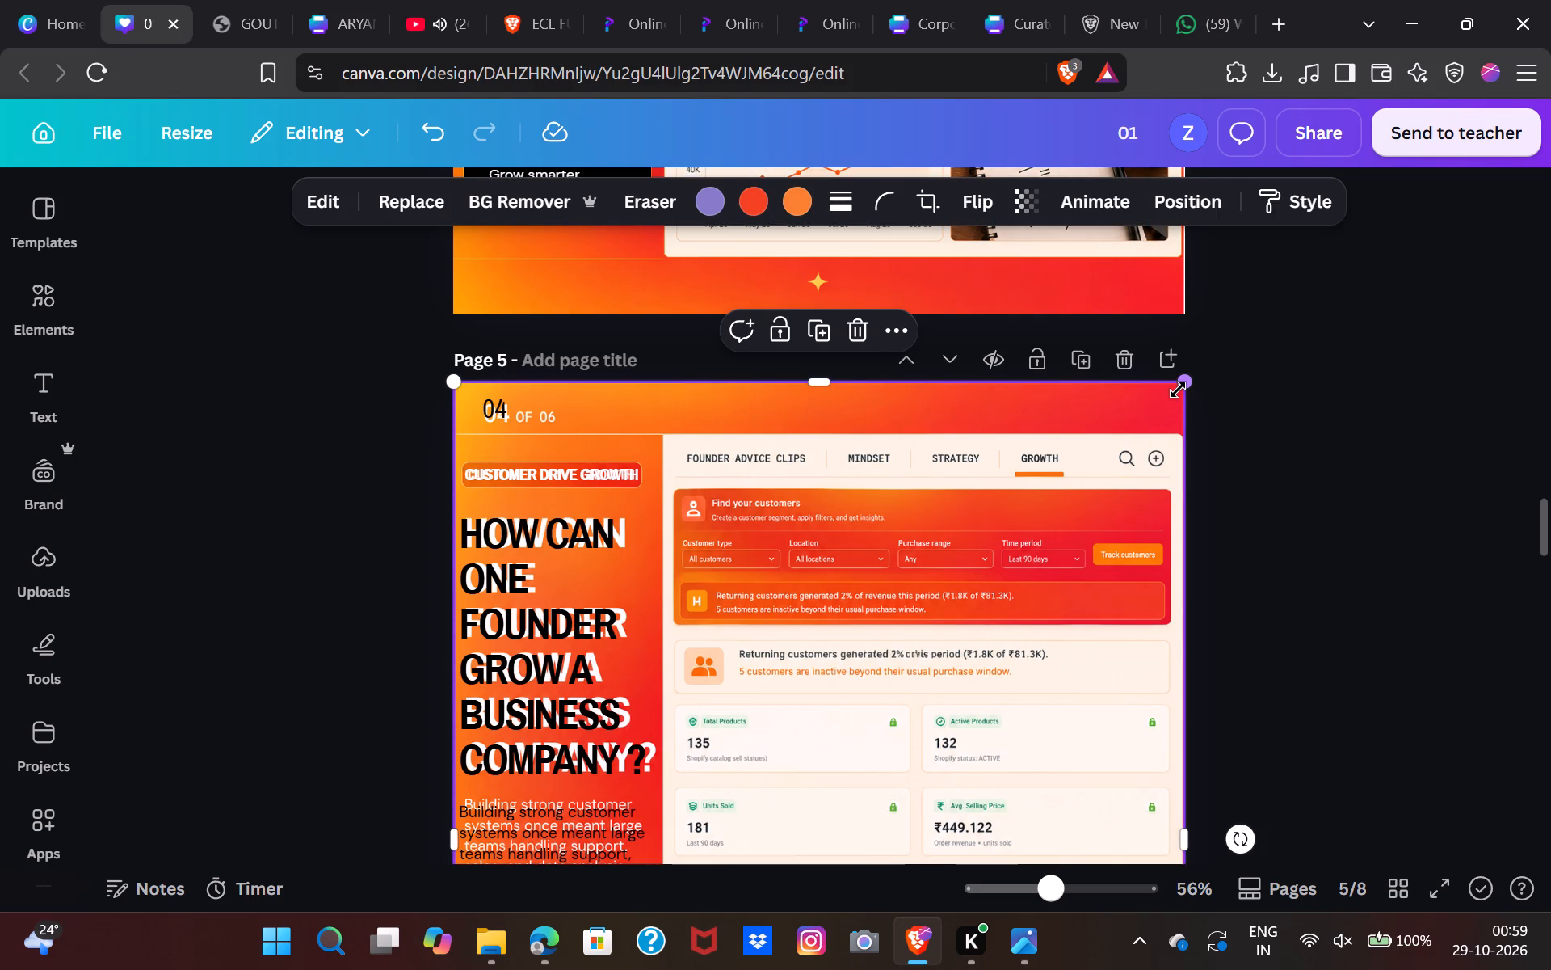
left_click(1254, 479)
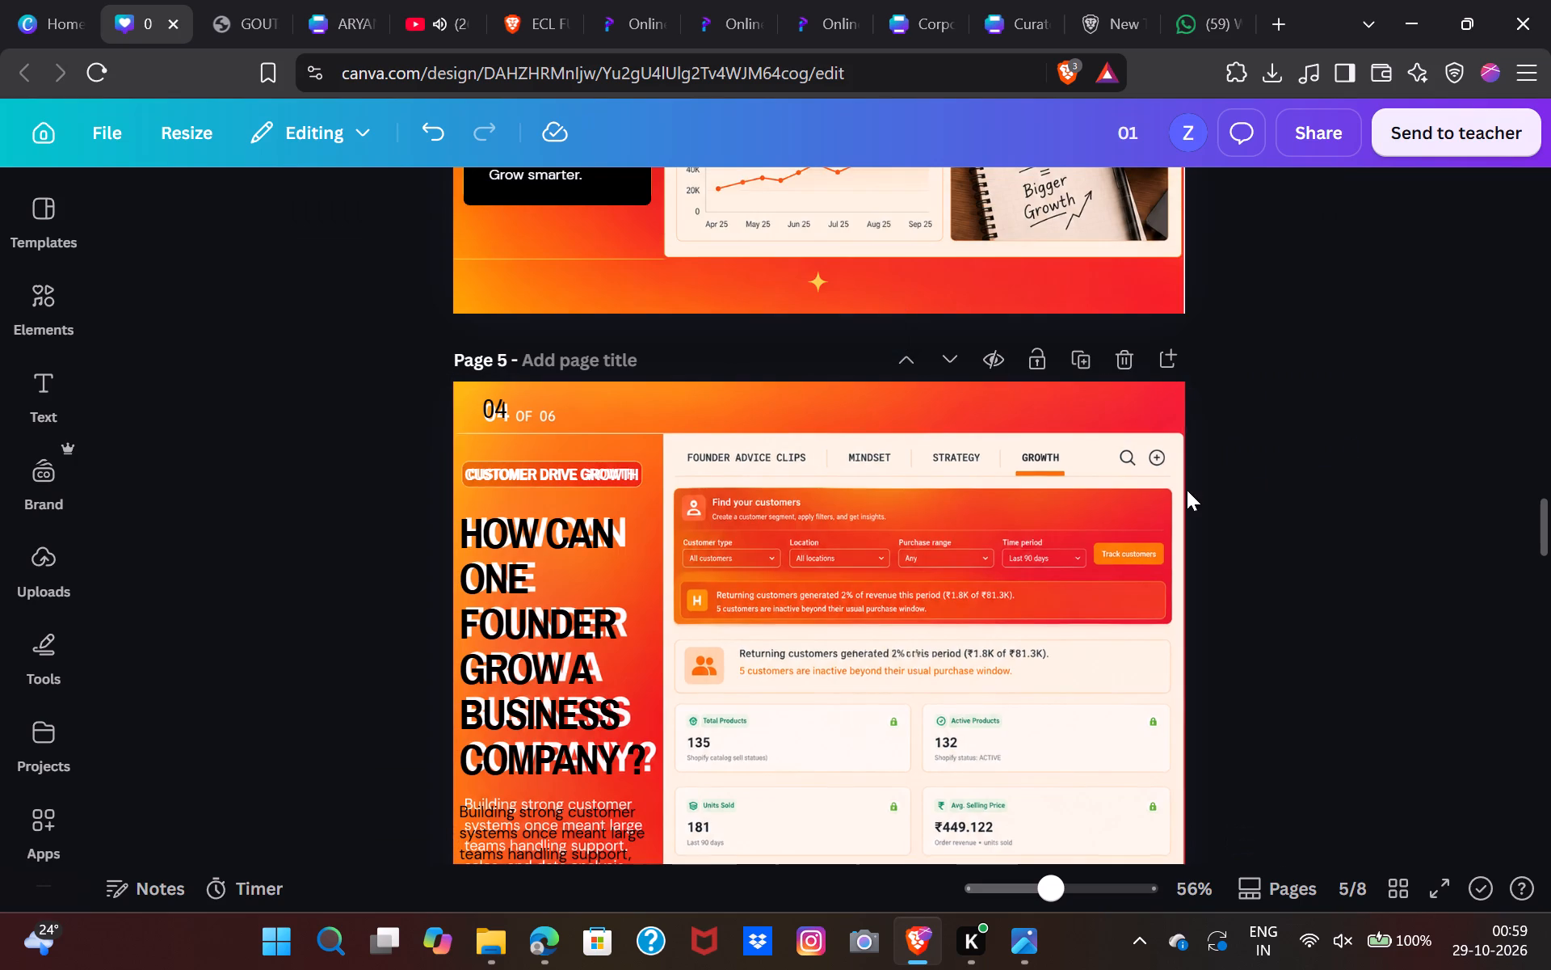
Delete page 5's original "04" number, black heading, body paragraph and "CUSTOMER DRIVE GROWTH" label text overlapping the poster.
left_click(497, 415)
key("BackSpace")
left_click(575, 630)
key("backslash")
key("BackSpace")
scroll(575, 630, "down", 1)
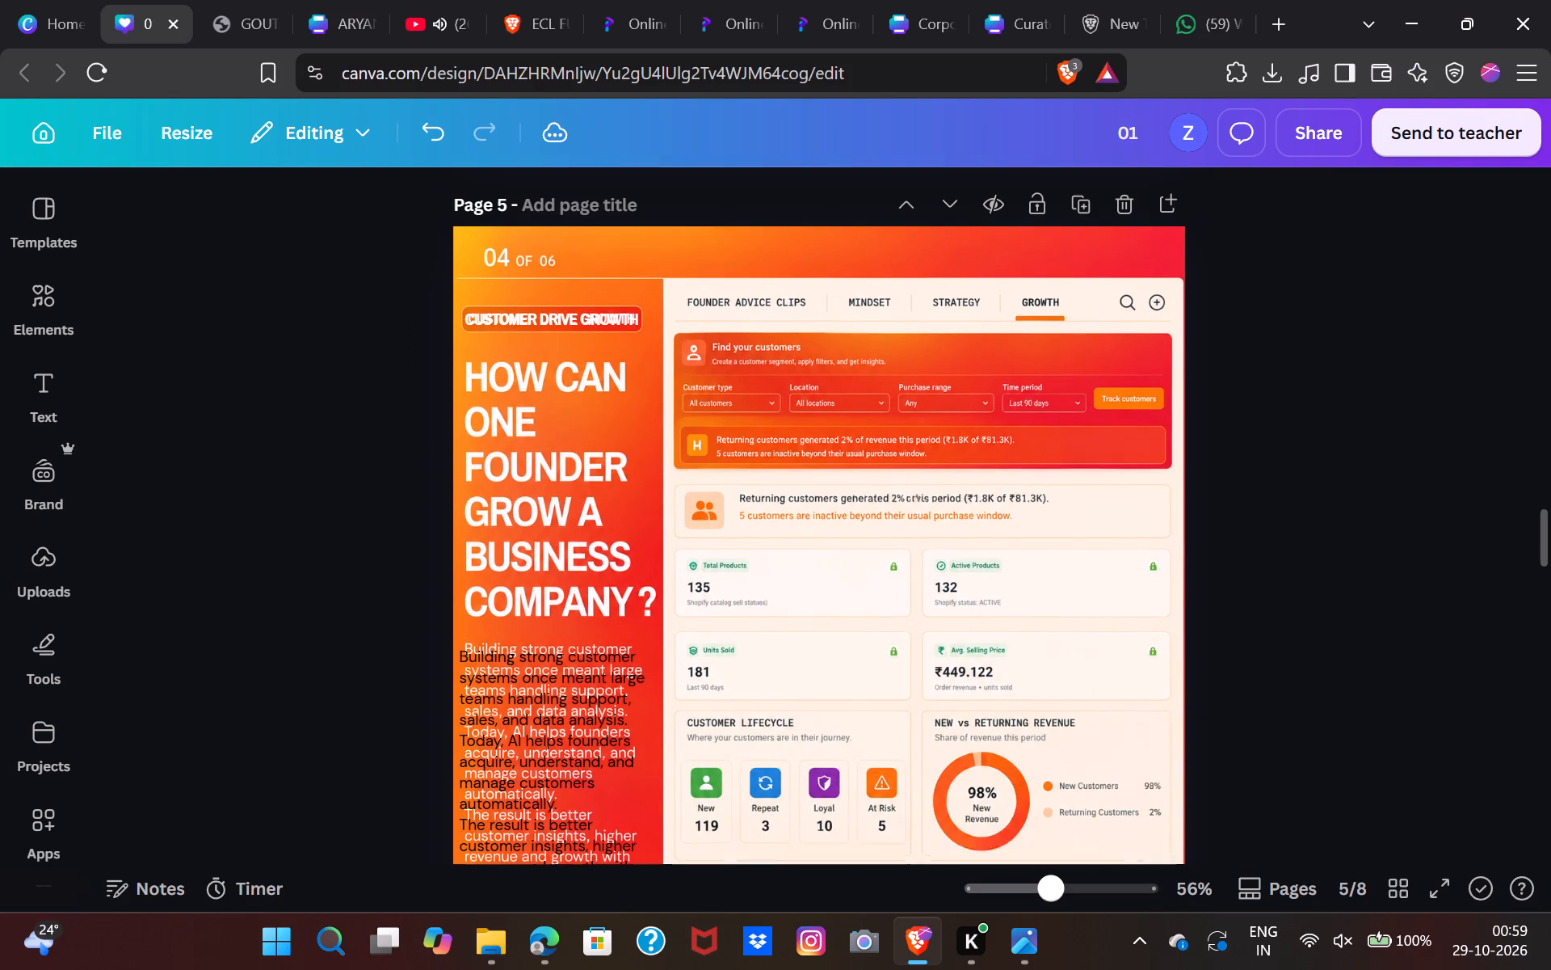
scroll(575, 630, "down", 1)
left_click(543, 639)
key("backslash")
key("BackSpace")
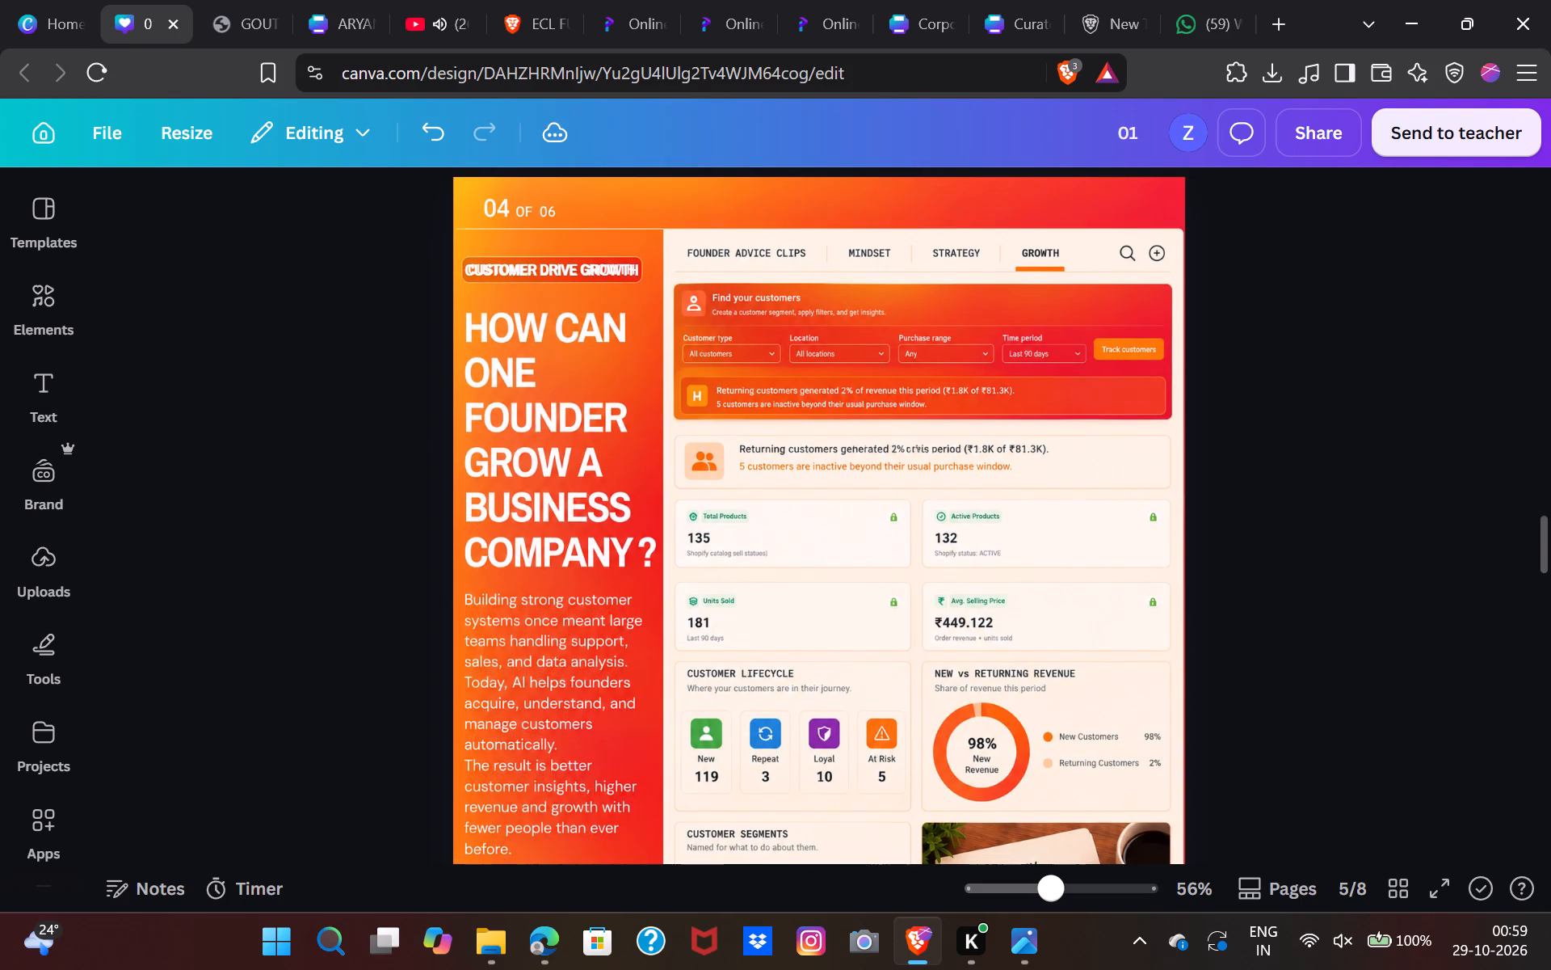
scroll(543, 639, "down", 1)
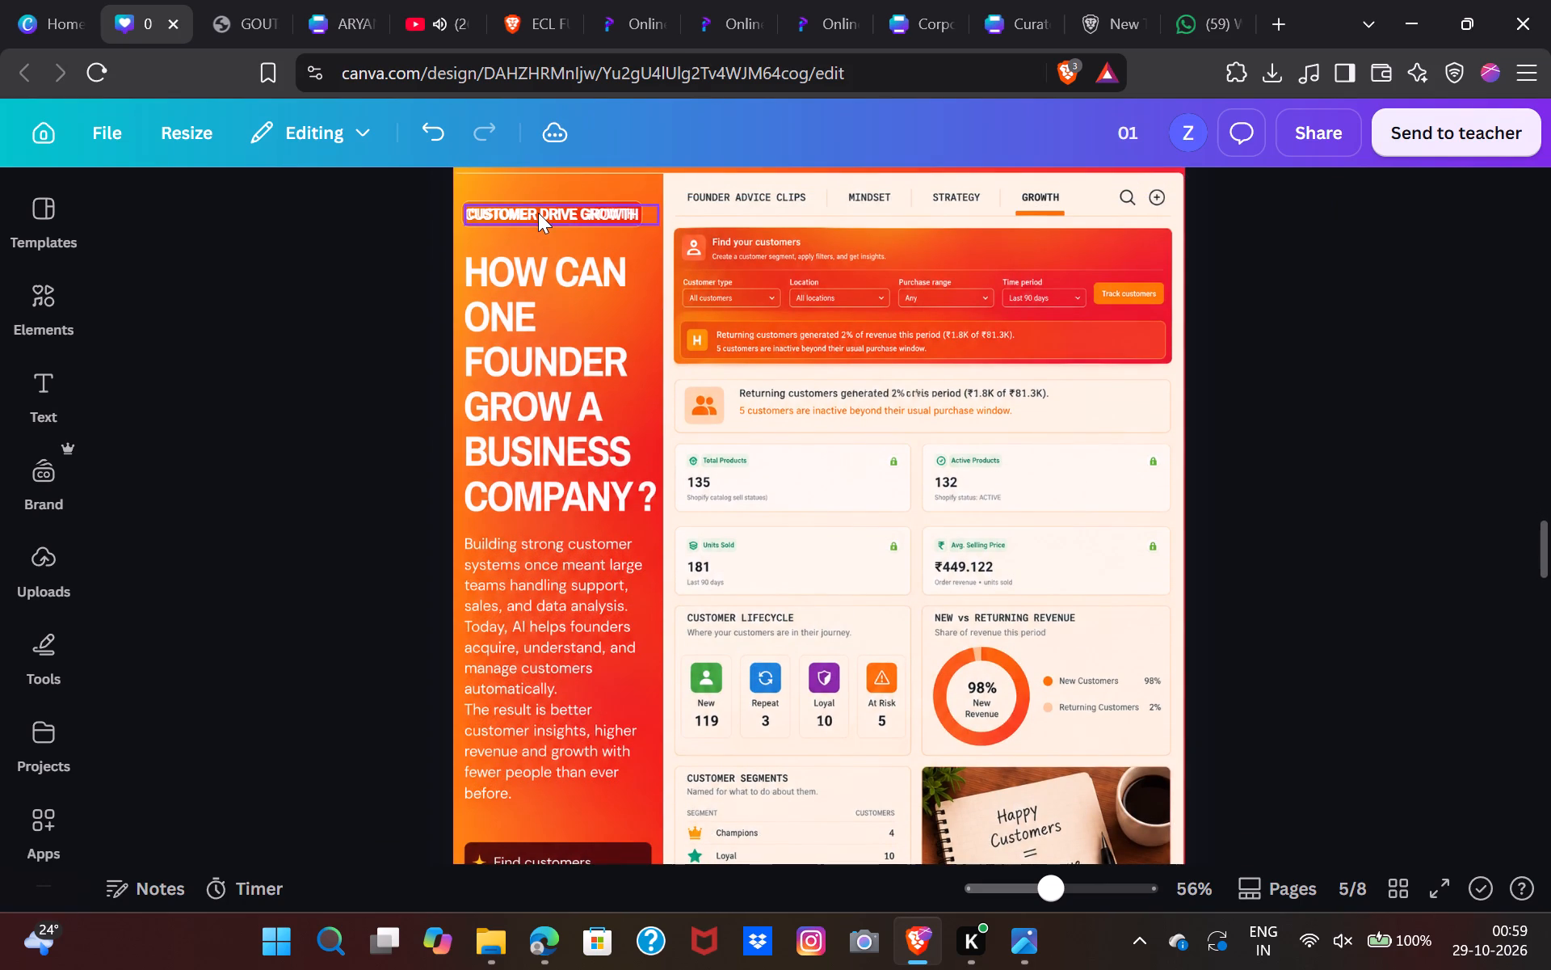
left_click(538, 213)
key("BackSpace")
Move the black callout box behind page 5's "Find customers" text to the top of the layer order.
scroll(538, 213, "up", 4)
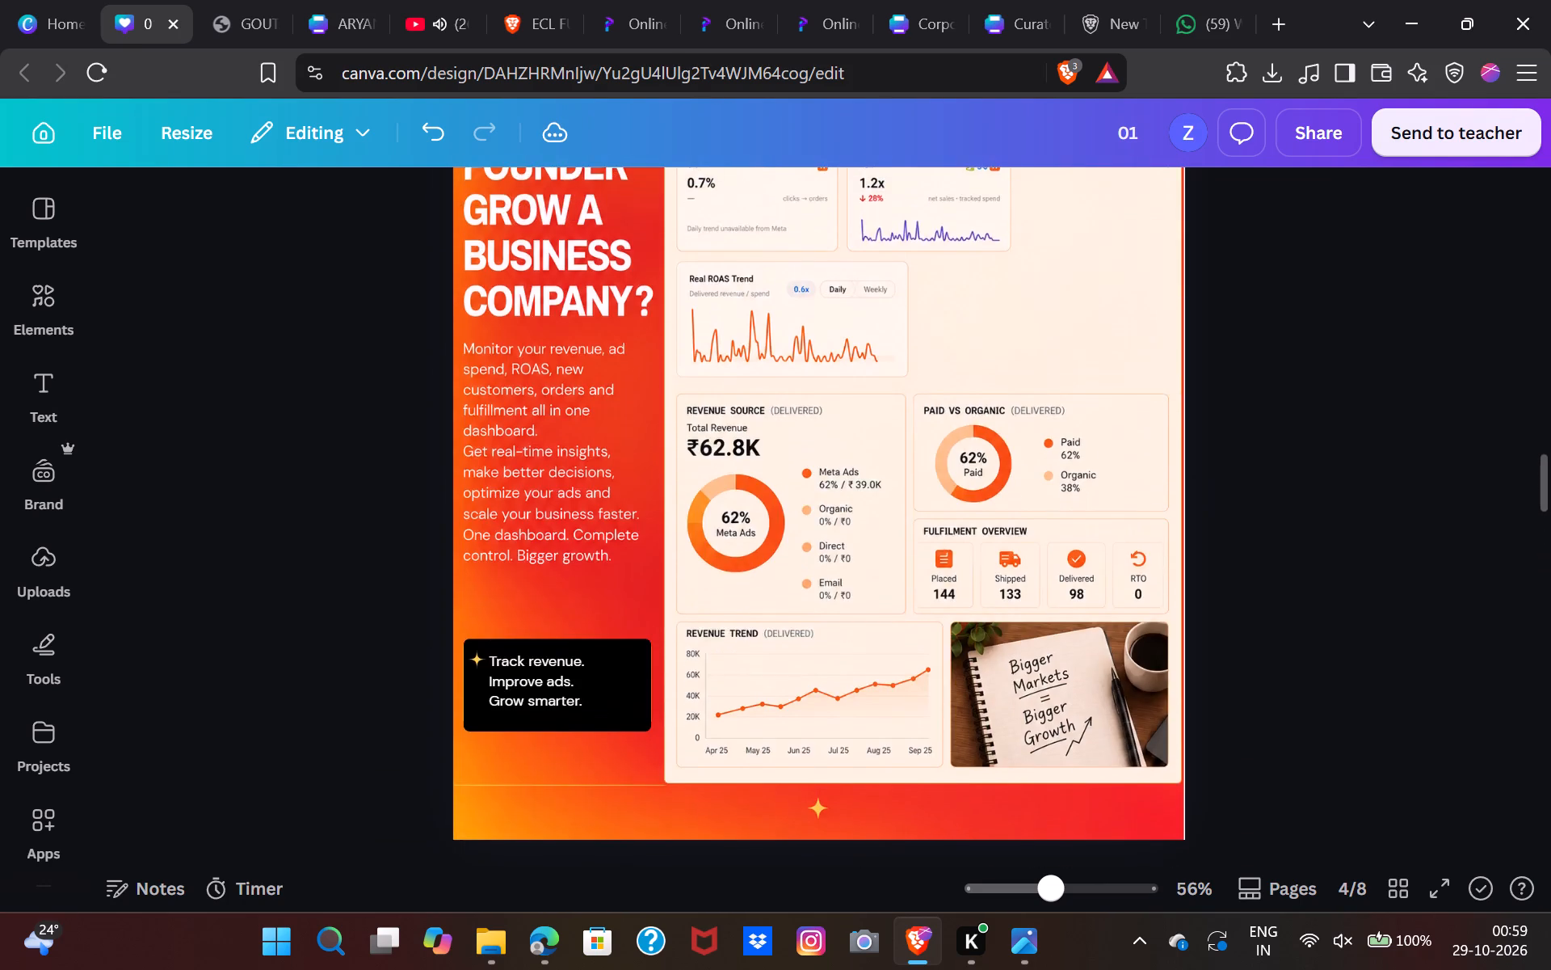
scroll(538, 213, "up", 1)
scroll(538, 213, "down", 4)
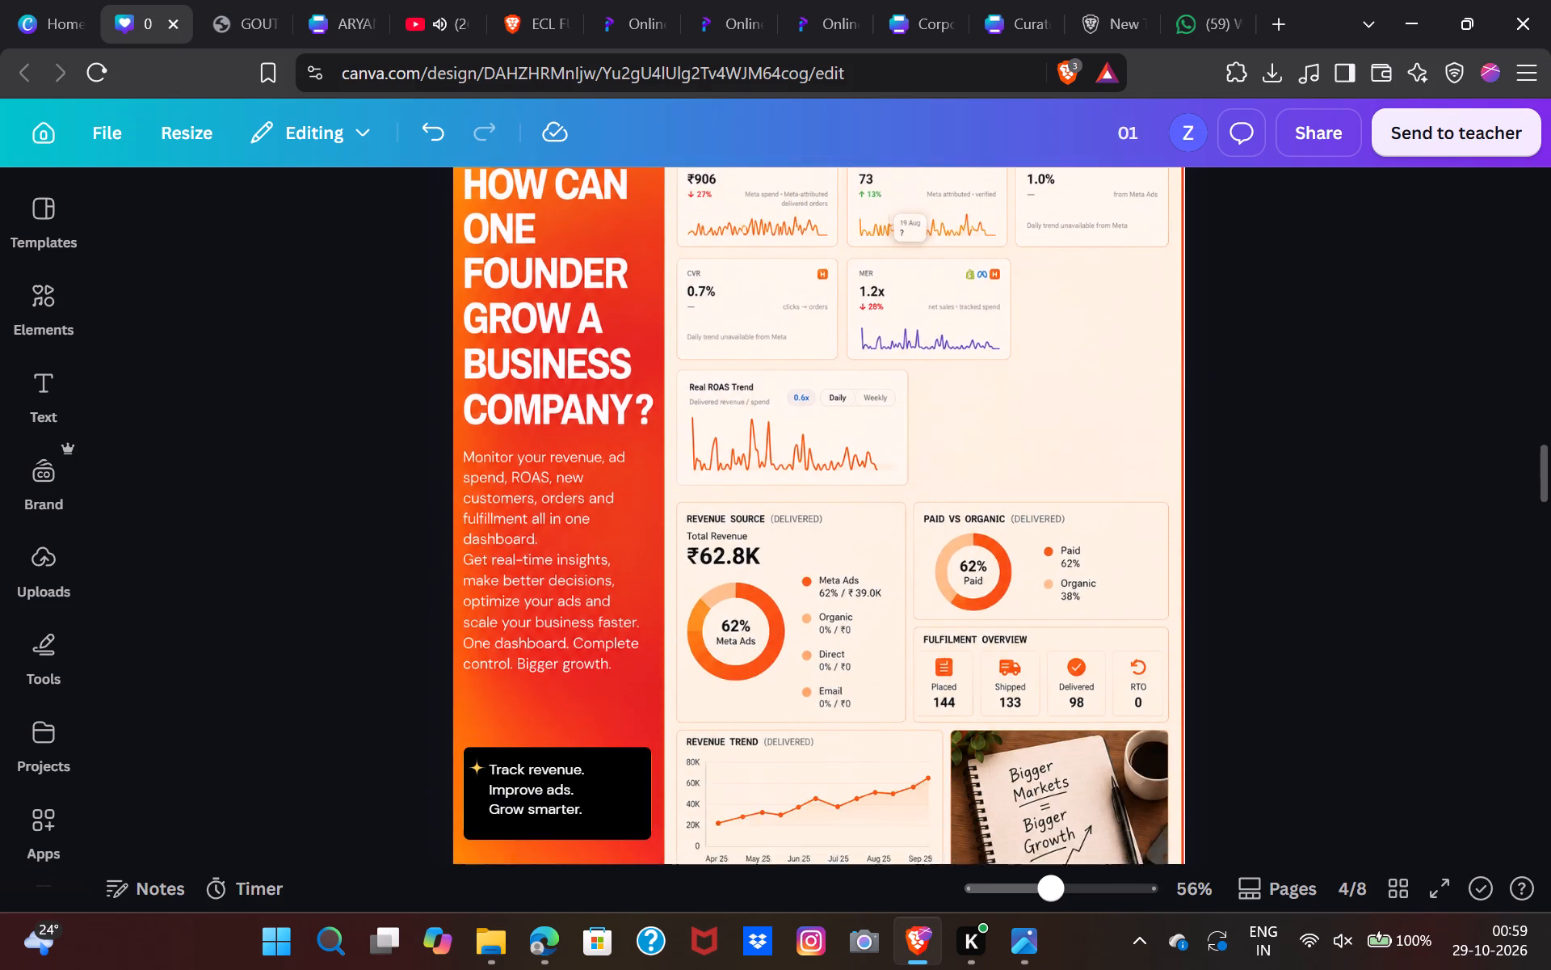
scroll(538, 213, "down", 3)
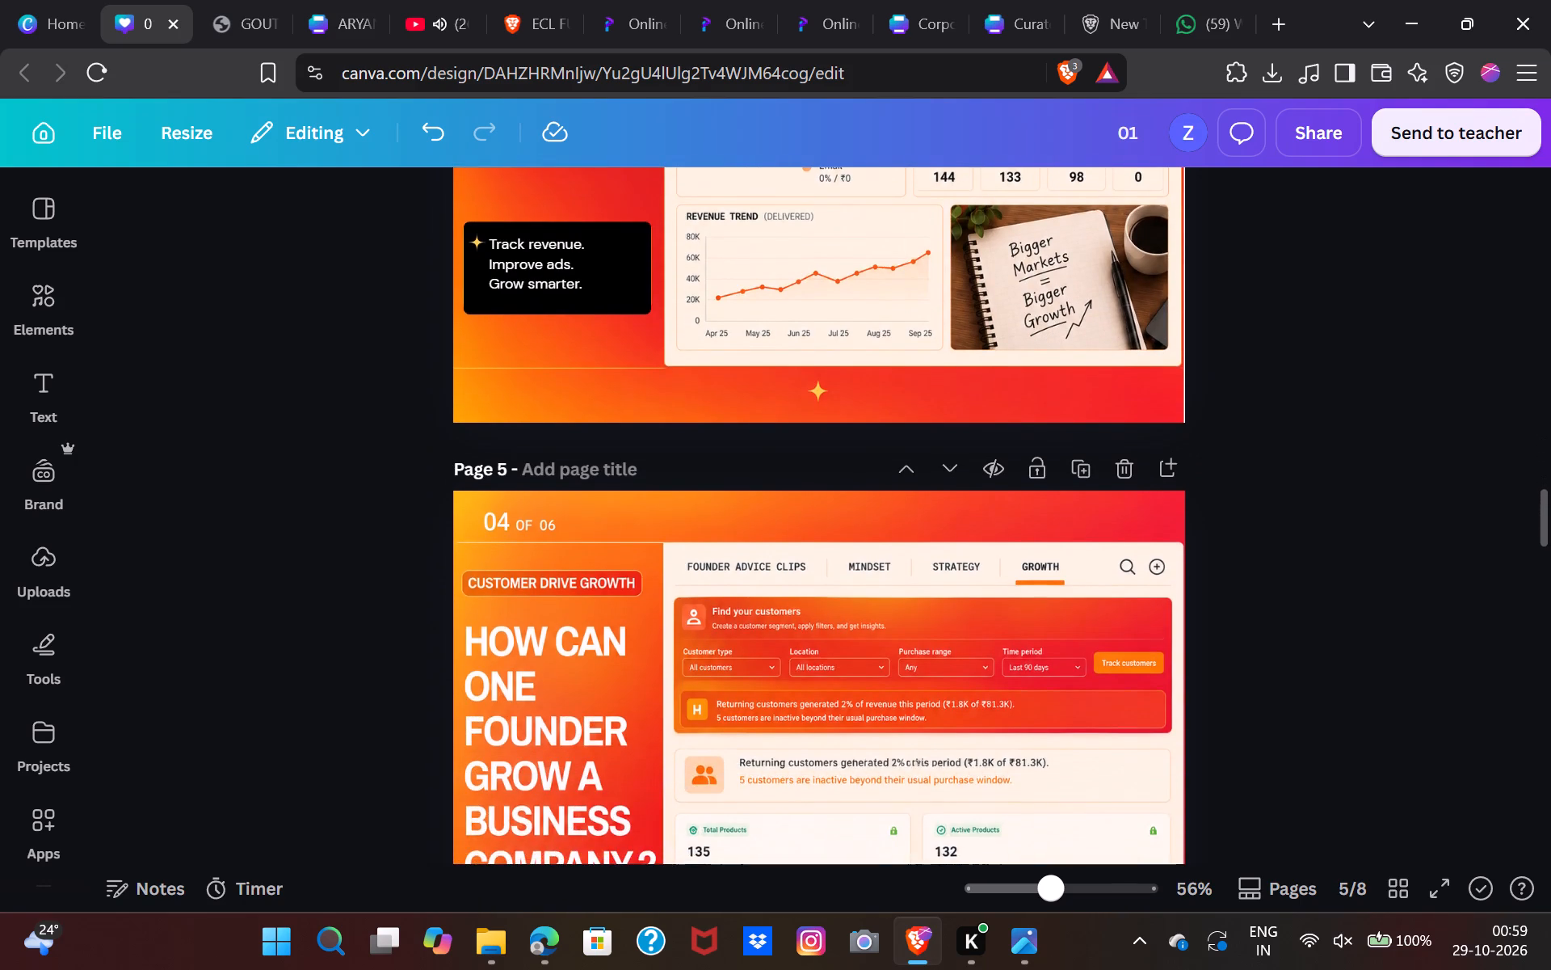
scroll(538, 213, "down", 2)
left_click(556, 609)
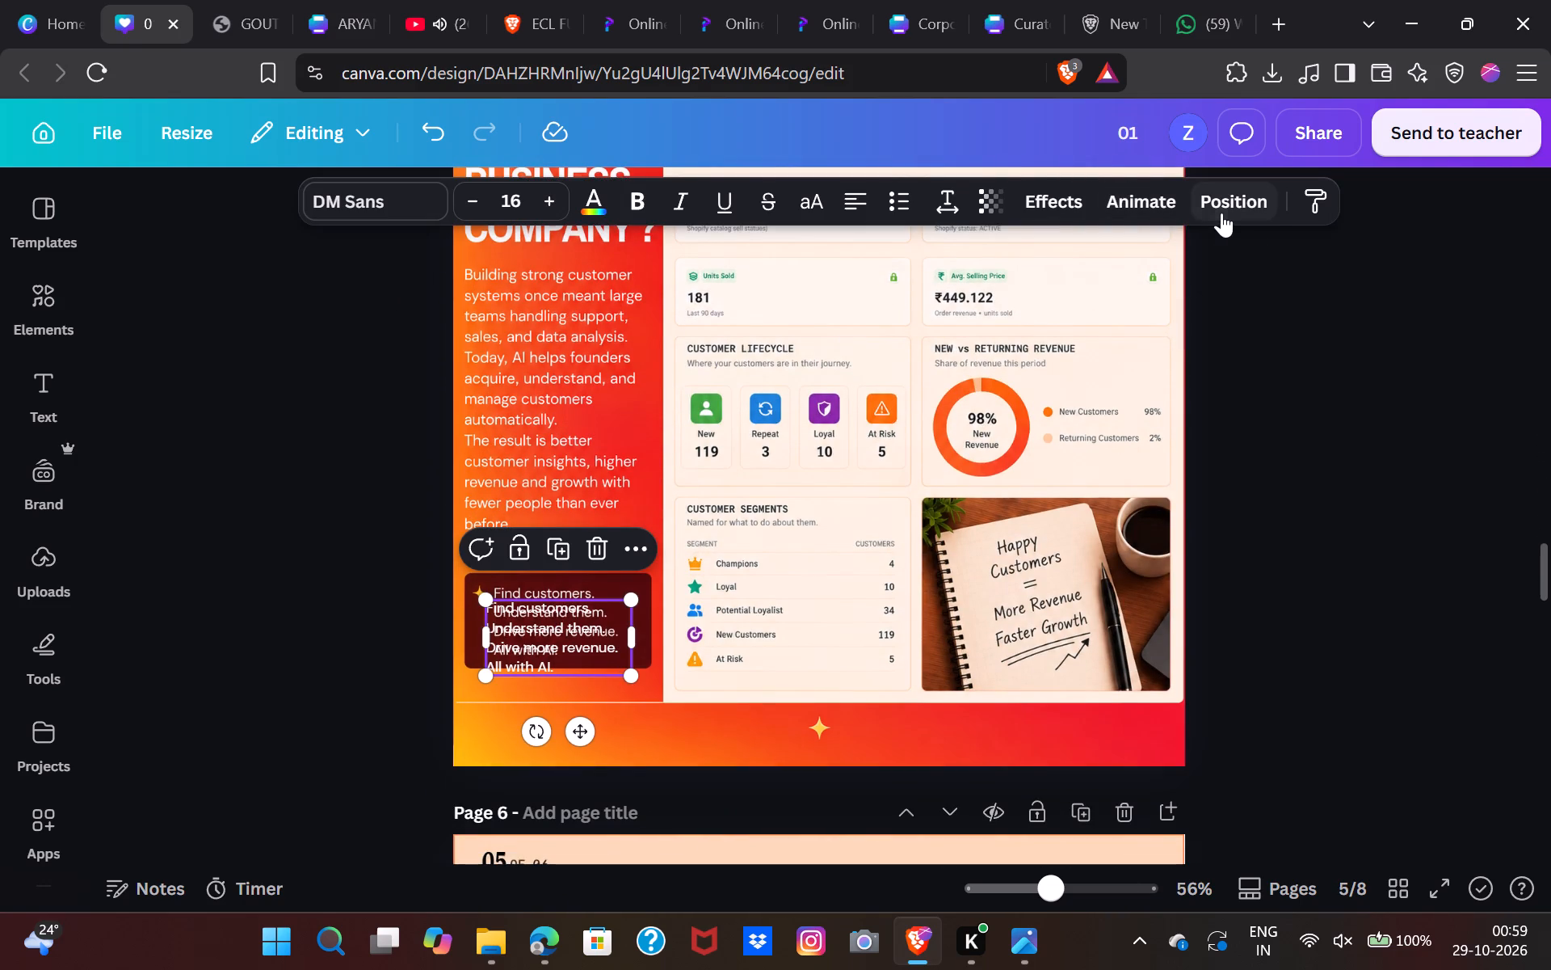
left_click(1221, 213)
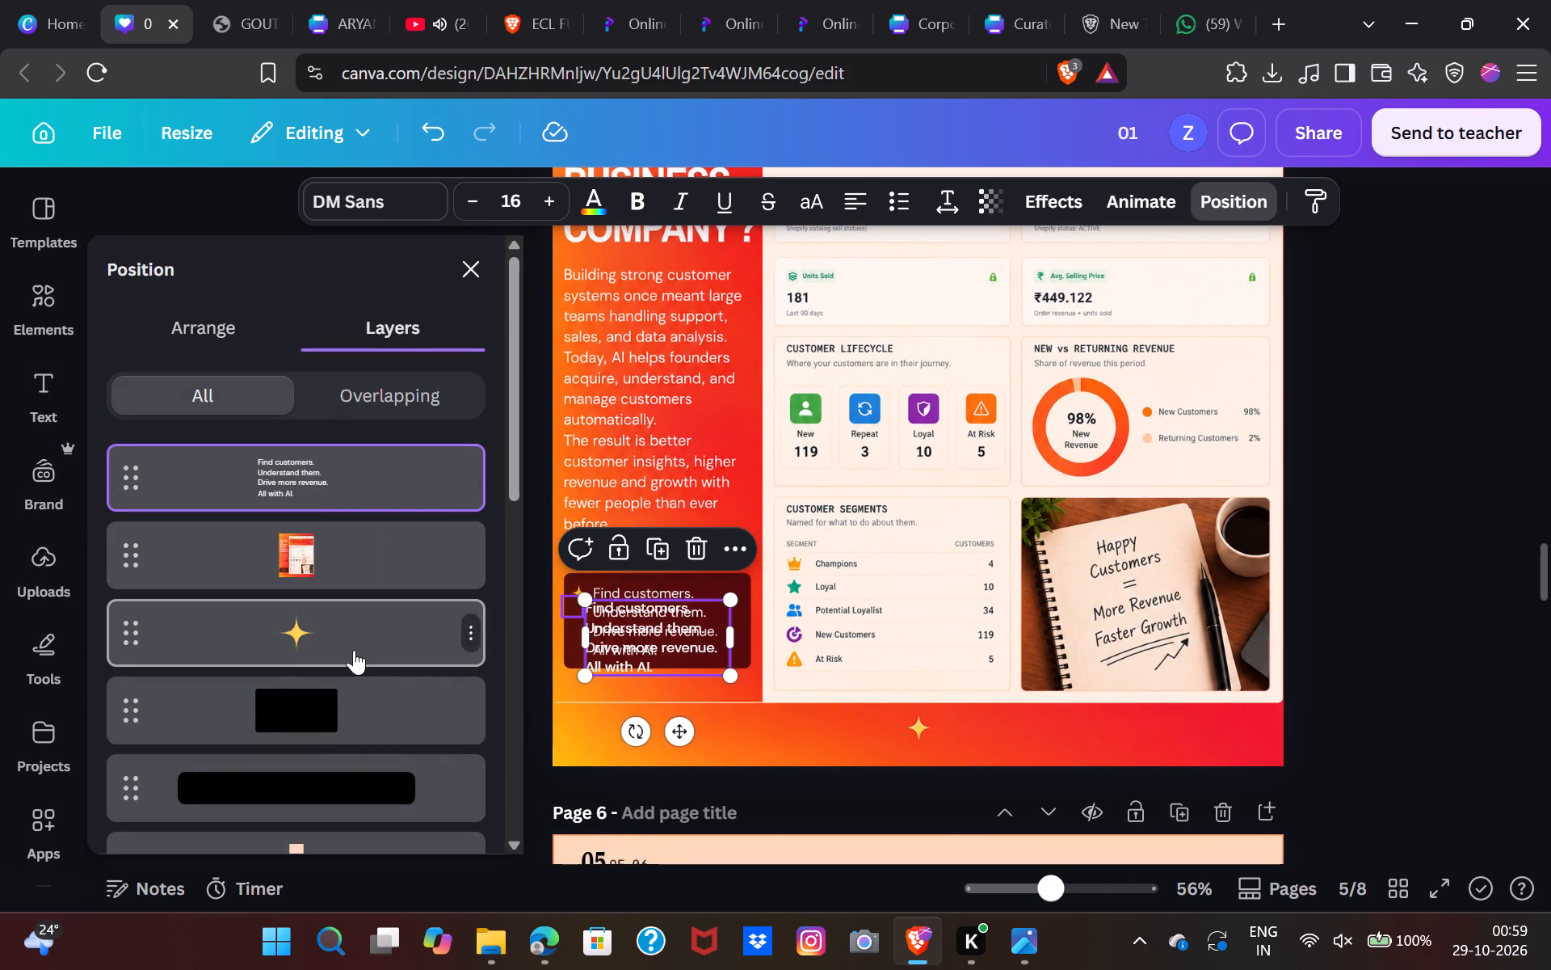
left_click(346, 682)
left_click_drag(346, 682, 348, 504)
left_click_drag(338, 565, 325, 399)
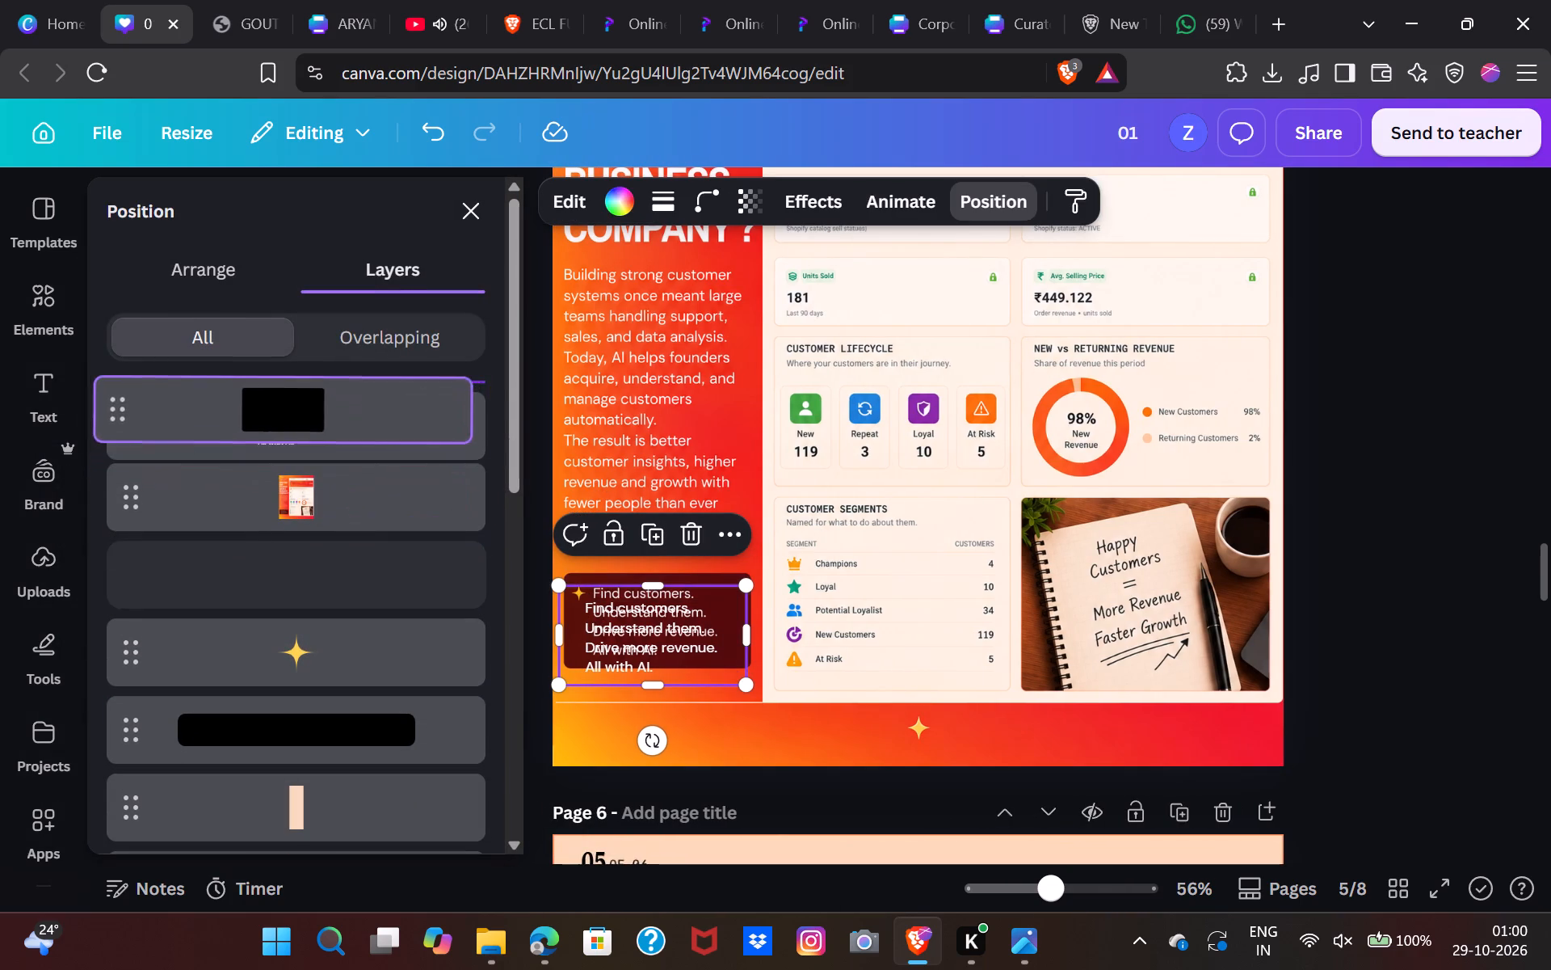
left_click_drag(325, 399, 324, 401)
Move the yellow star and the "Find customers" text above the black callout box in page 5's layer order.
left_click_drag(319, 626, 329, 513)
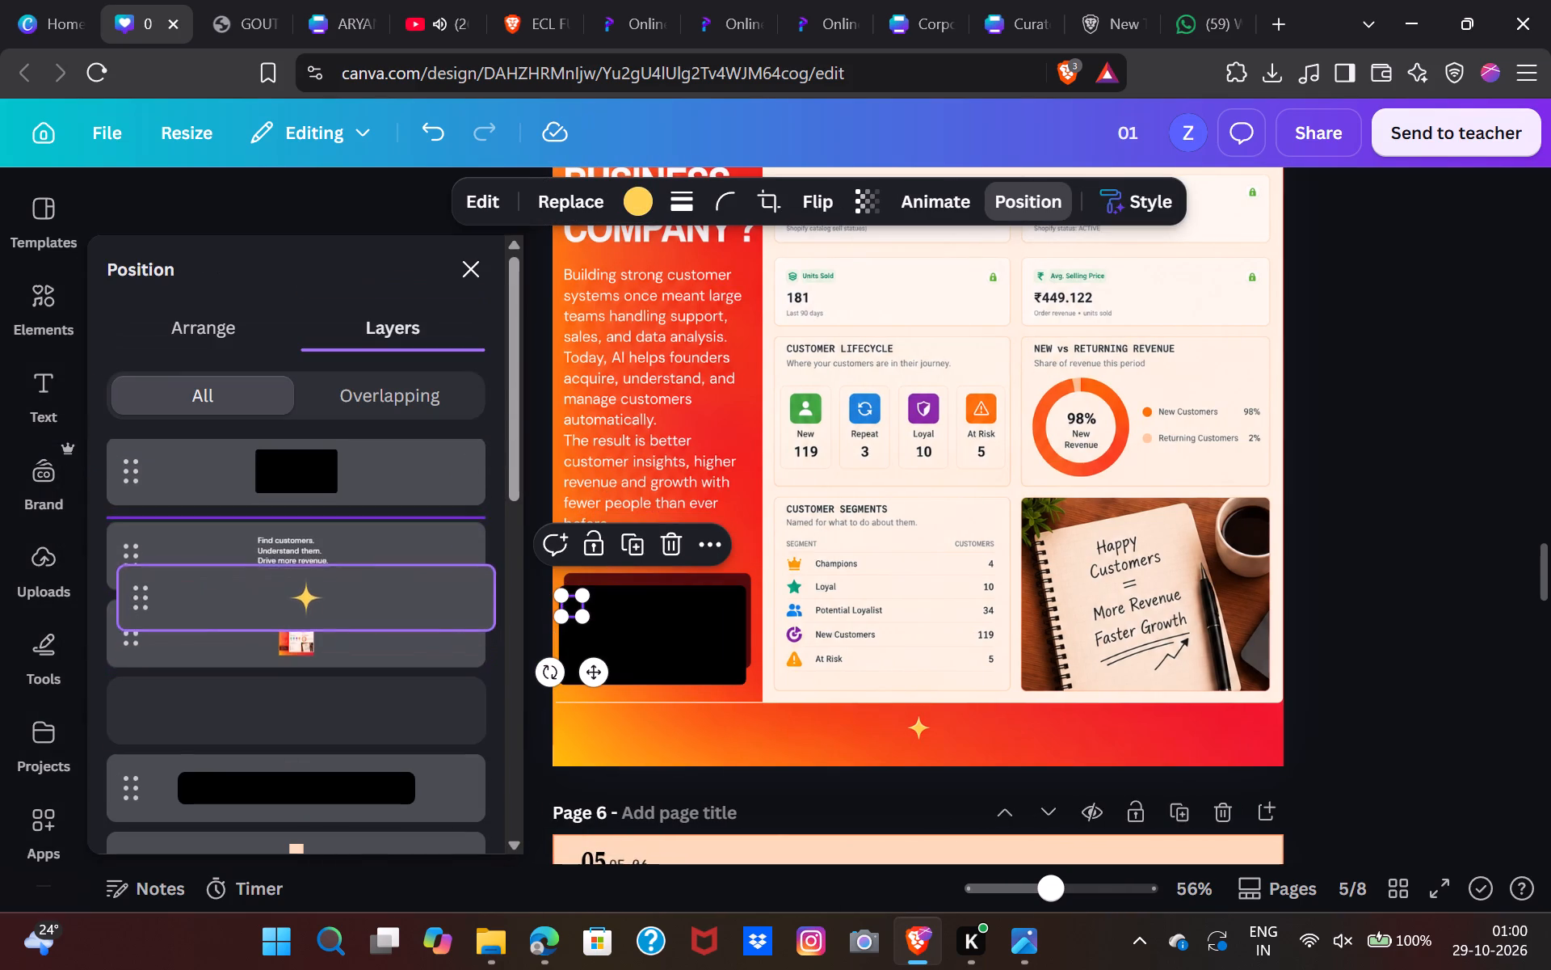
left_click_drag(329, 513, 325, 385)
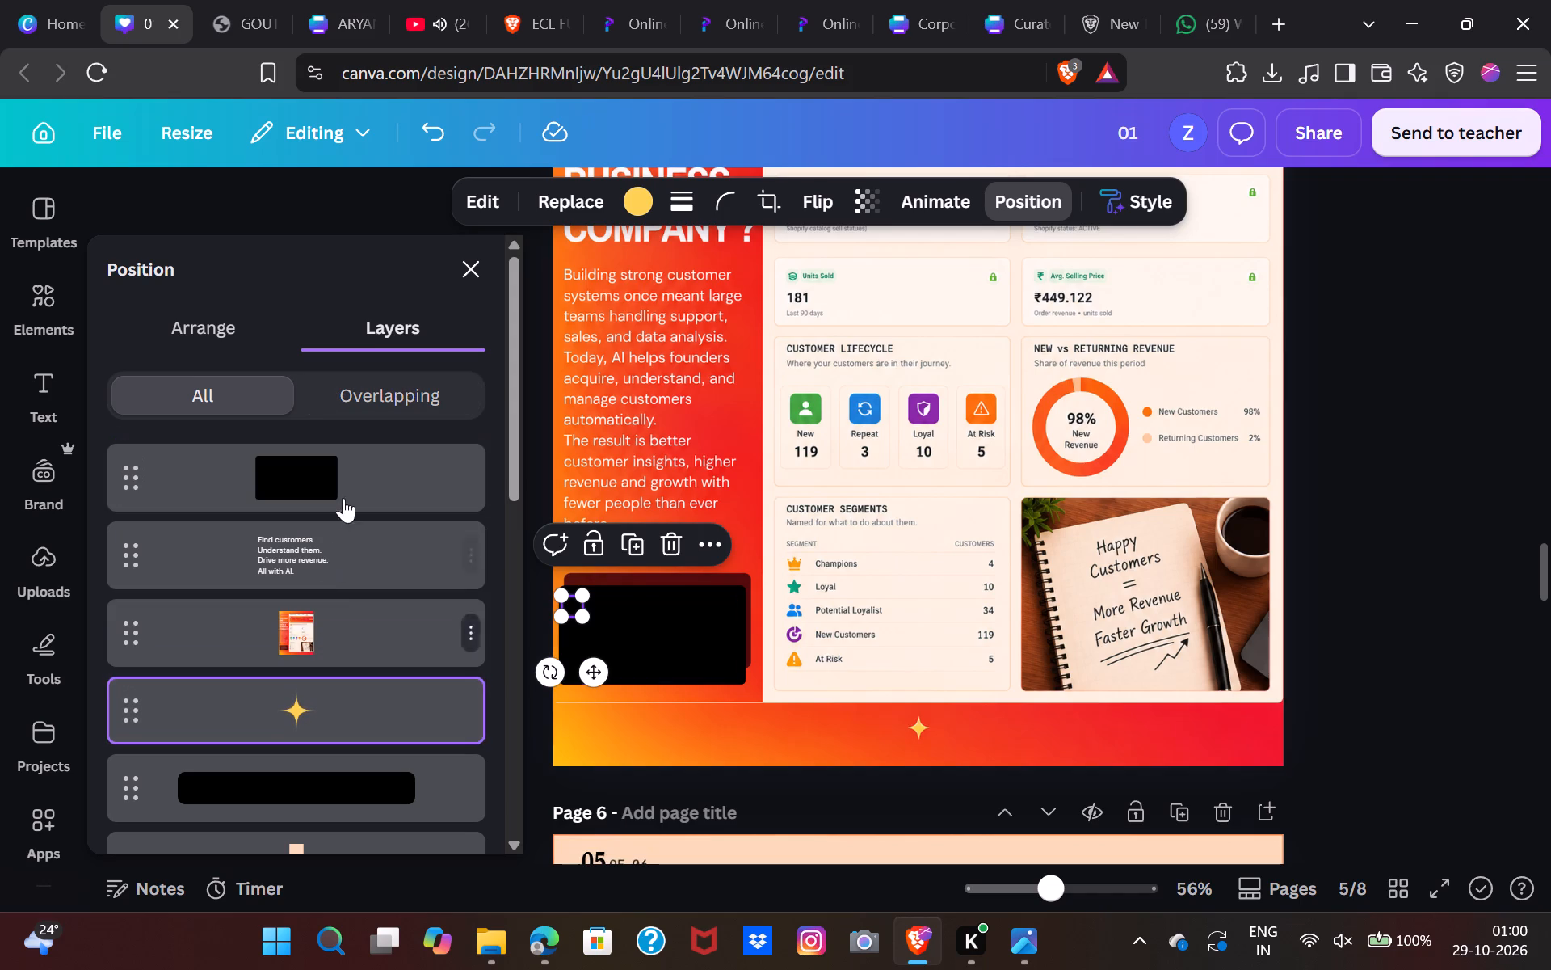
left_click_drag(315, 699, 305, 514)
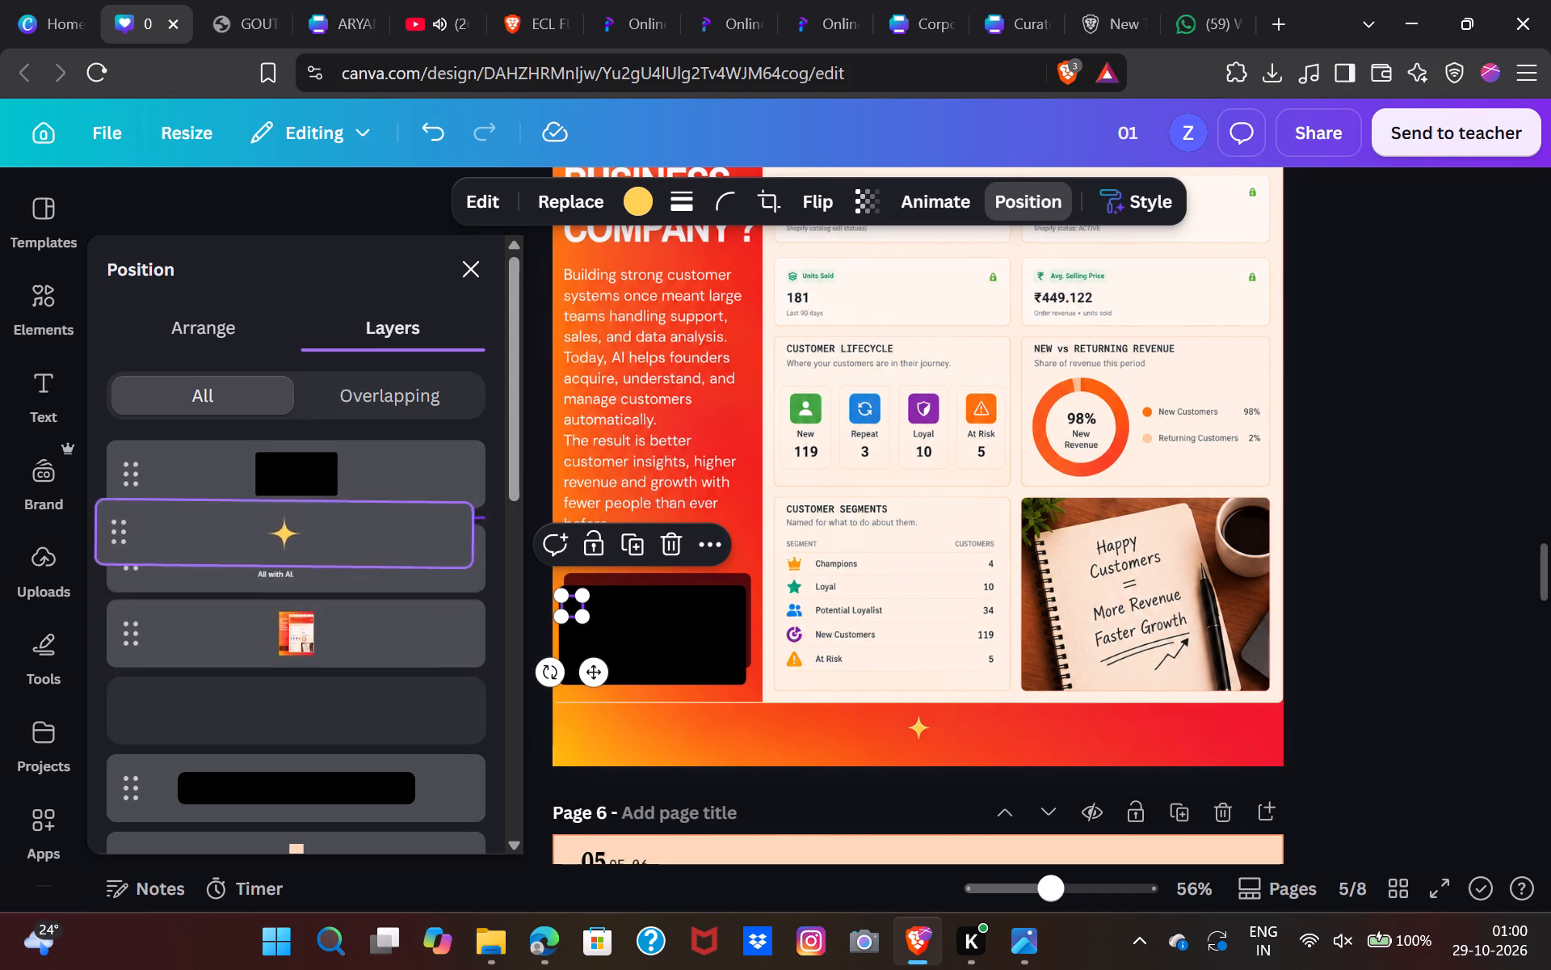
left_click_drag(305, 514, 322, 455)
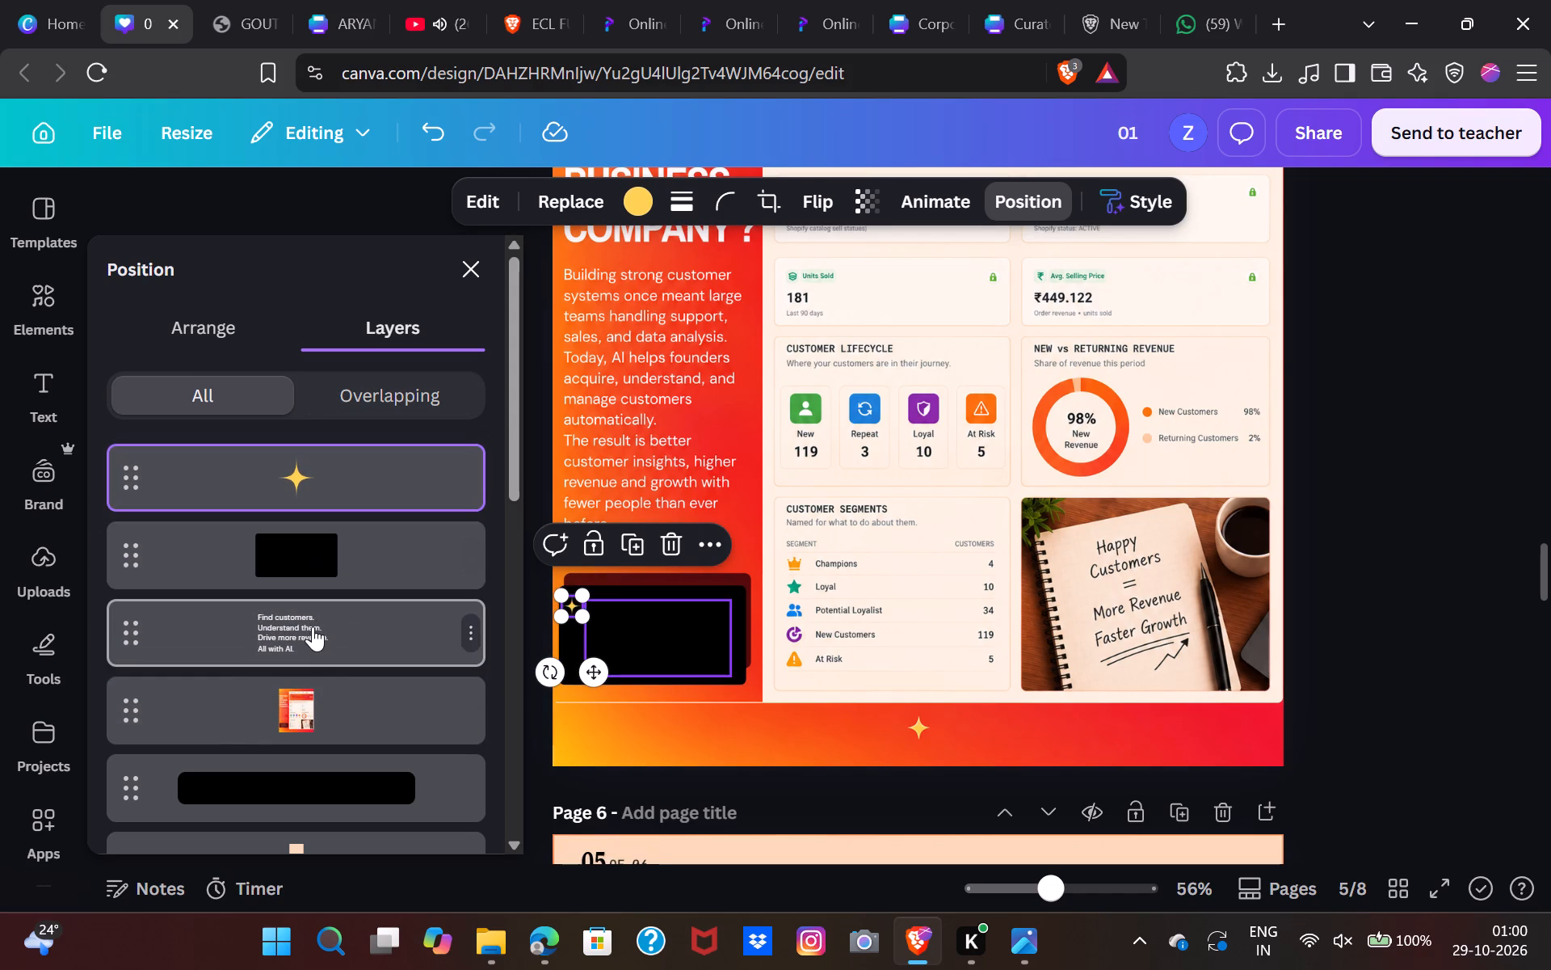
left_click_drag(313, 626, 323, 506)
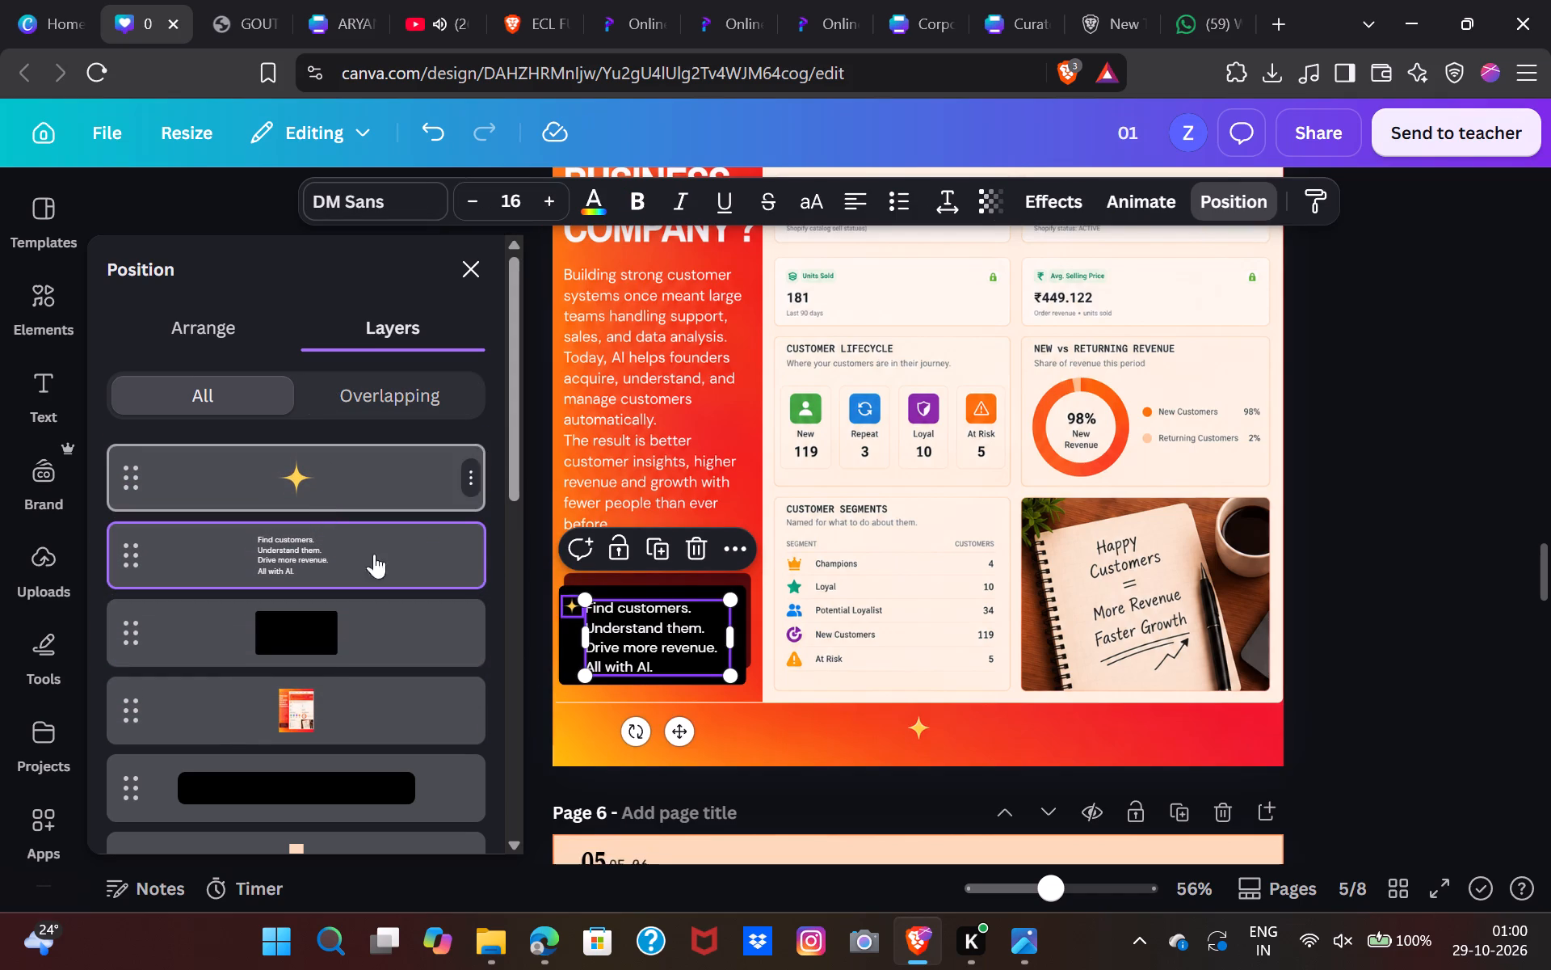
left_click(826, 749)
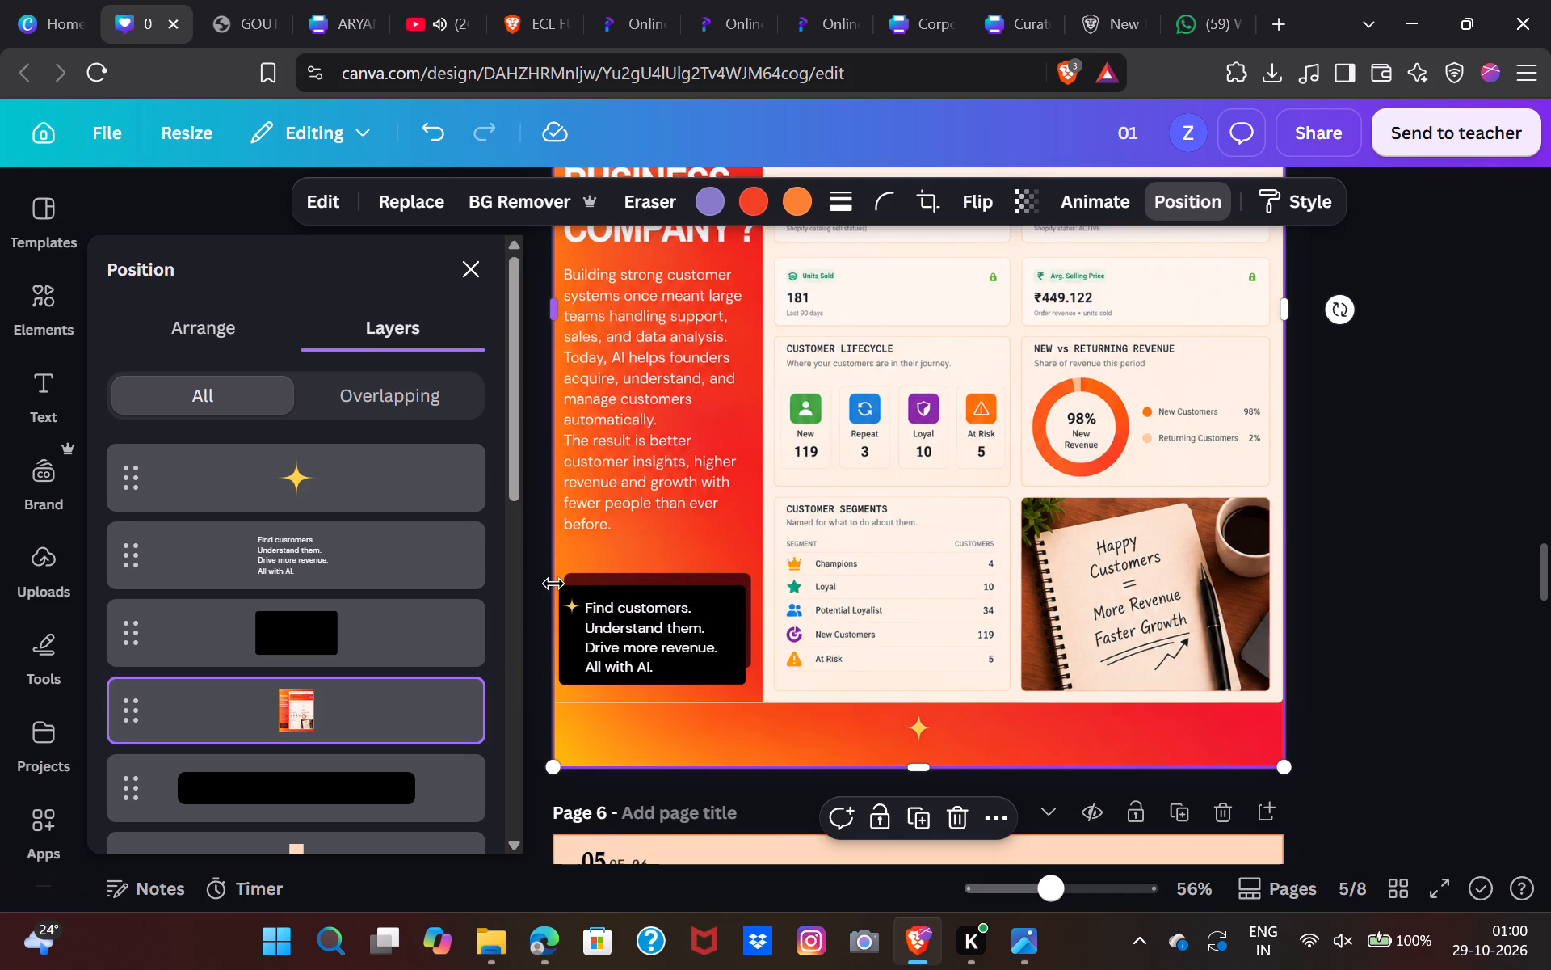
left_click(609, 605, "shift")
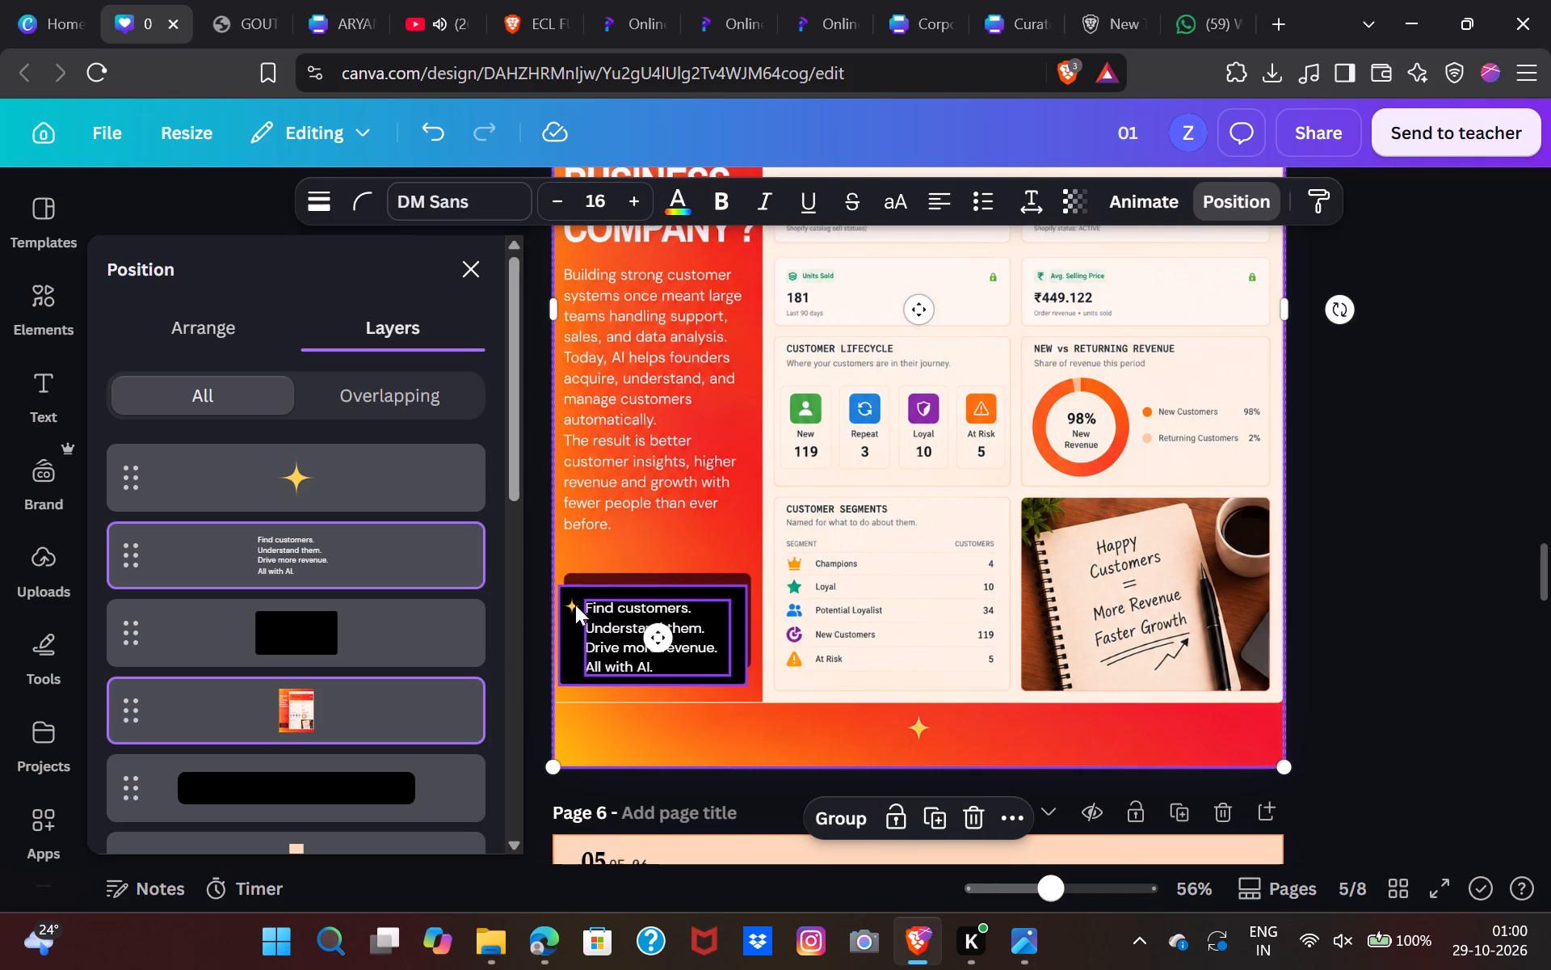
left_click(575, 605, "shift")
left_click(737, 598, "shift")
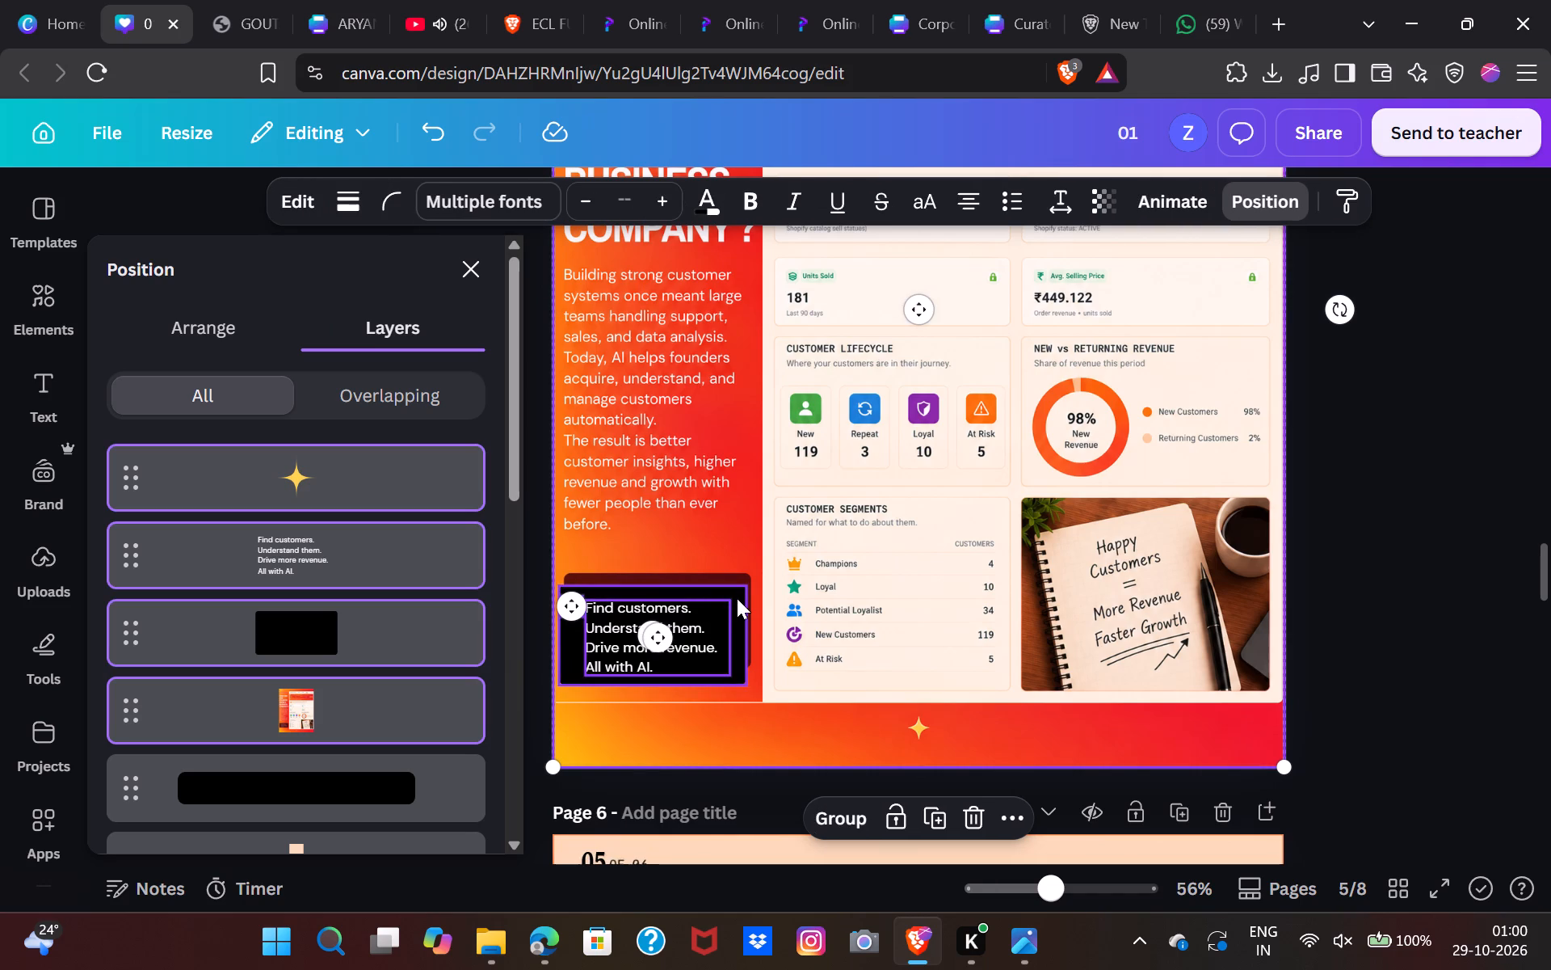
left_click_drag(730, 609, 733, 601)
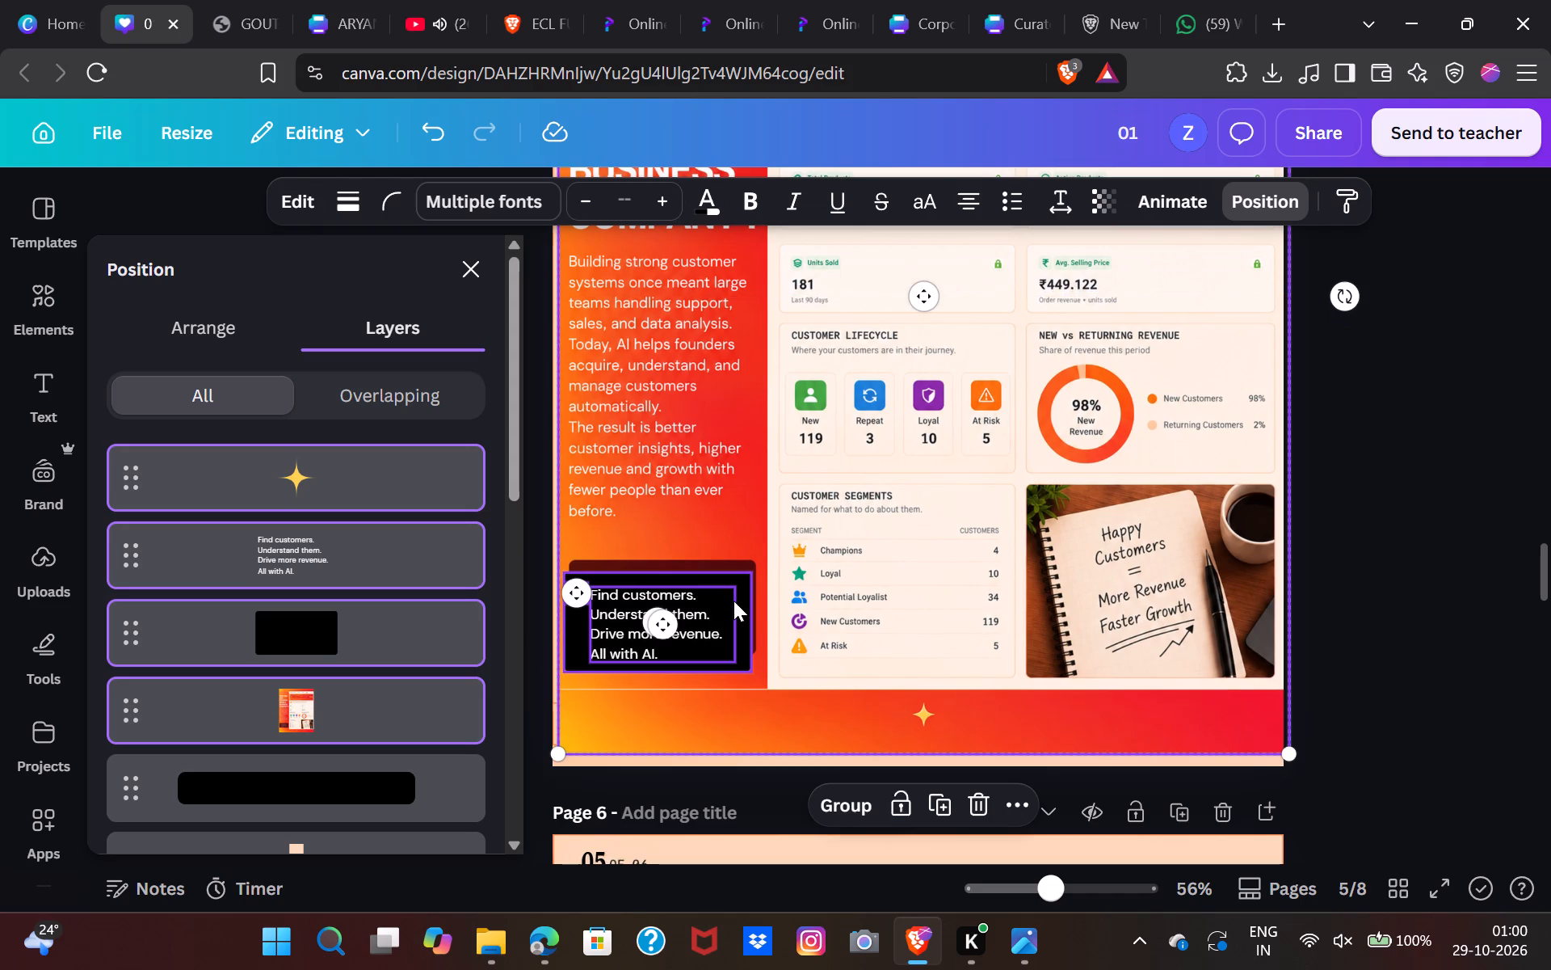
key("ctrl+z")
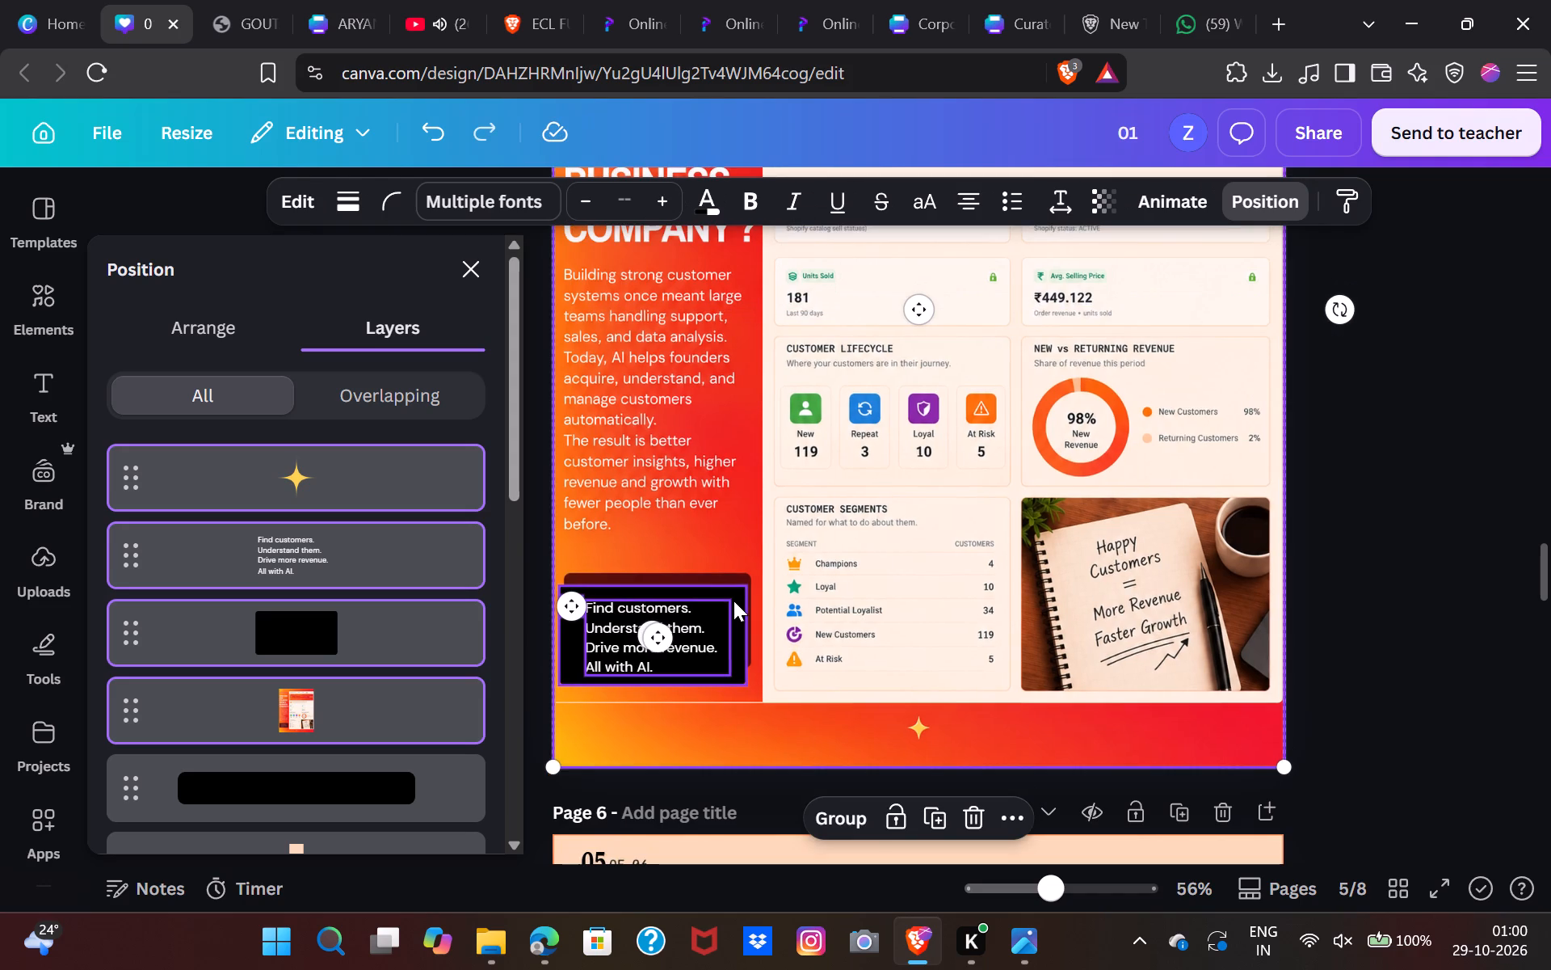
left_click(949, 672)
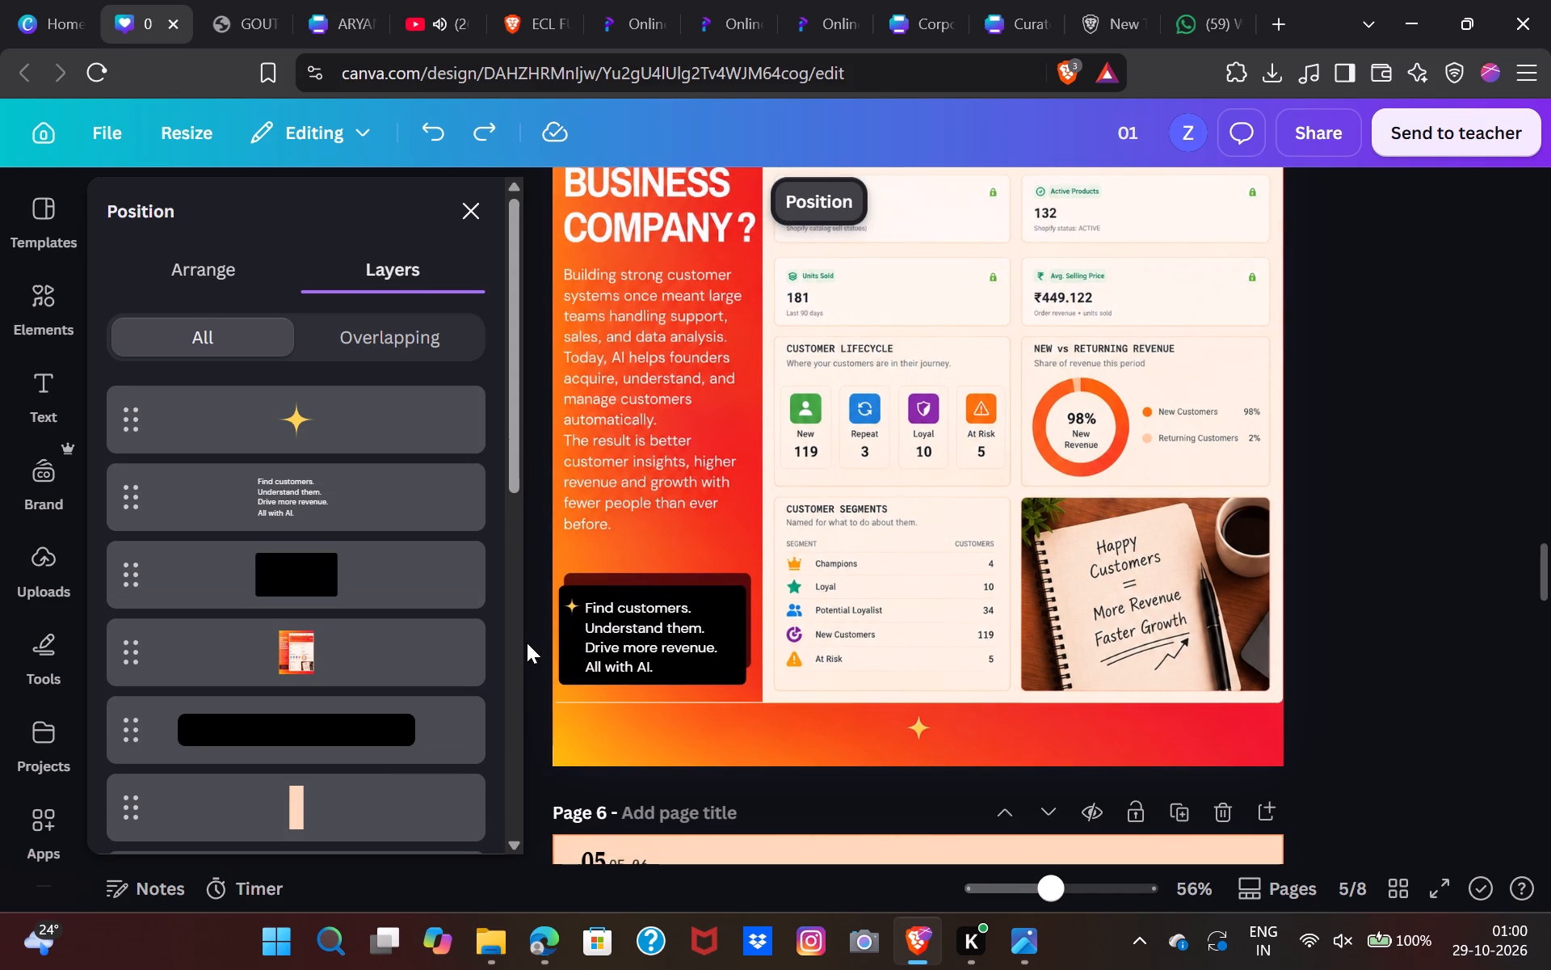
Move page 5's black callout box, "Find customers" text and star together so they cover the poster's own dark callout.
left_click(737, 593)
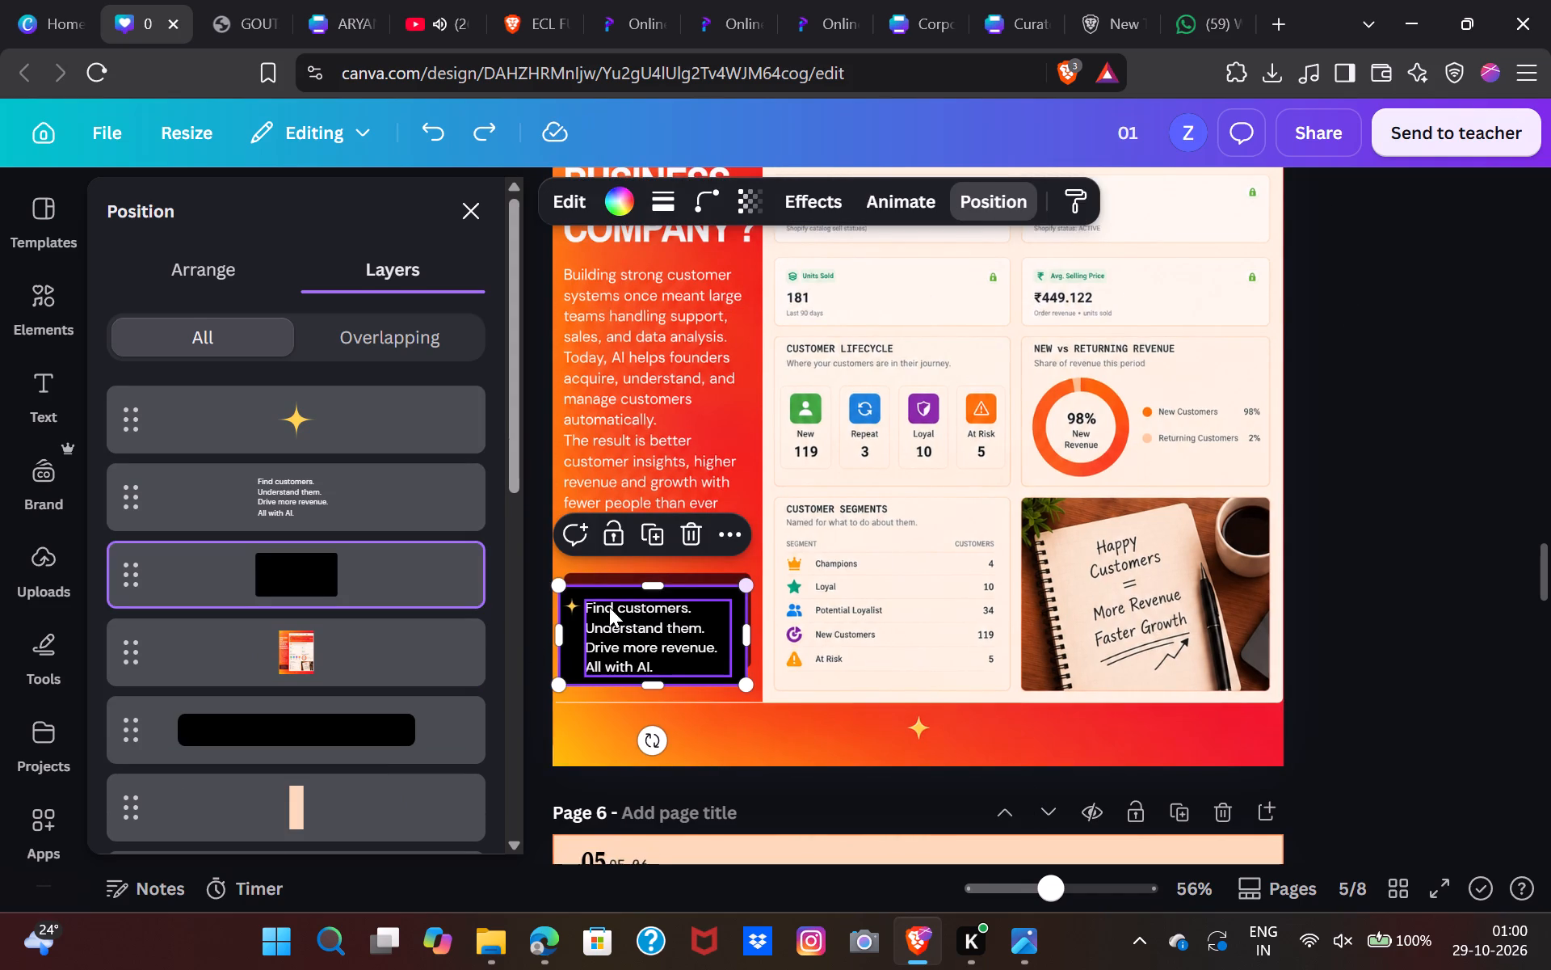
left_click(598, 606, "shift")
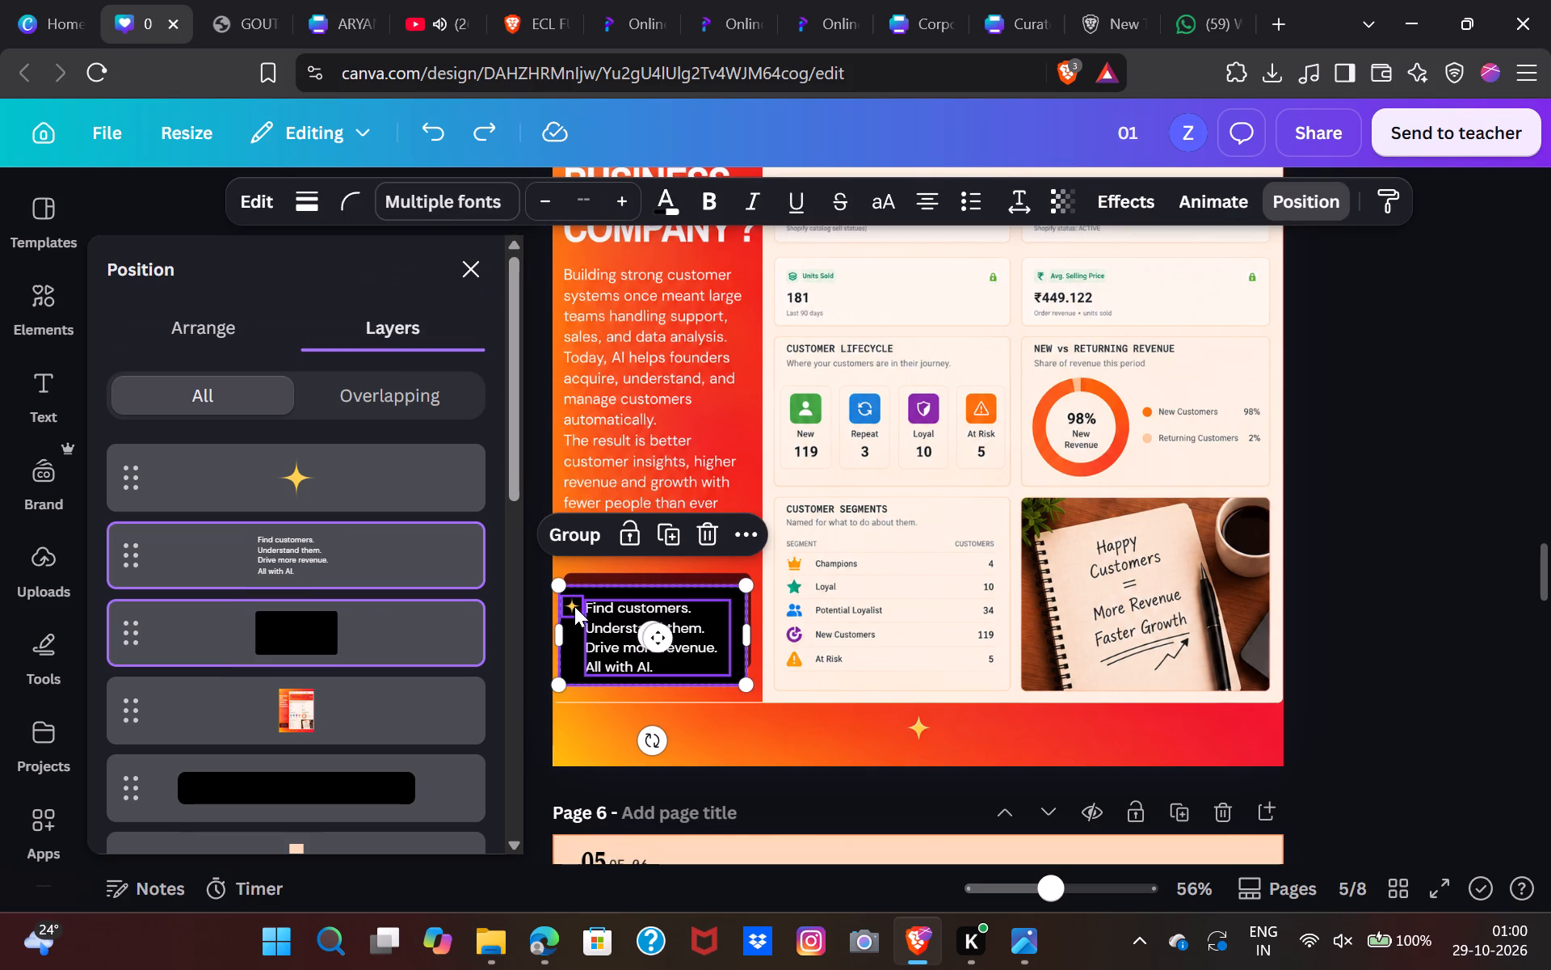
left_click(574, 606, "shift")
left_click_drag(719, 609, 718, 609)
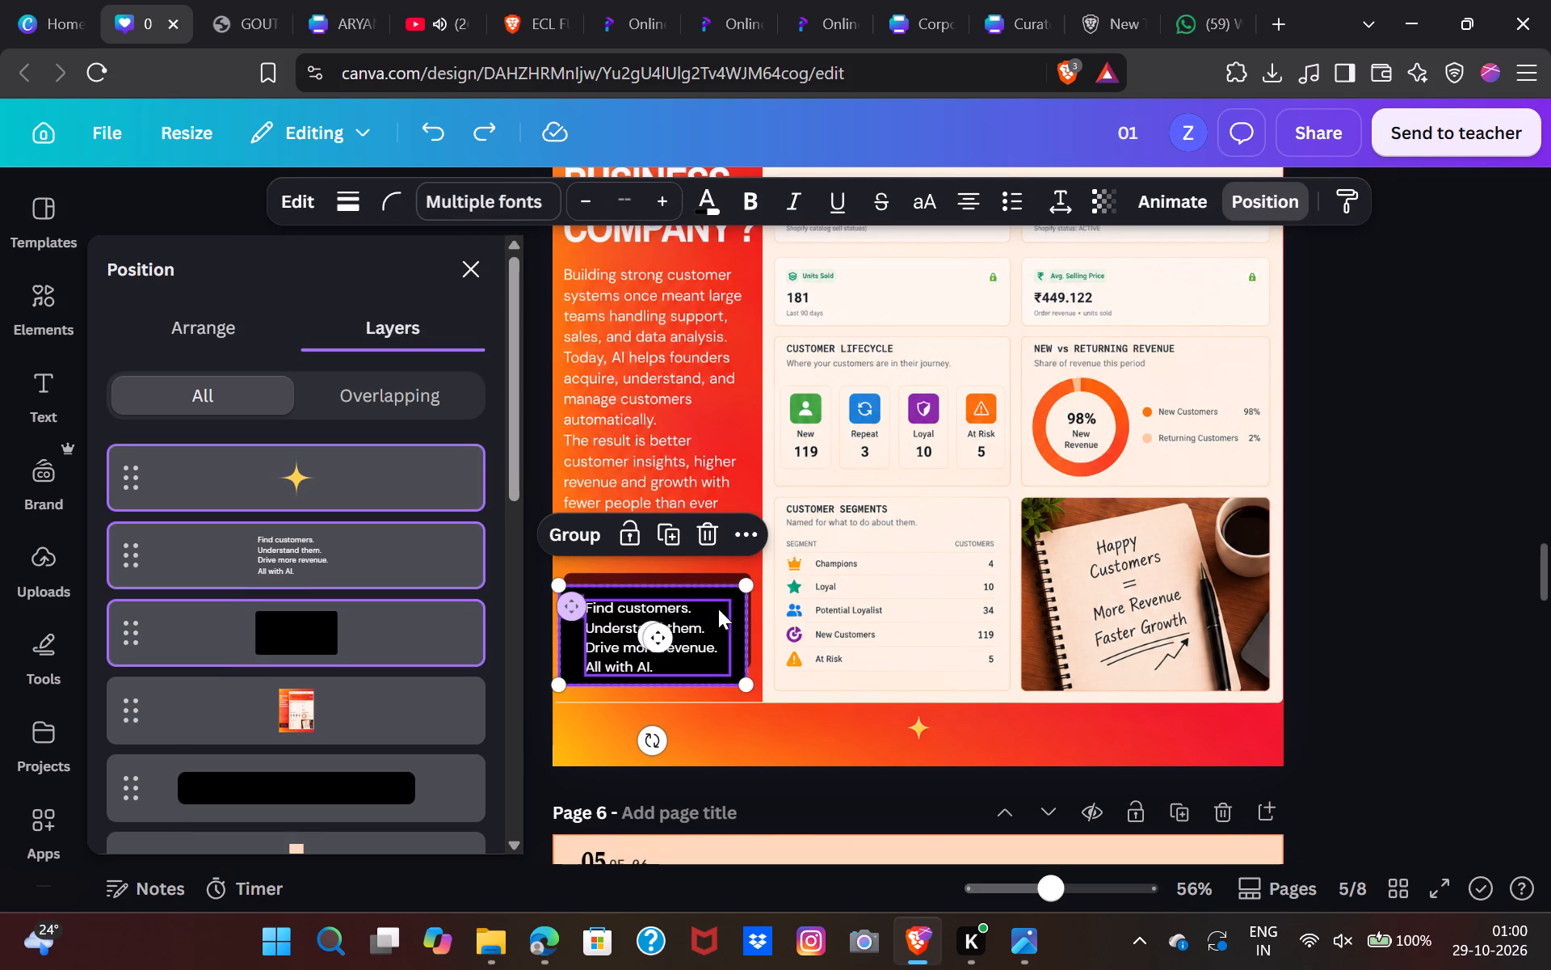
left_click_drag(718, 609, 723, 597)
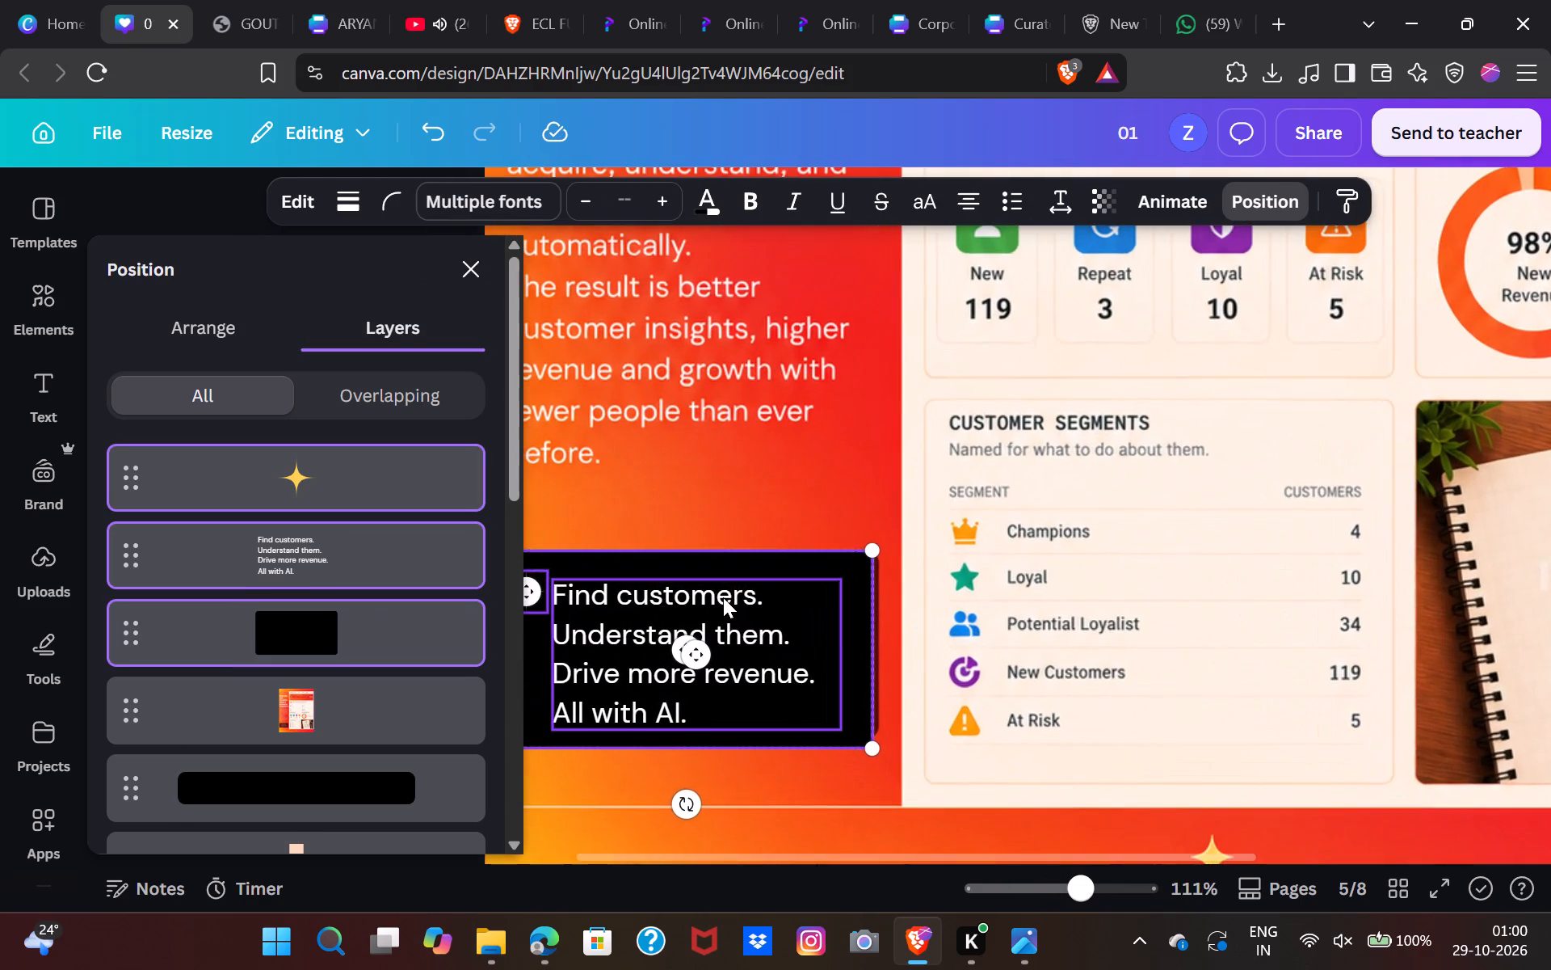
scroll(903, 605, "right", 1)
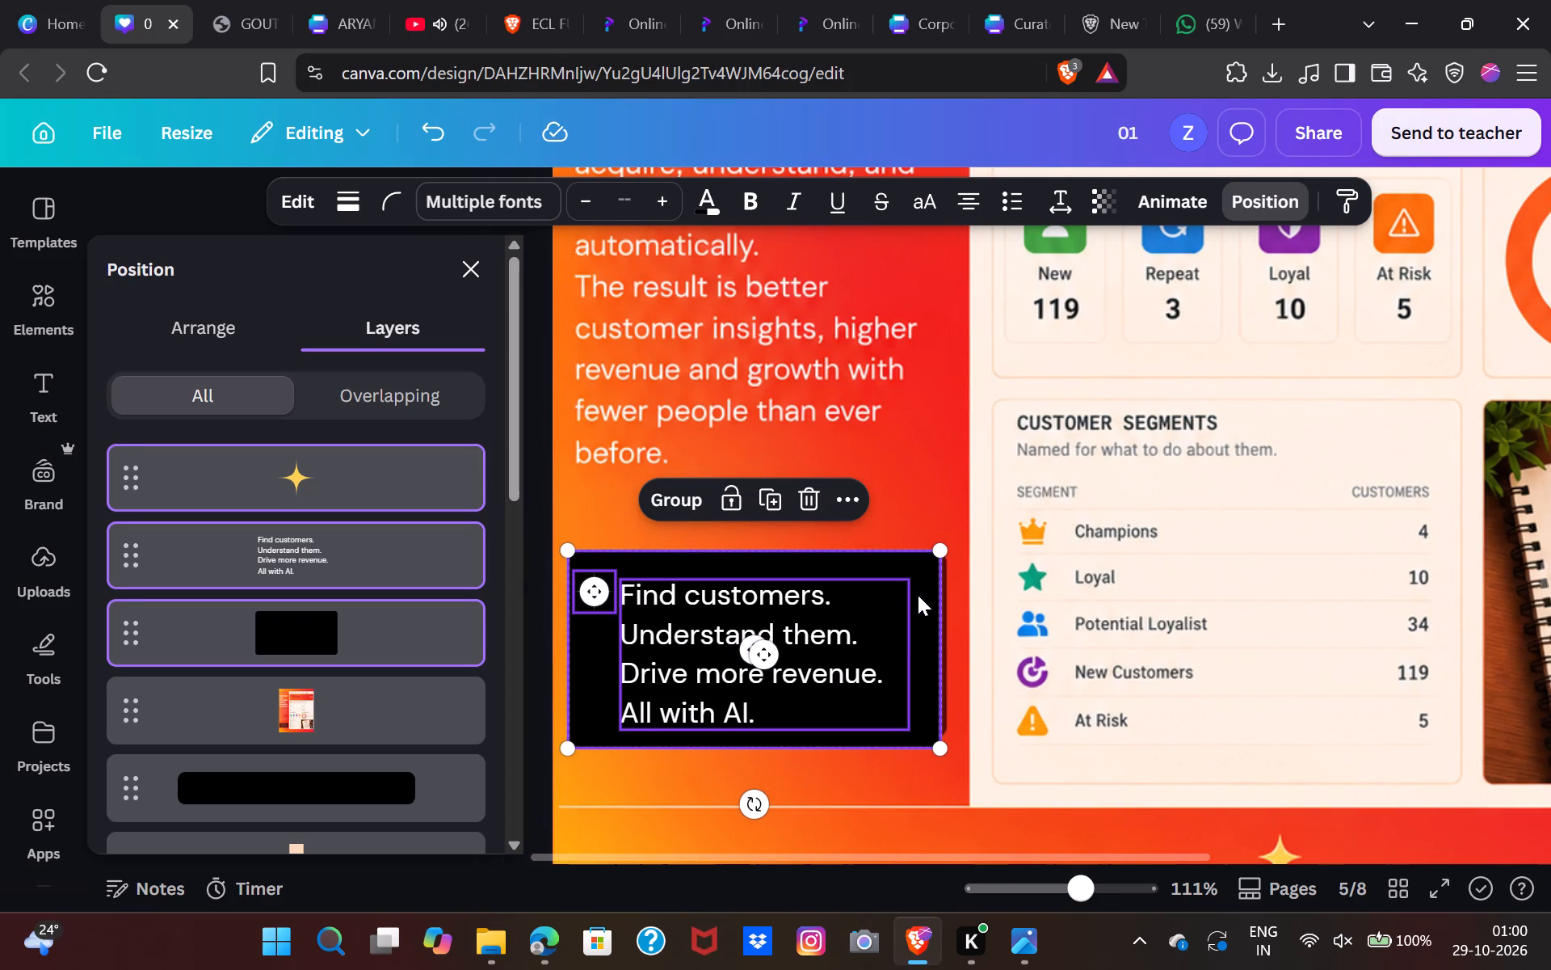
left_click(924, 589)
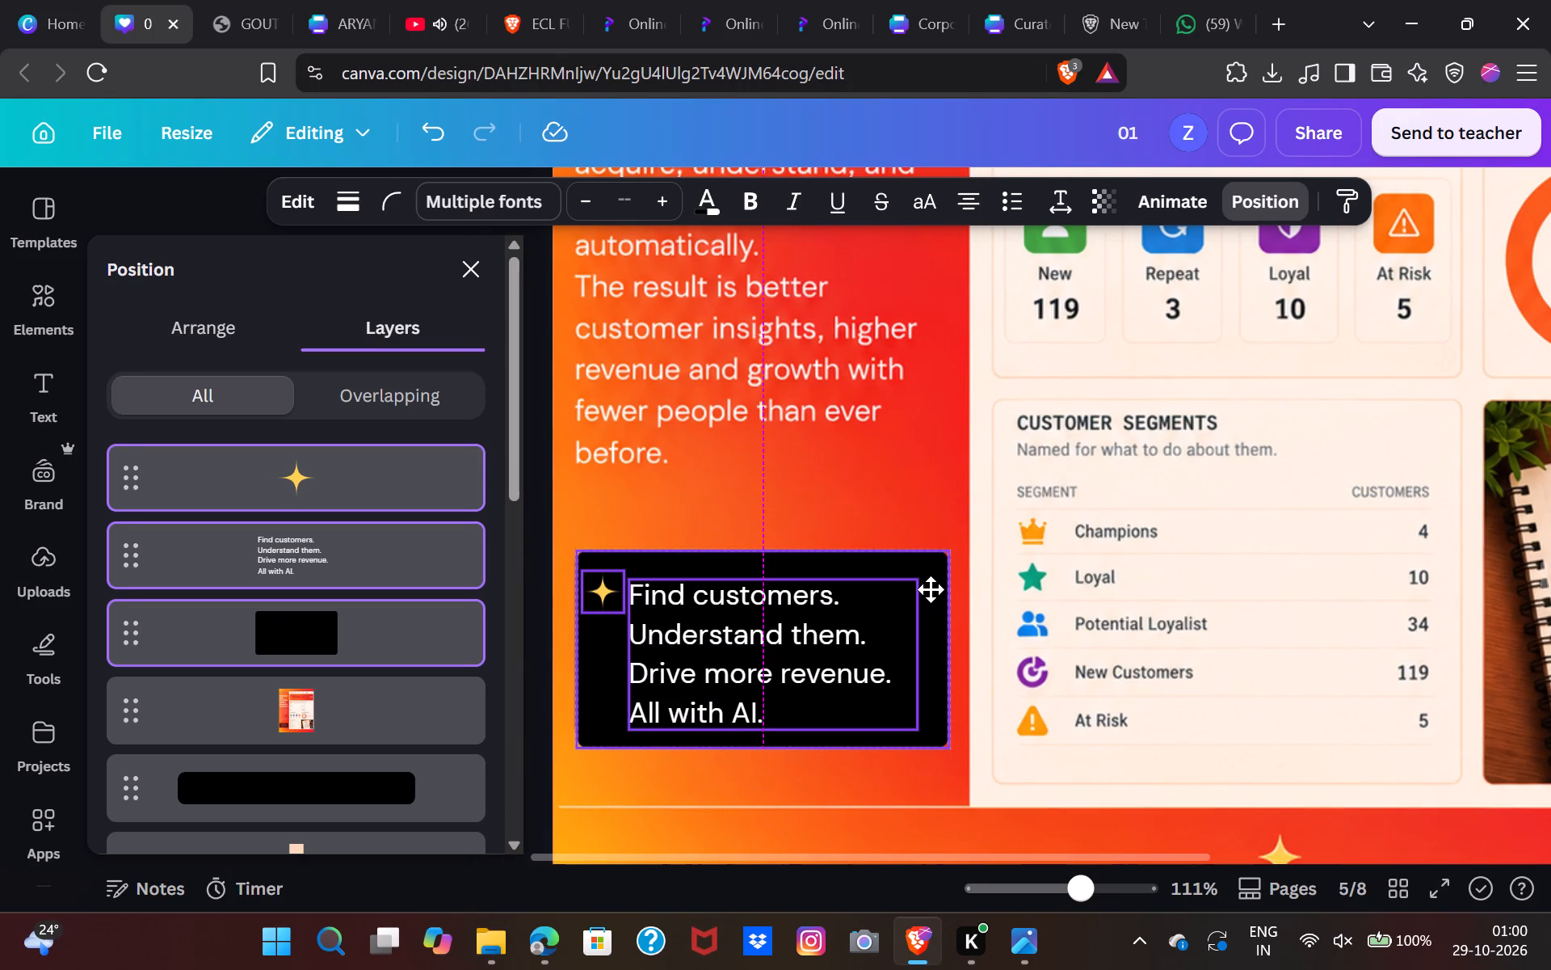
left_click(1074, 635)
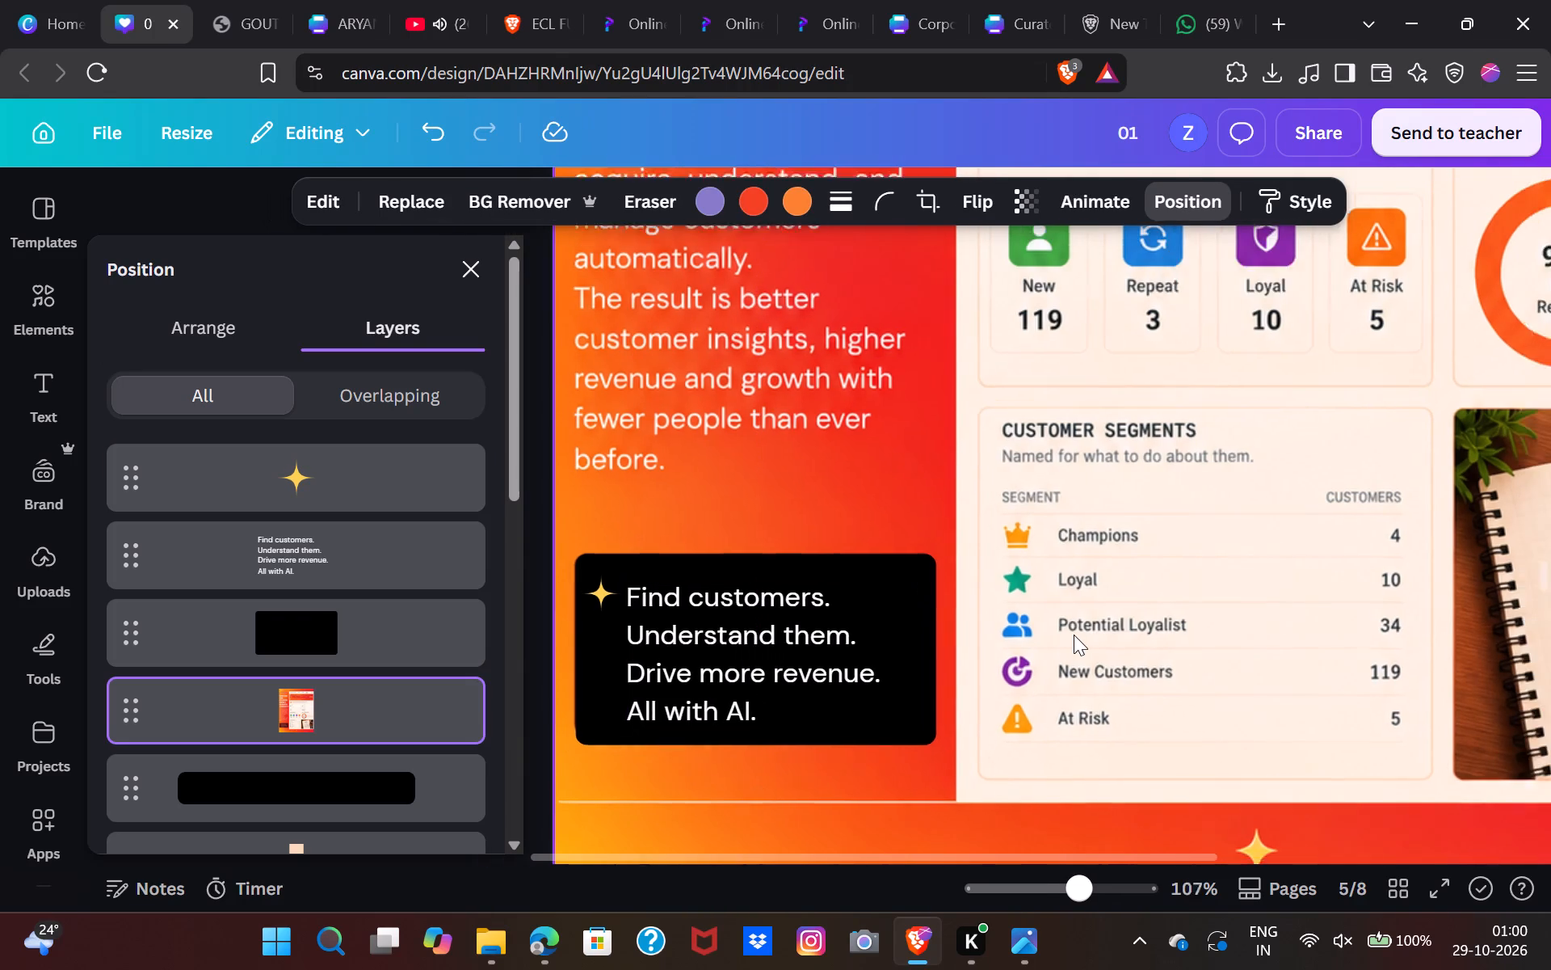
Download only page 6 as a PNG and save it in Downloads as "wdhb".
scroll(1074, 635, "down", 5)
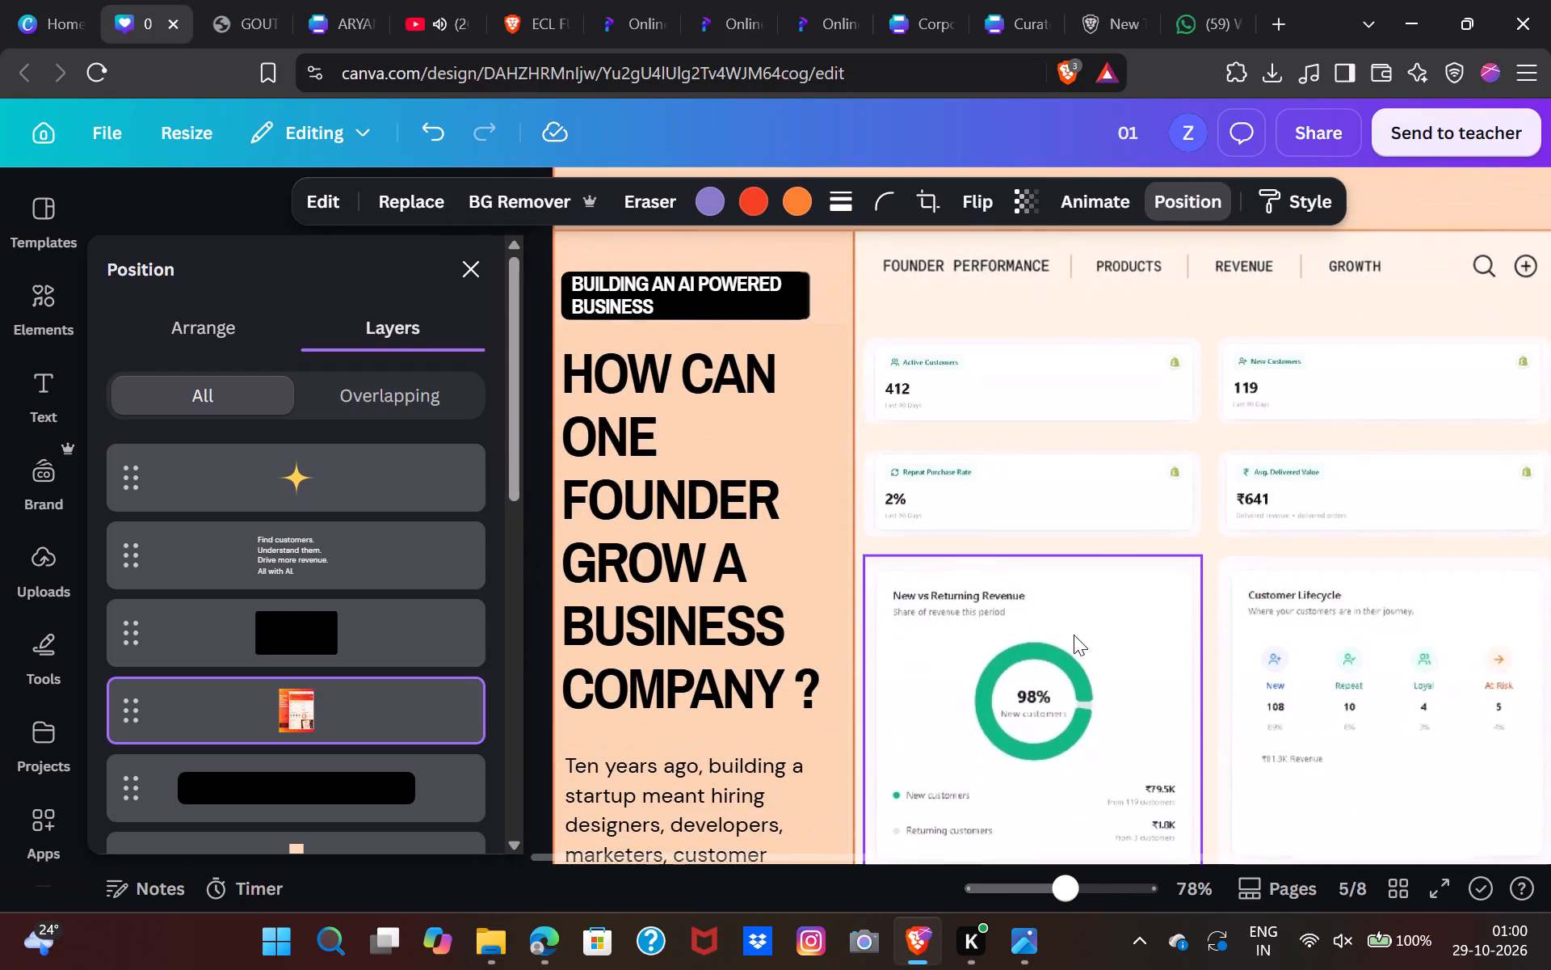
left_click(1300, 141)
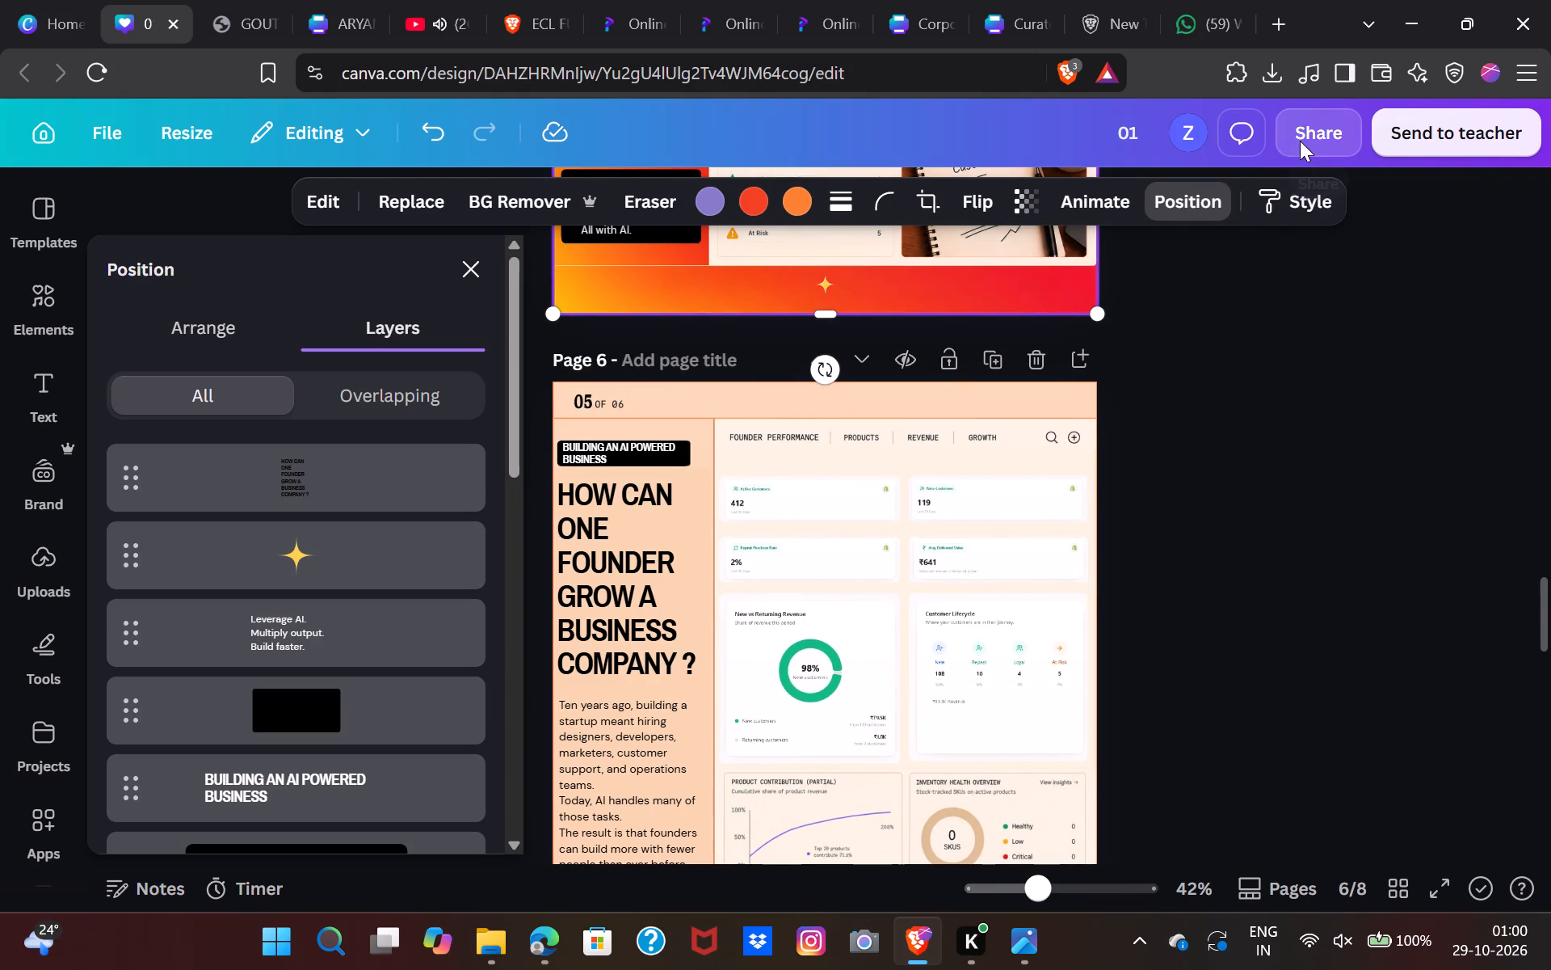
left_click(1095, 736)
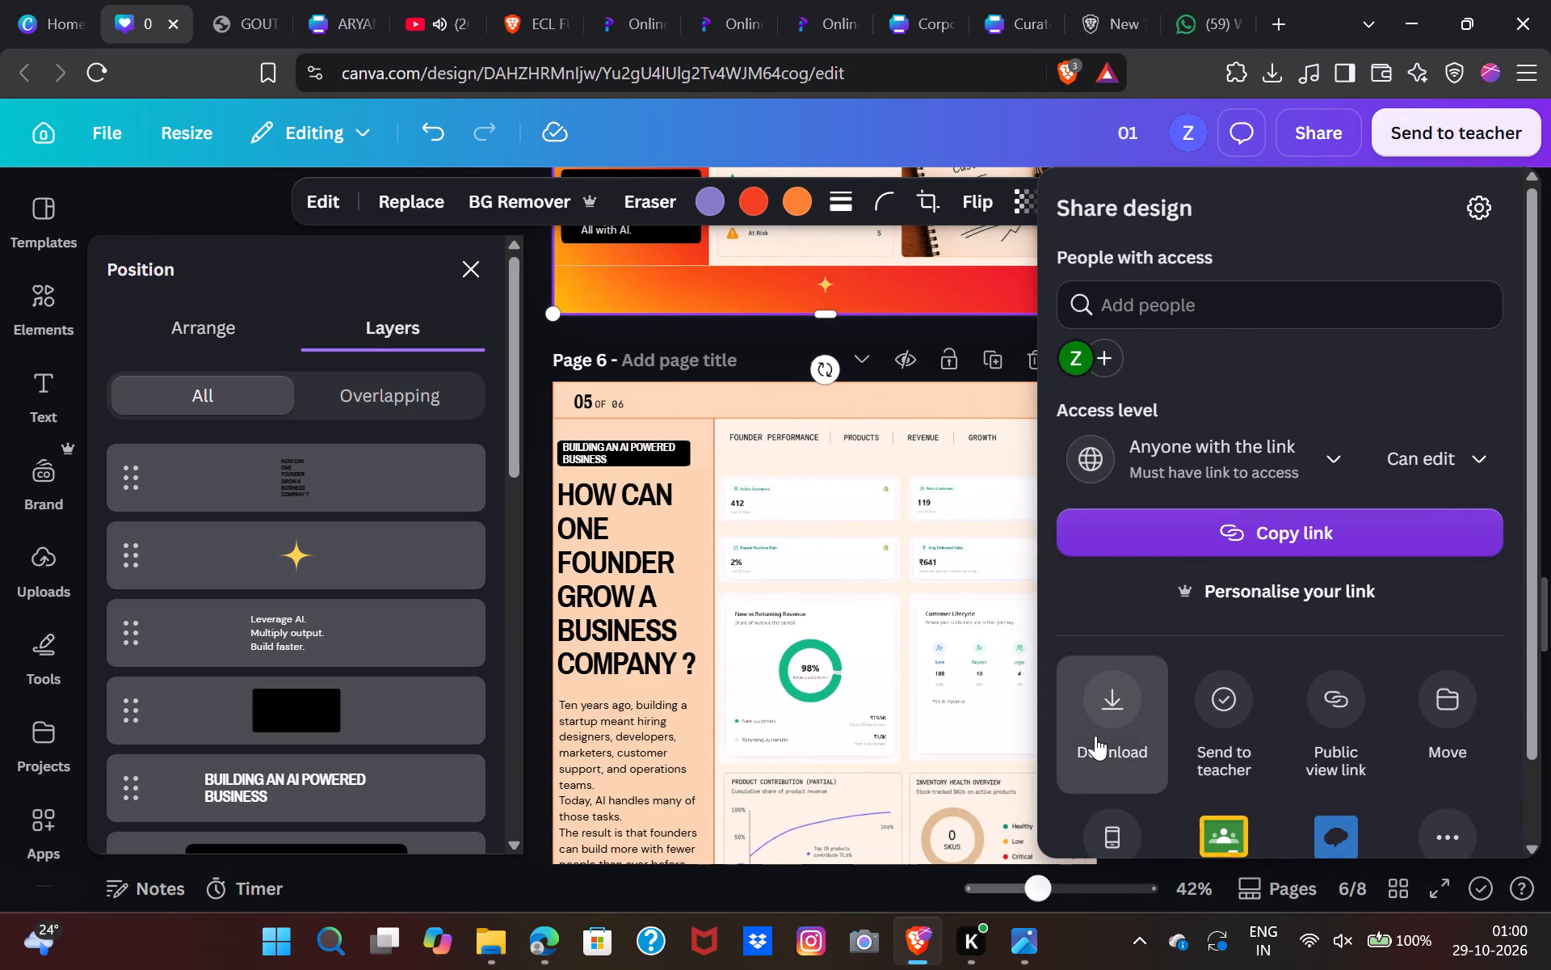
left_click(1285, 708)
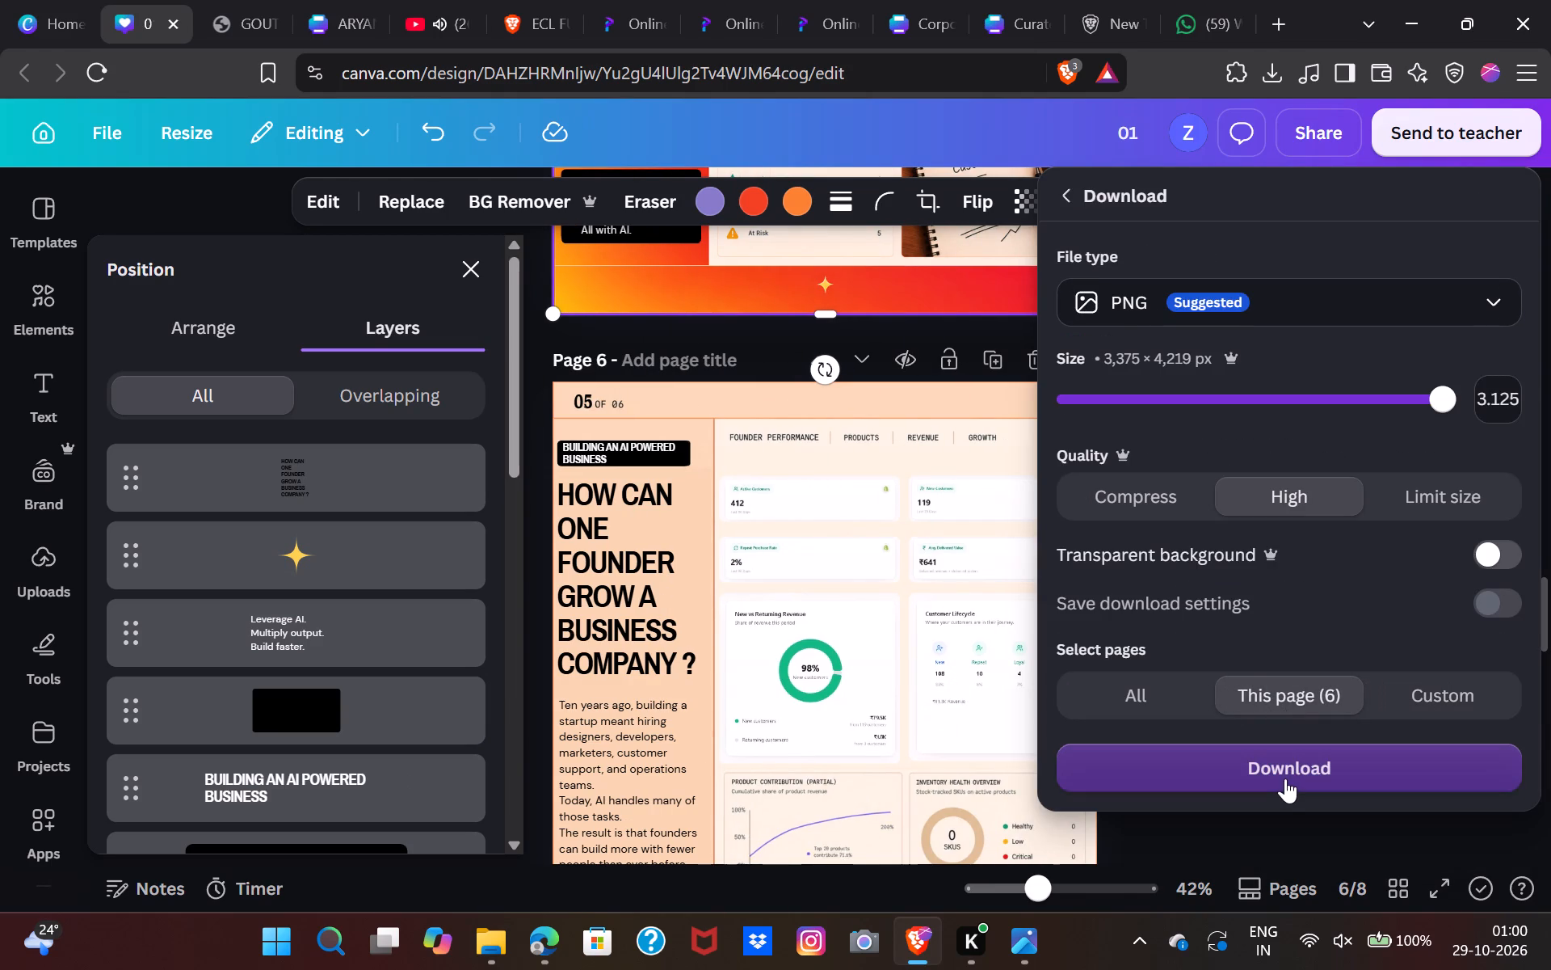
double_click(1285, 778)
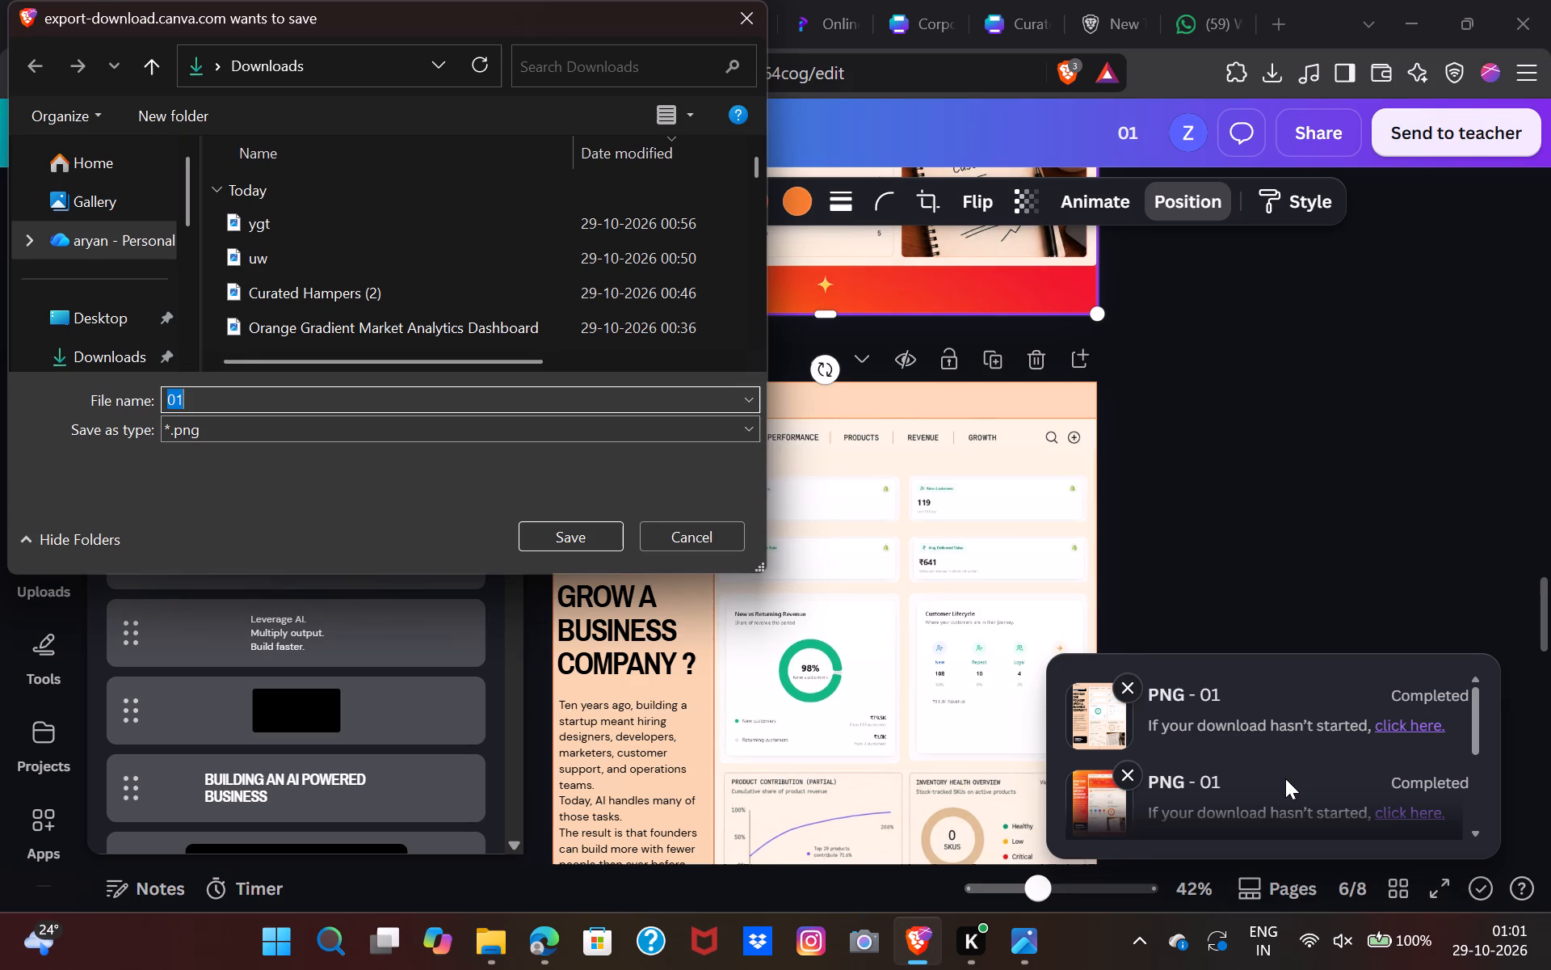
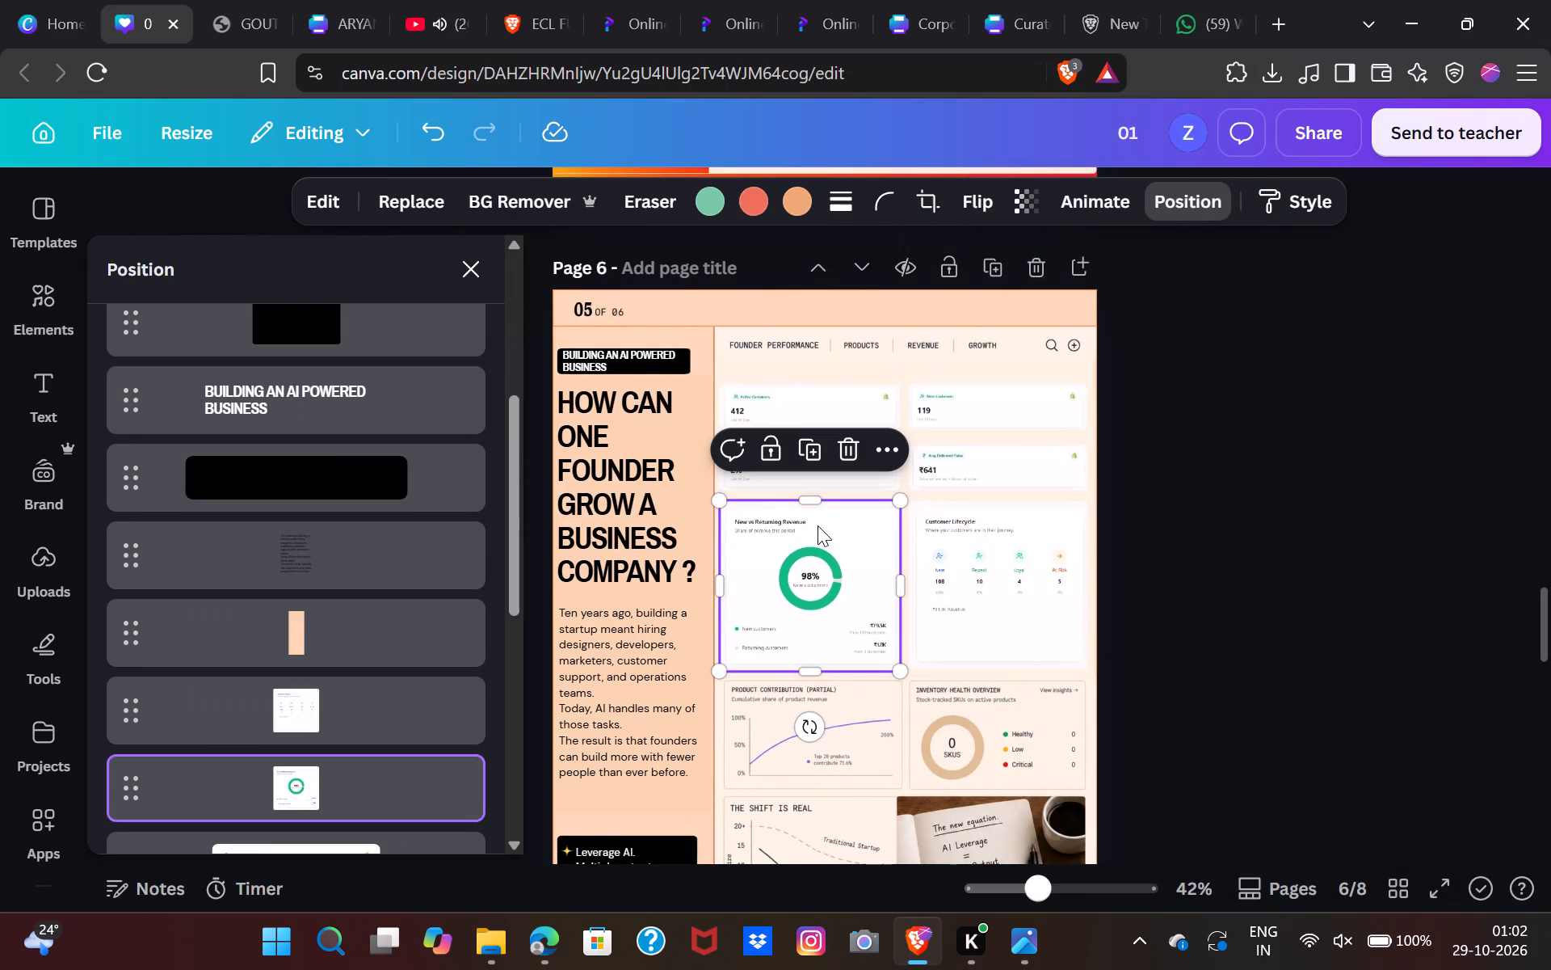
key("ctrl+v")
Align the pasted poster with page 6's top-left corner and enlarge it to cover the whole page.
left_click(789, 538)
left_click_drag(833, 505, 749, 399)
scroll(945, 580, "down", 1)
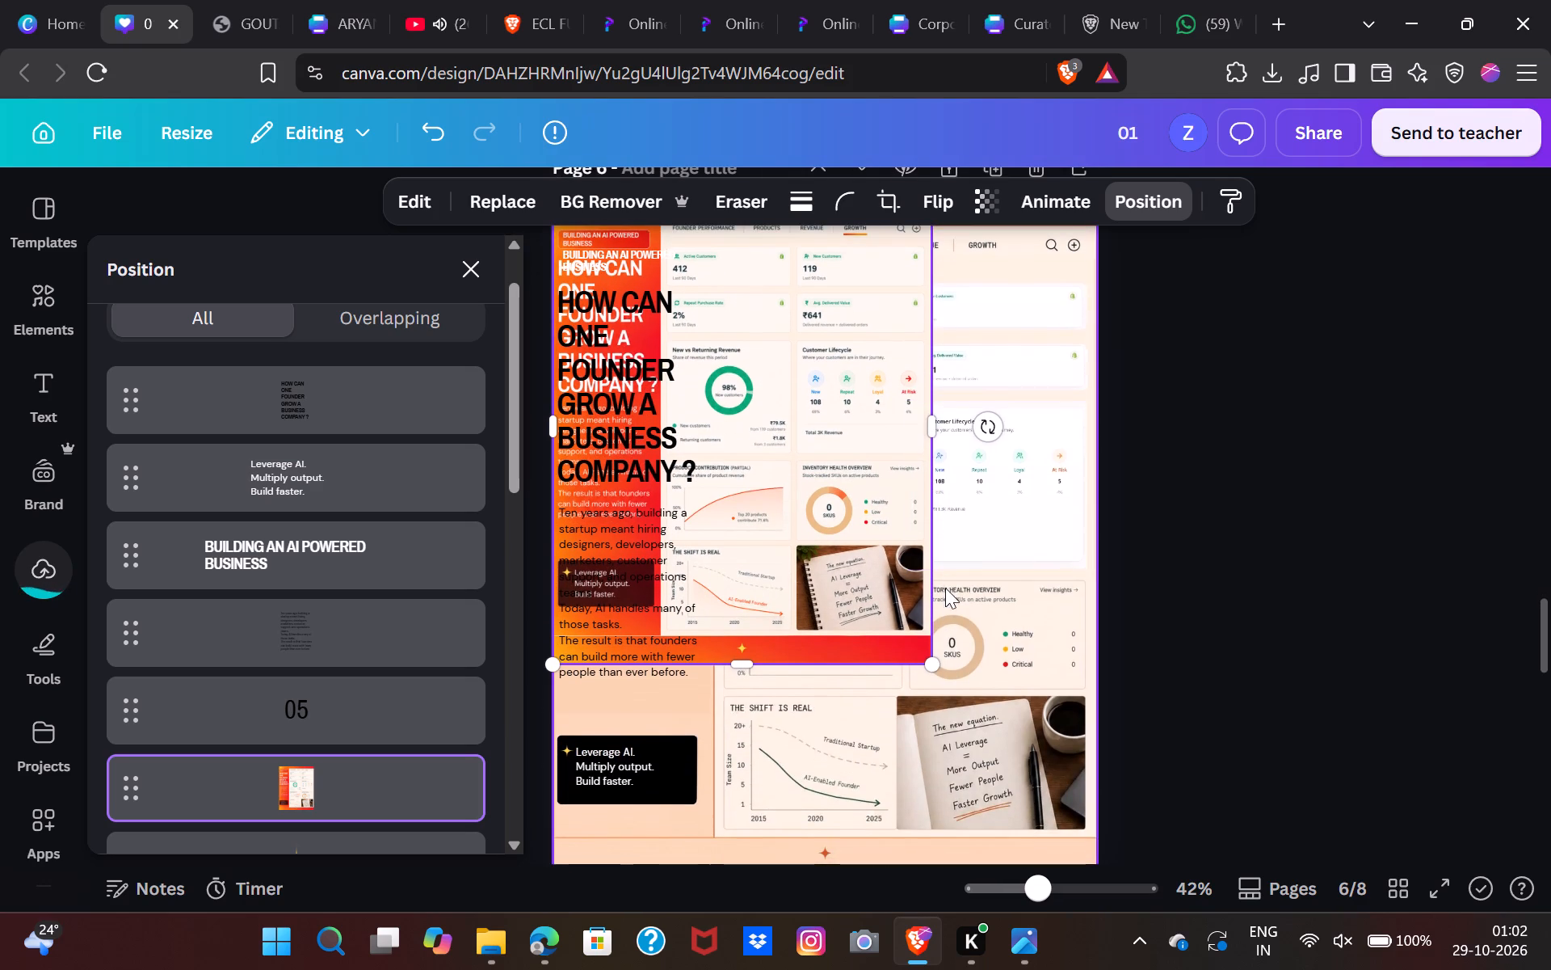
left_click_drag(934, 671, 1103, 783)
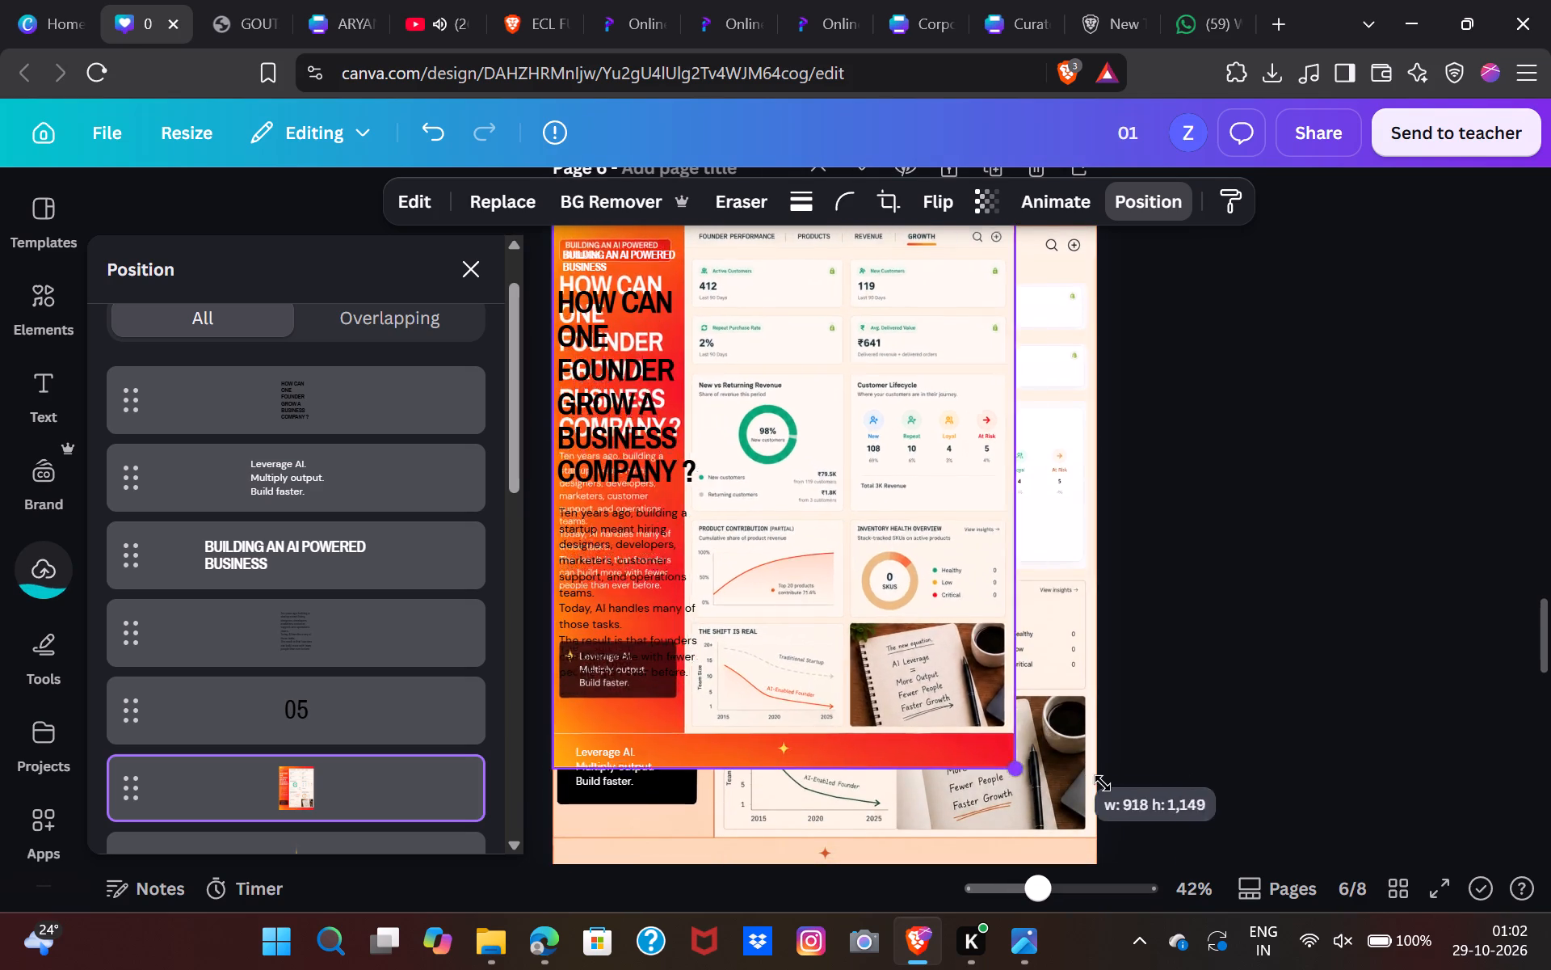
left_click_drag(1103, 783, 1151, 823)
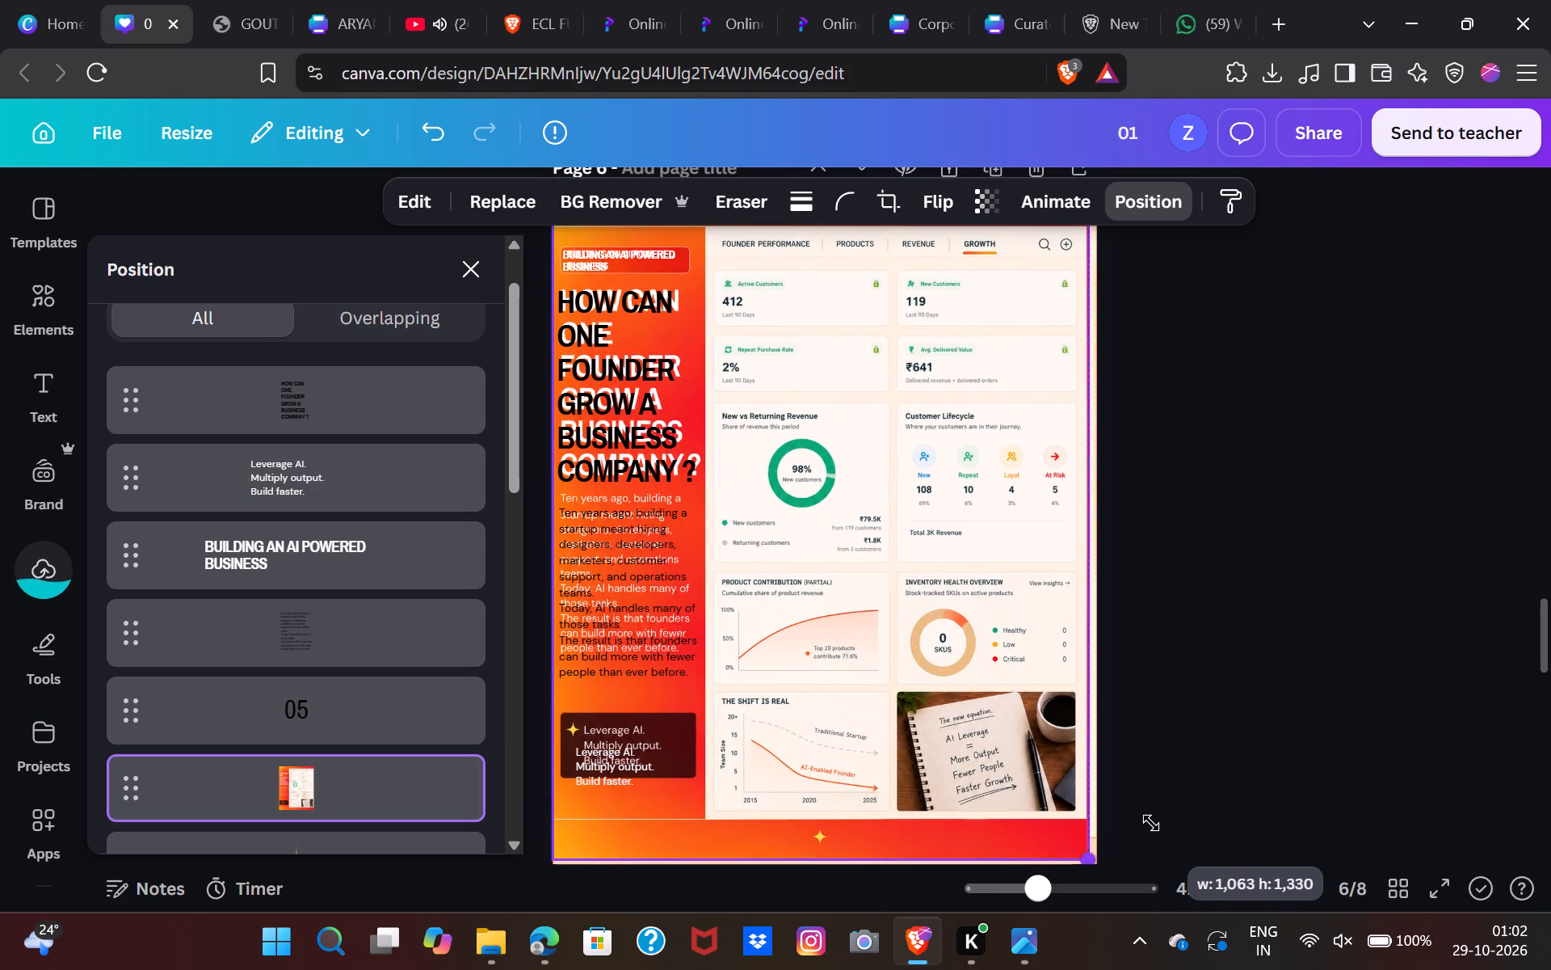
left_click_drag(1151, 823, 1156, 829)
Delete page 6's original headline, "Building an AI powered business" text, "05" number and body paragraph overlapping the poster.
scroll(1156, 829, "up", 1)
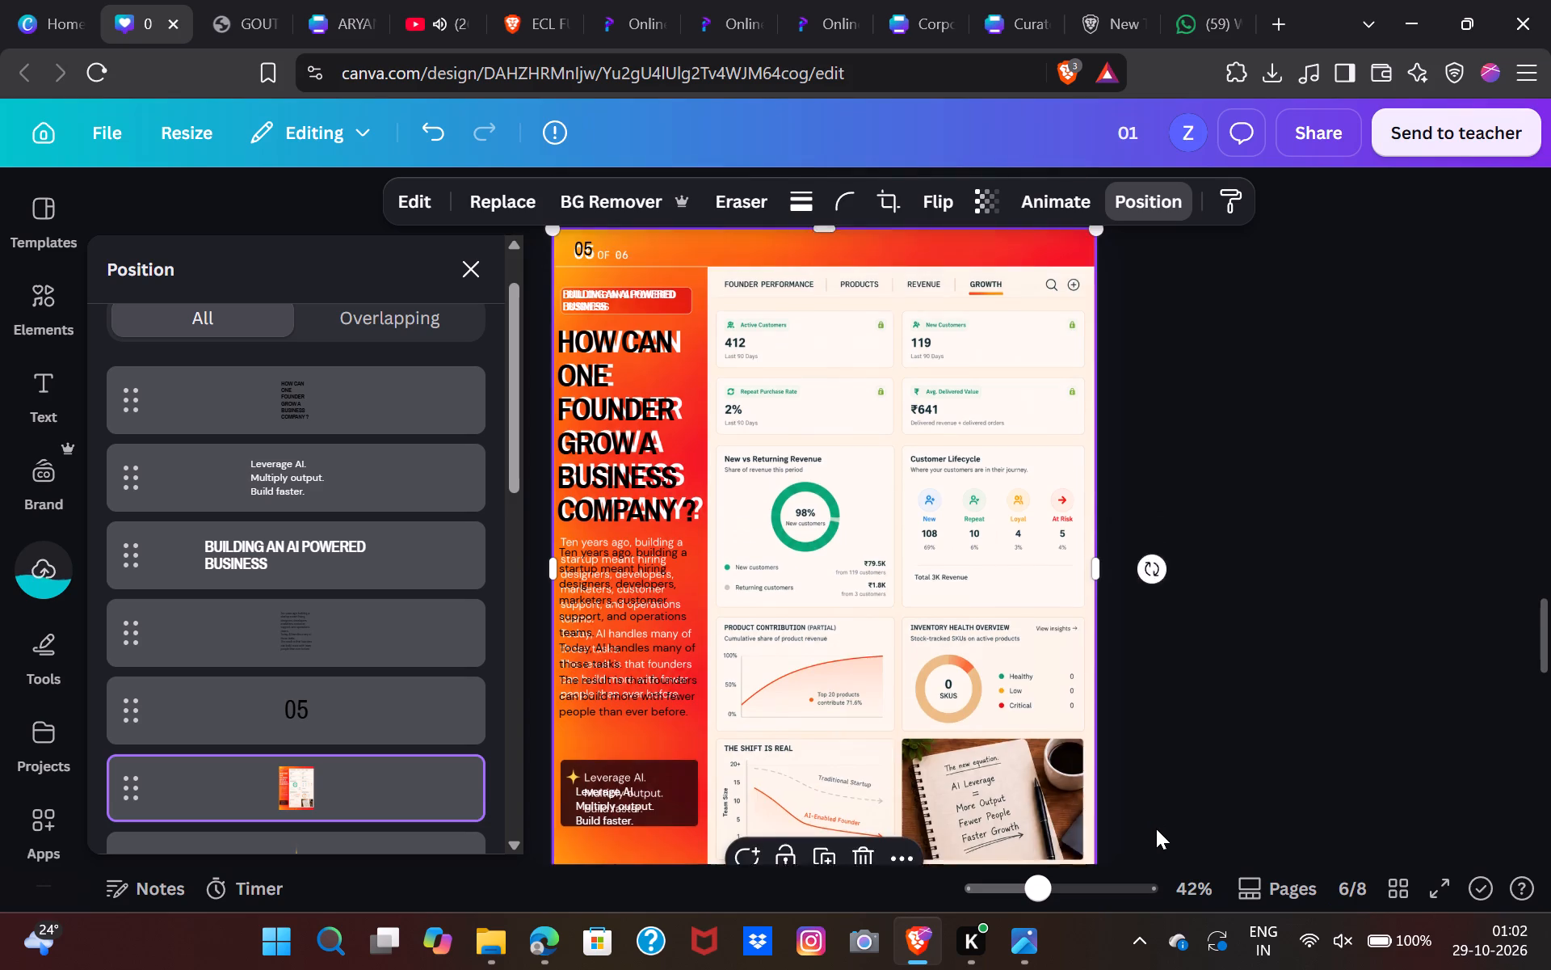
scroll(1156, 829, "up", 1)
left_click(599, 546)
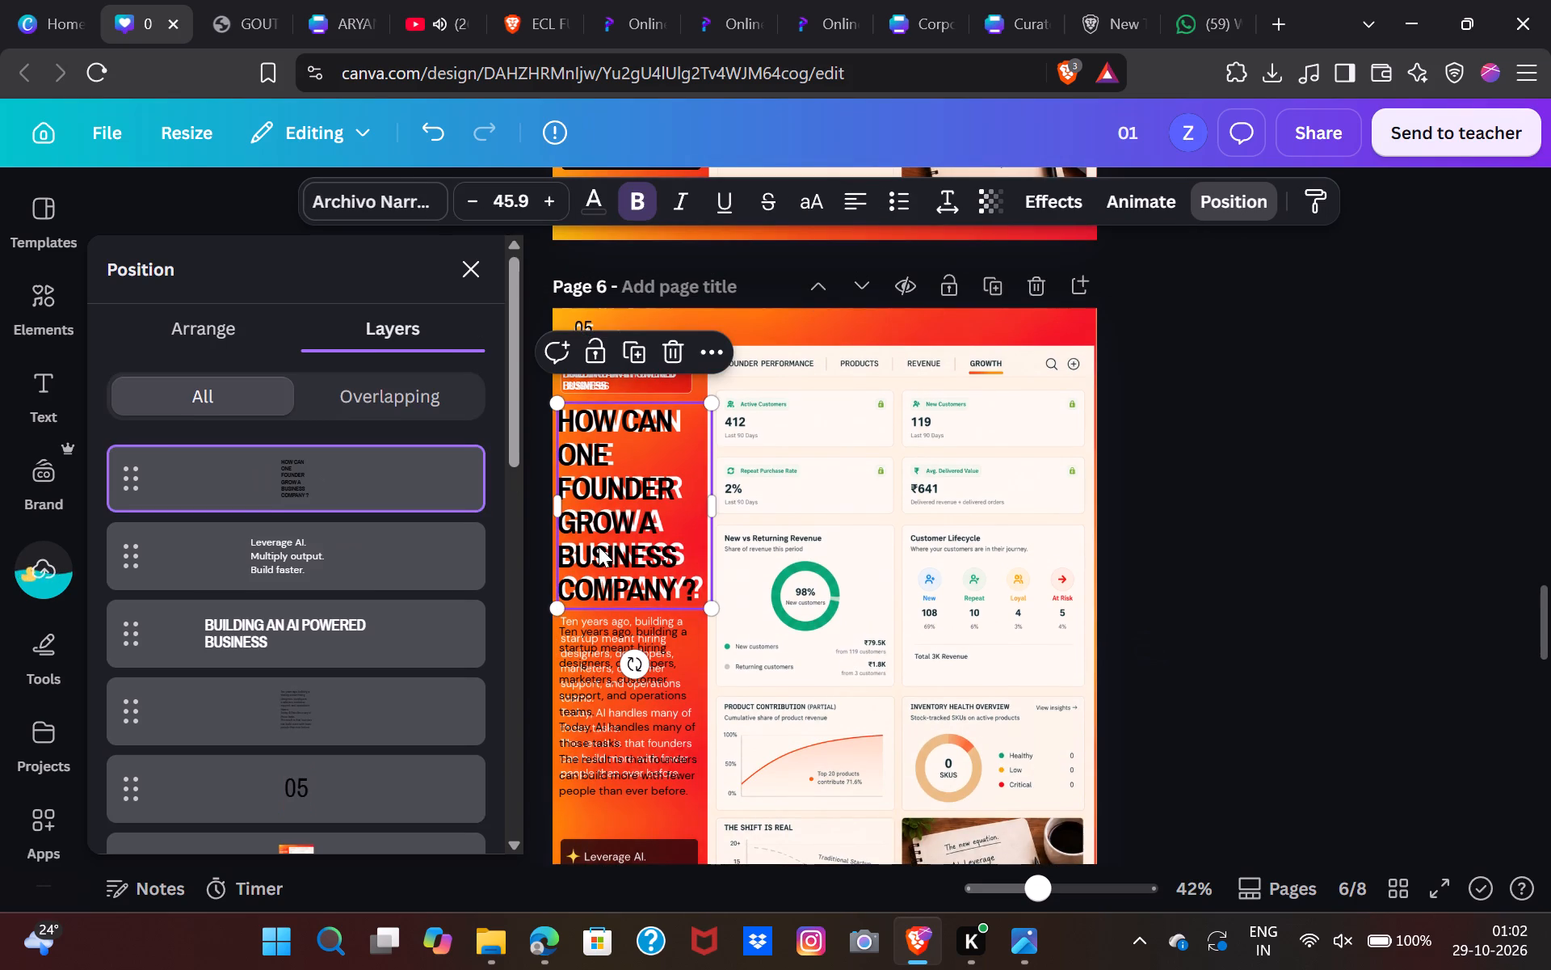
key("BackSpace")
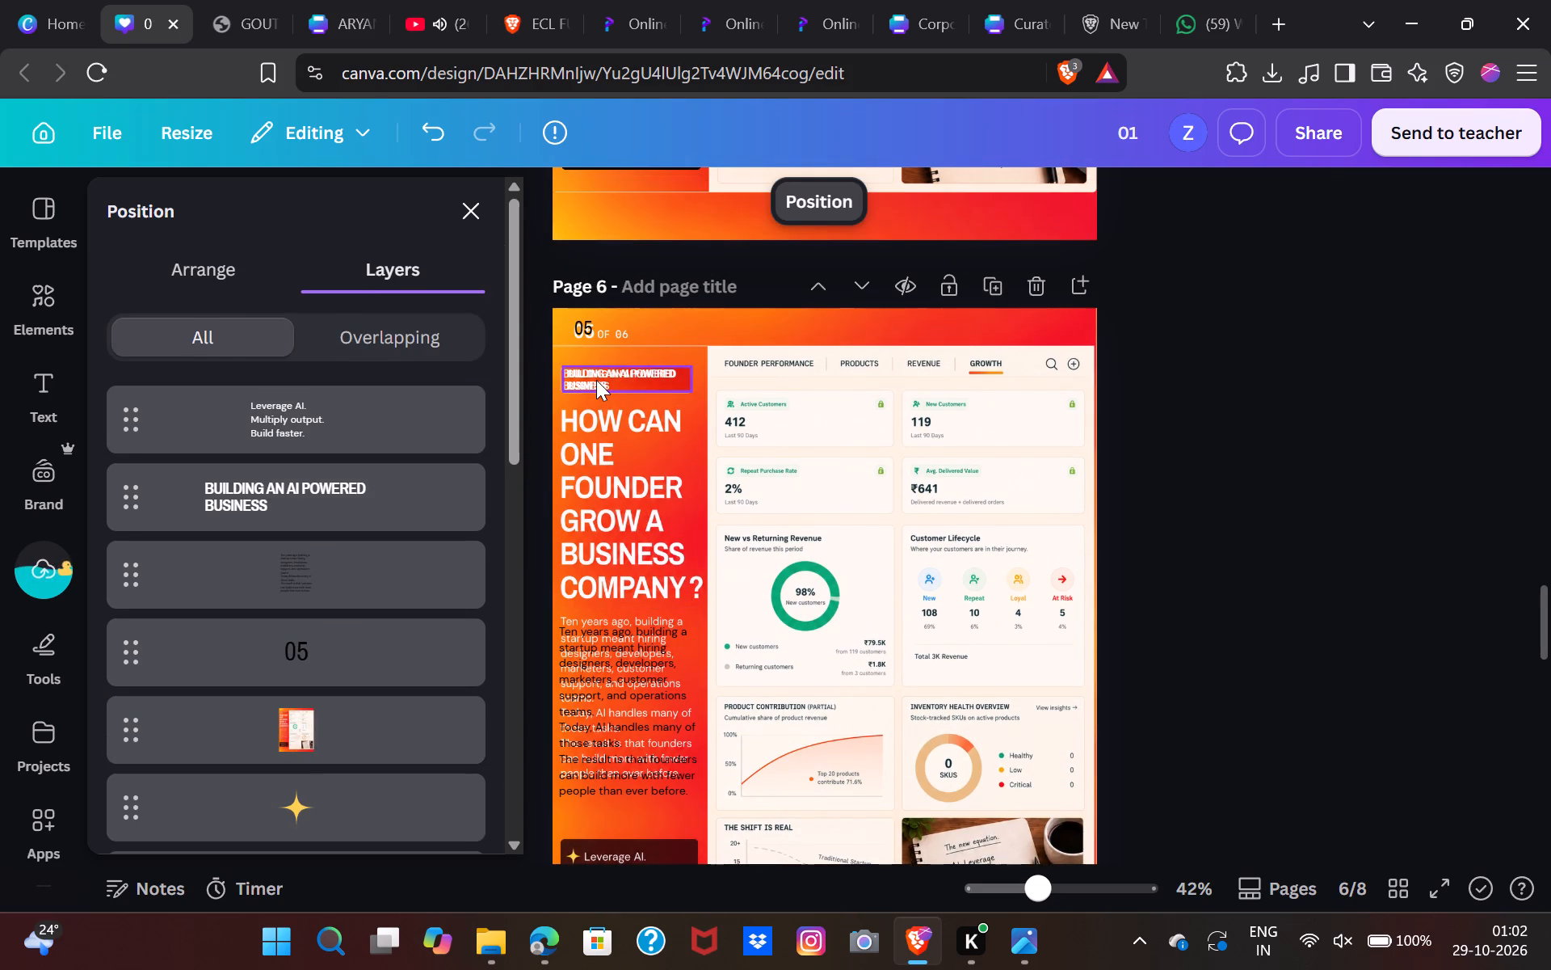
left_click(596, 380)
key("BackSpace")
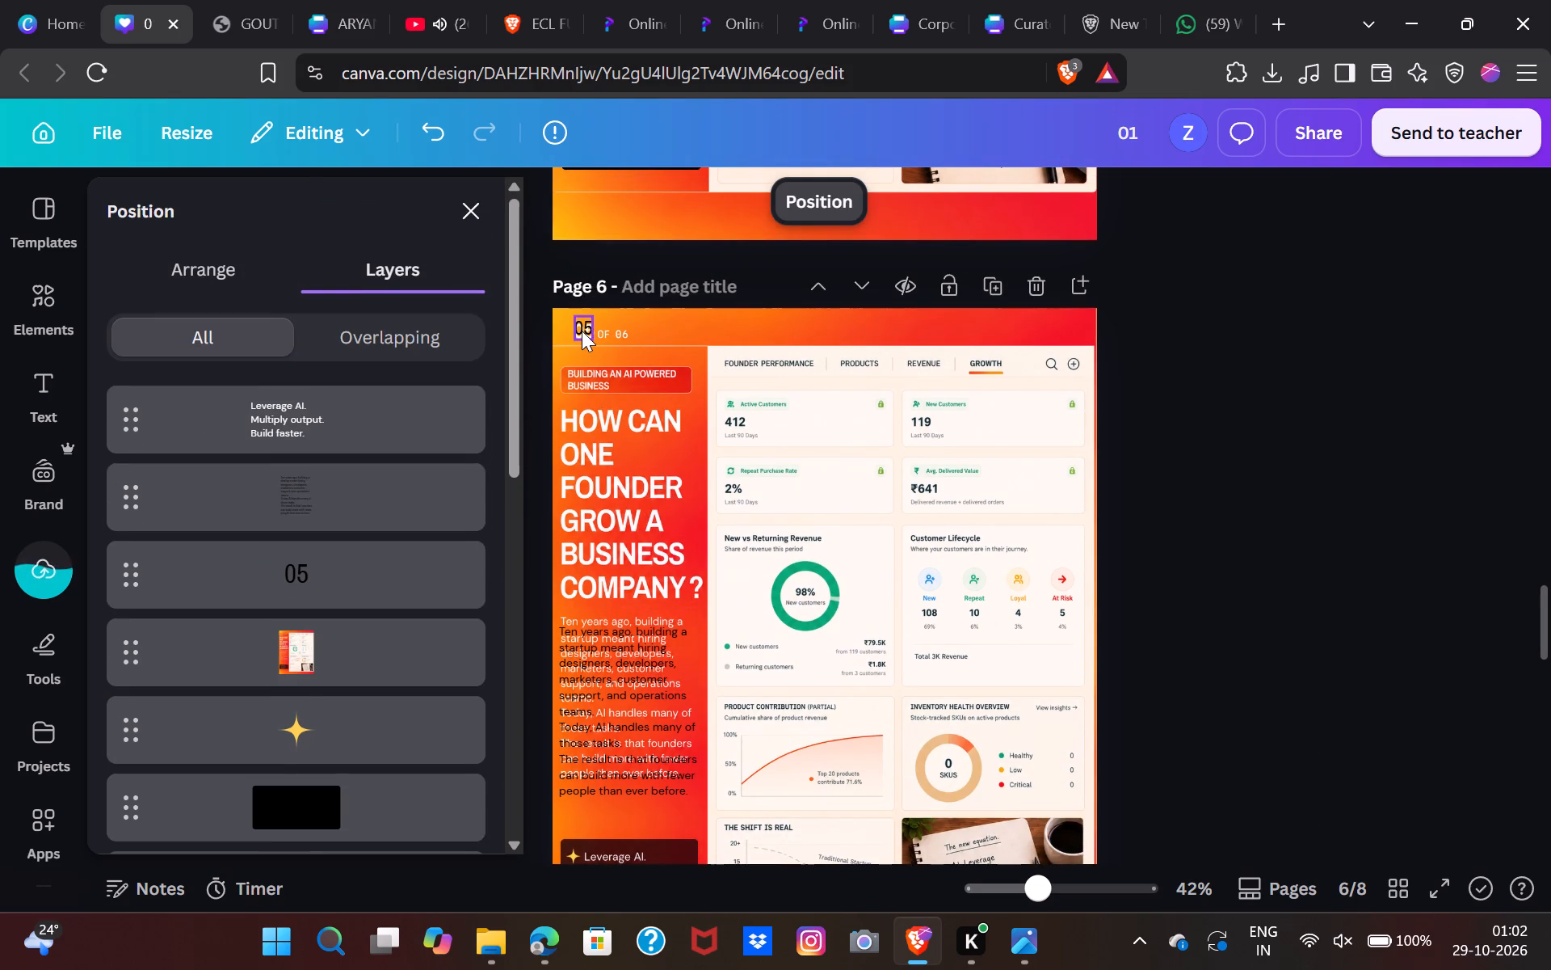
left_click(582, 331)
key("BackSpace")
scroll(582, 331, "down", 1)
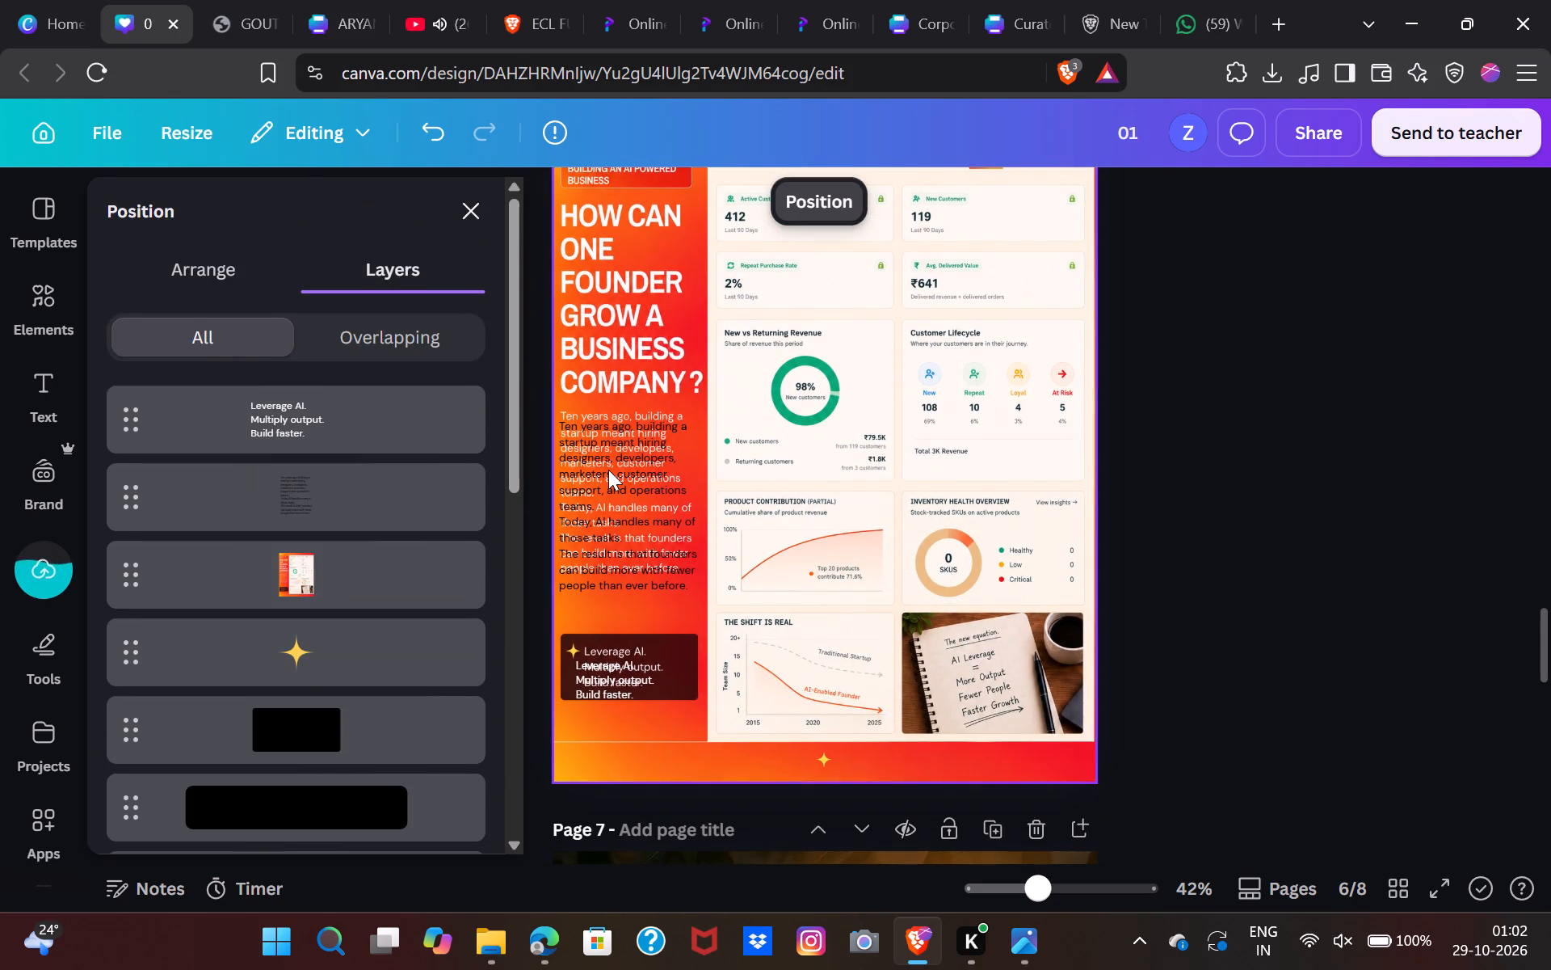
left_click(608, 470)
key("BackSpace")
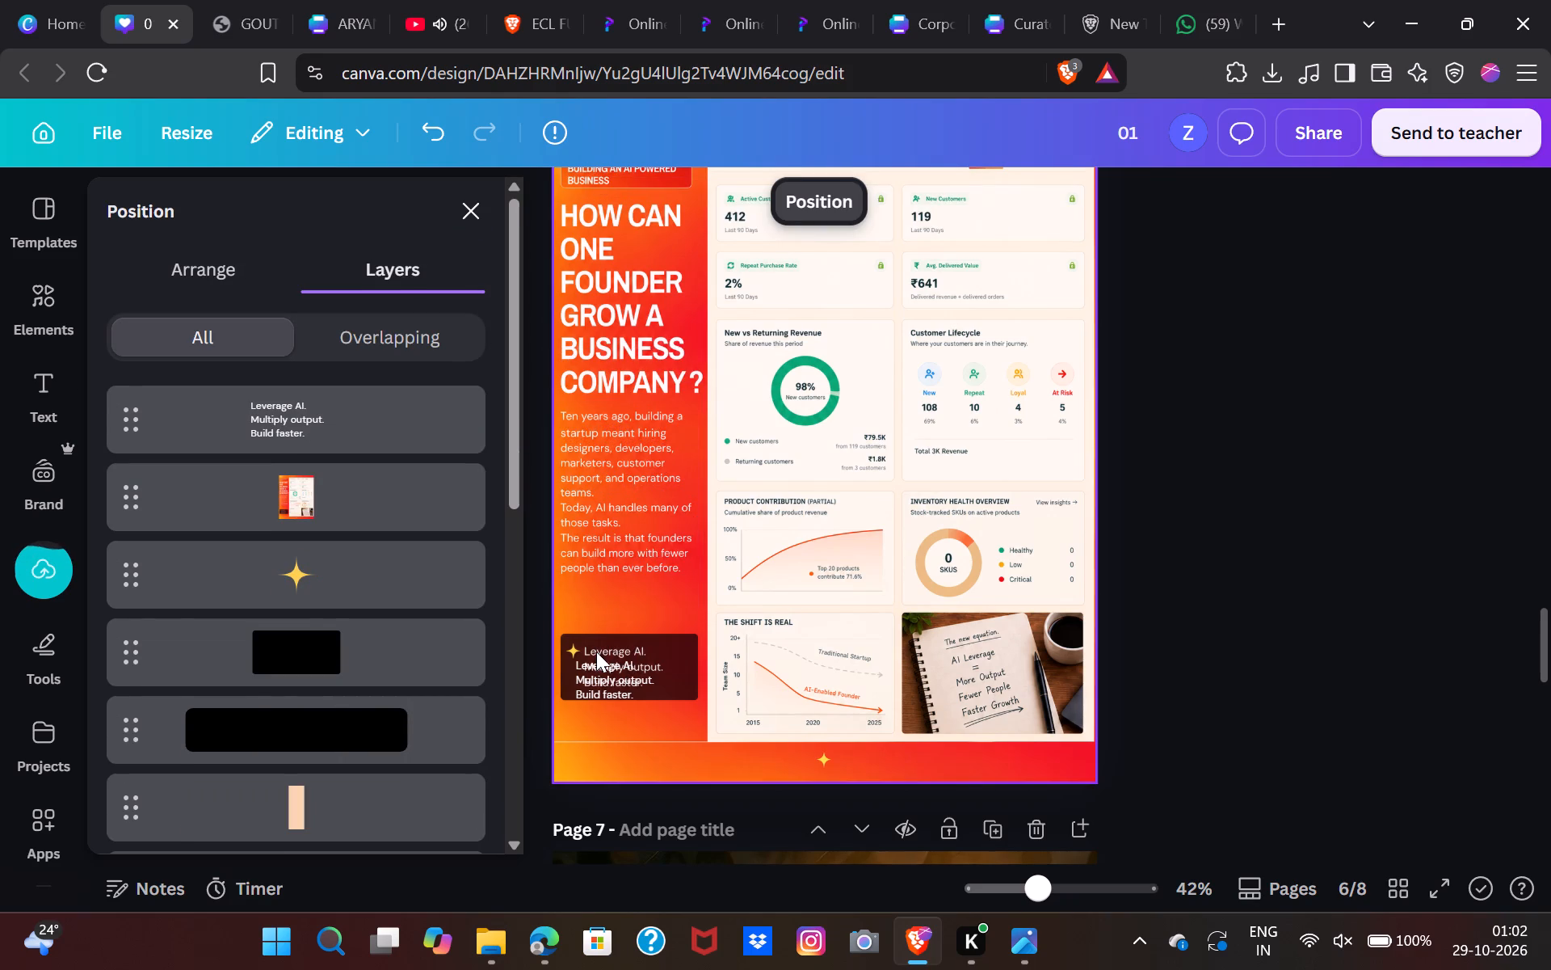
Move the poster image directly below the black callout box in page 6's layer order.
left_click_drag(346, 496, 355, 728)
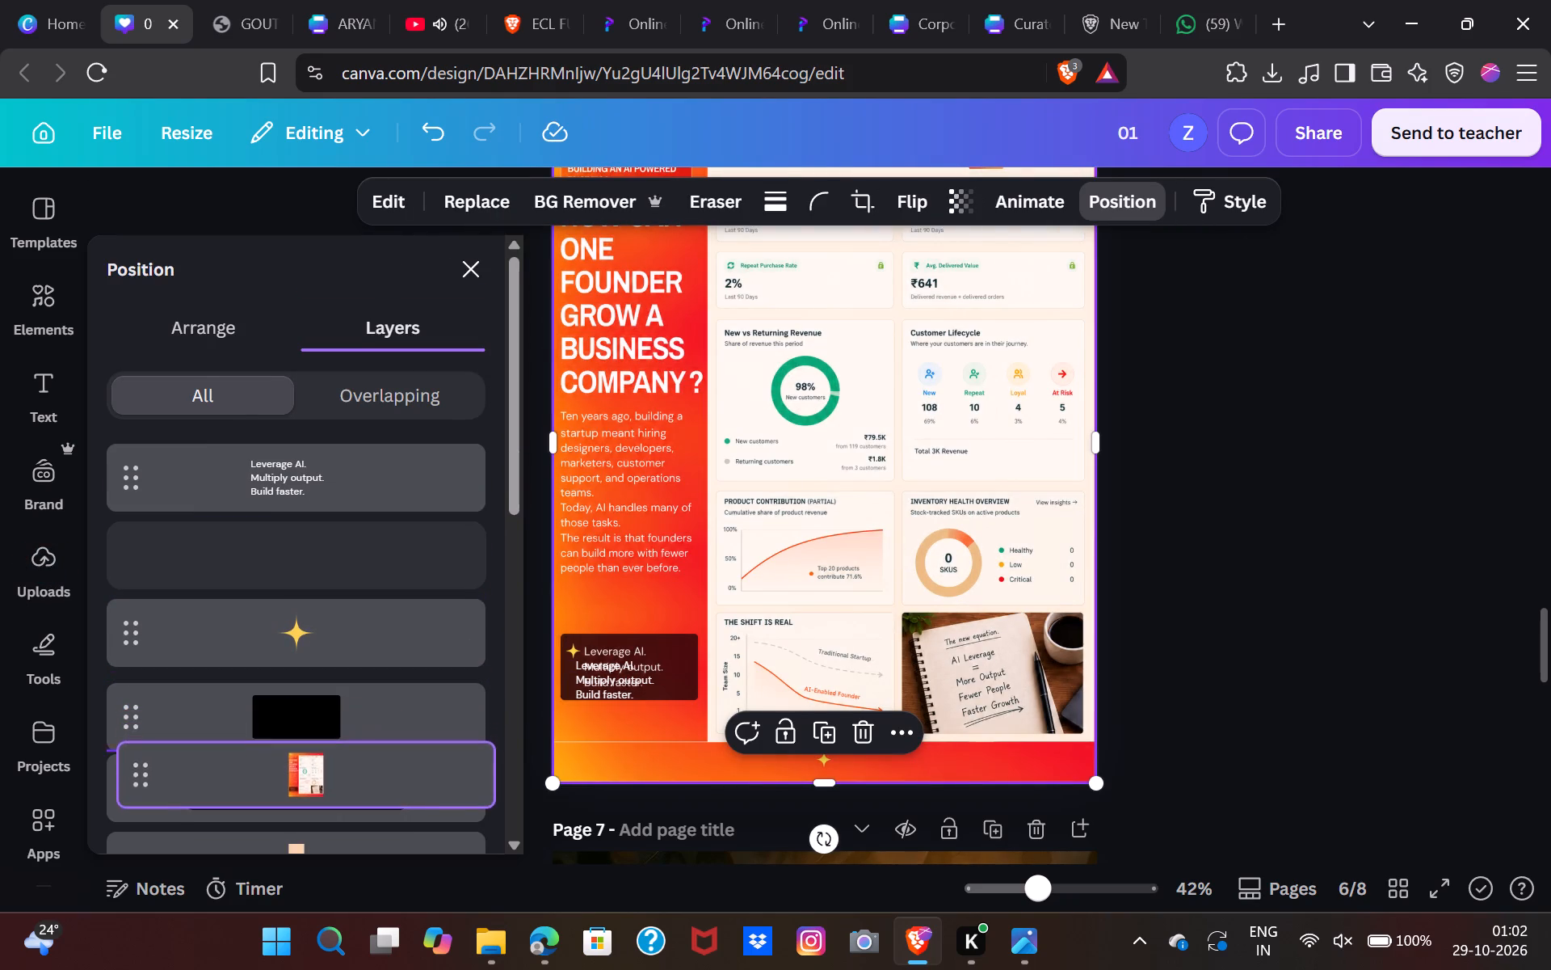
left_click_drag(355, 728, 351, 705)
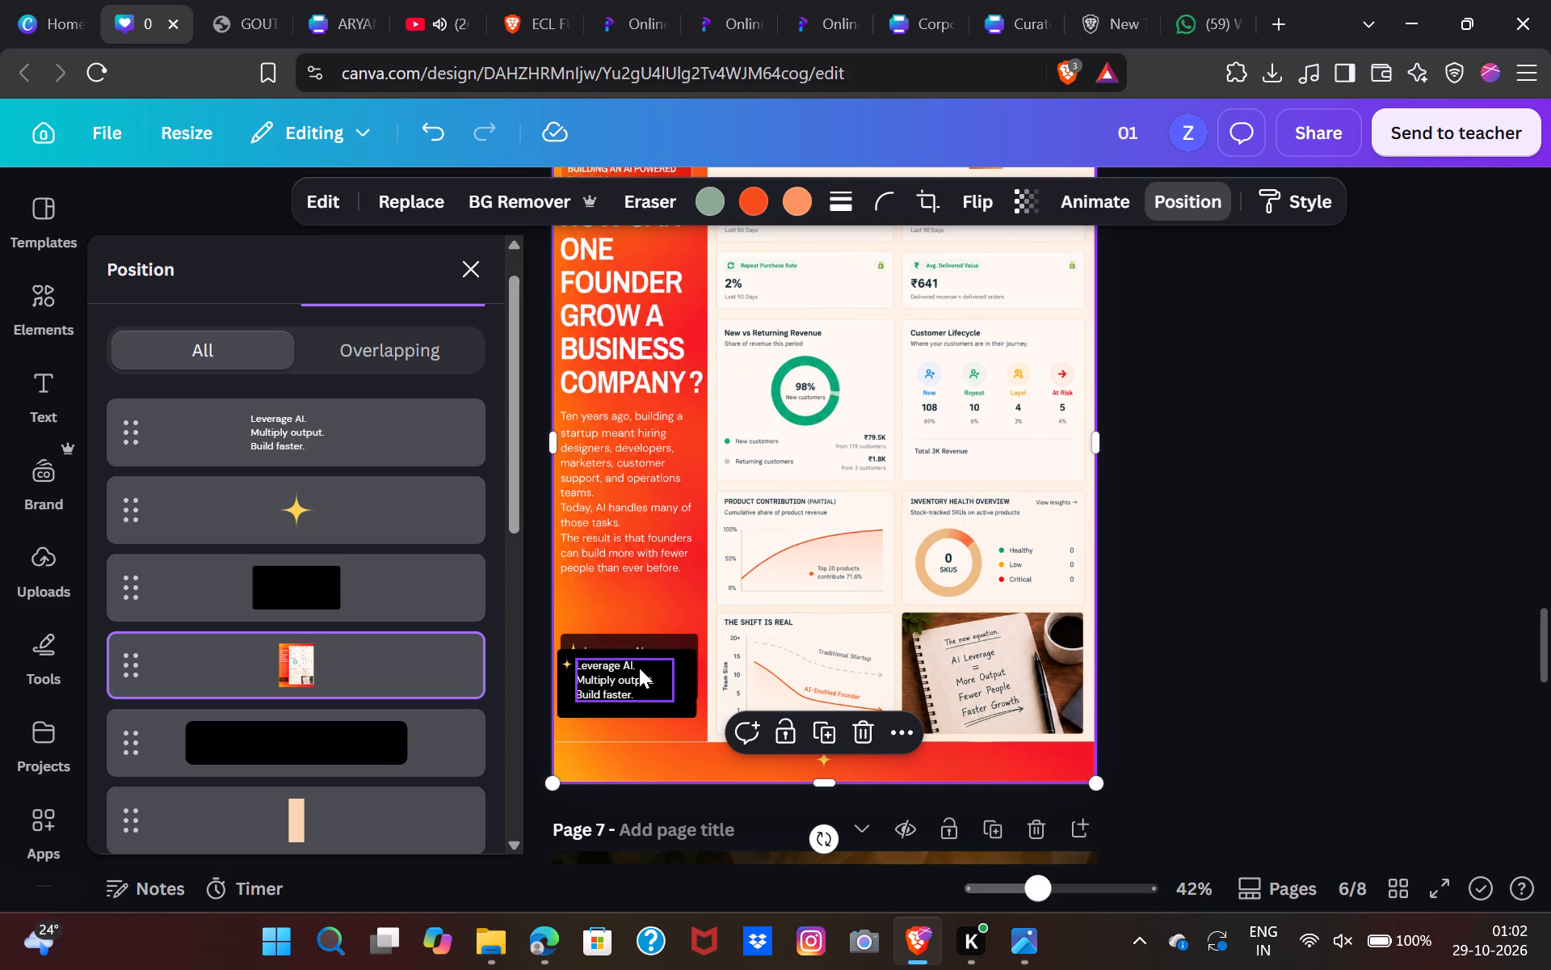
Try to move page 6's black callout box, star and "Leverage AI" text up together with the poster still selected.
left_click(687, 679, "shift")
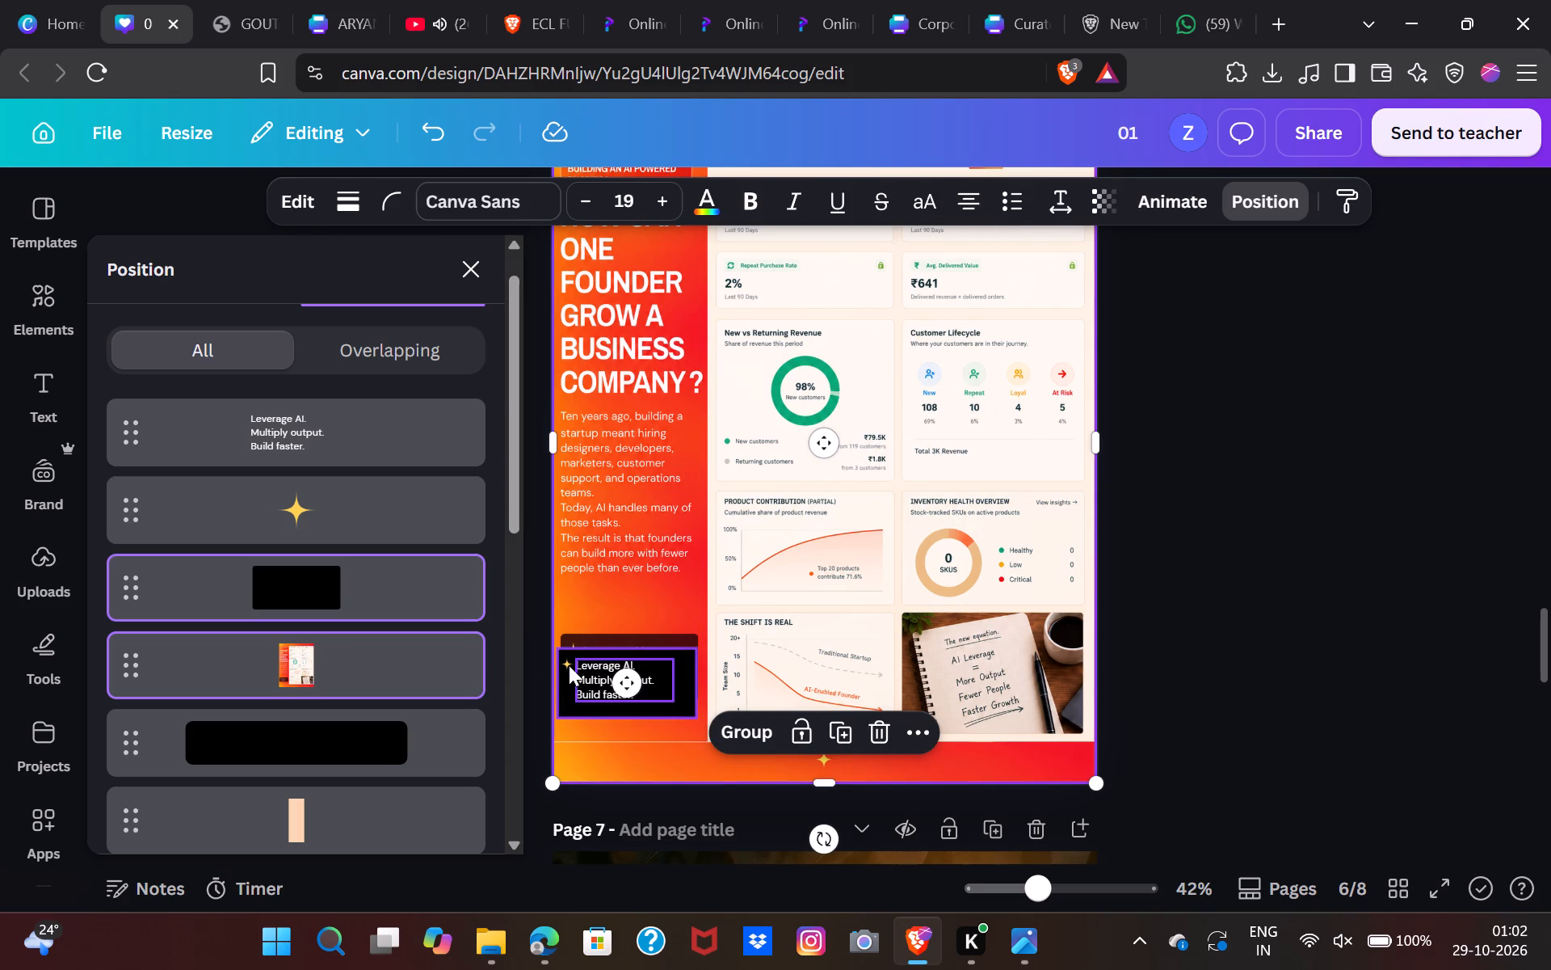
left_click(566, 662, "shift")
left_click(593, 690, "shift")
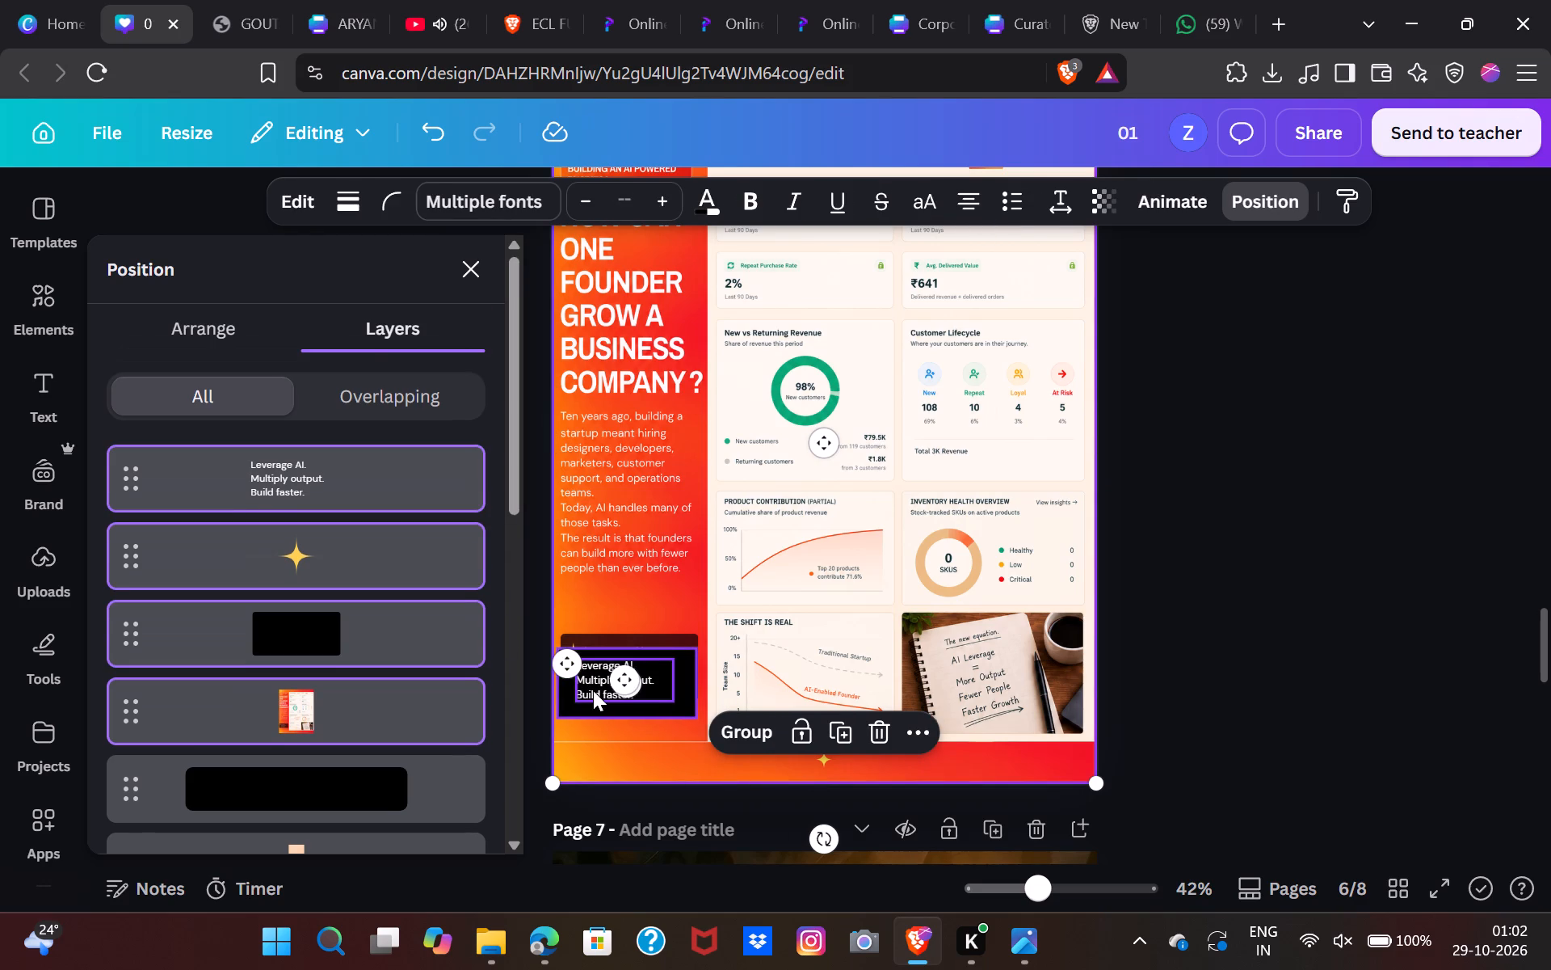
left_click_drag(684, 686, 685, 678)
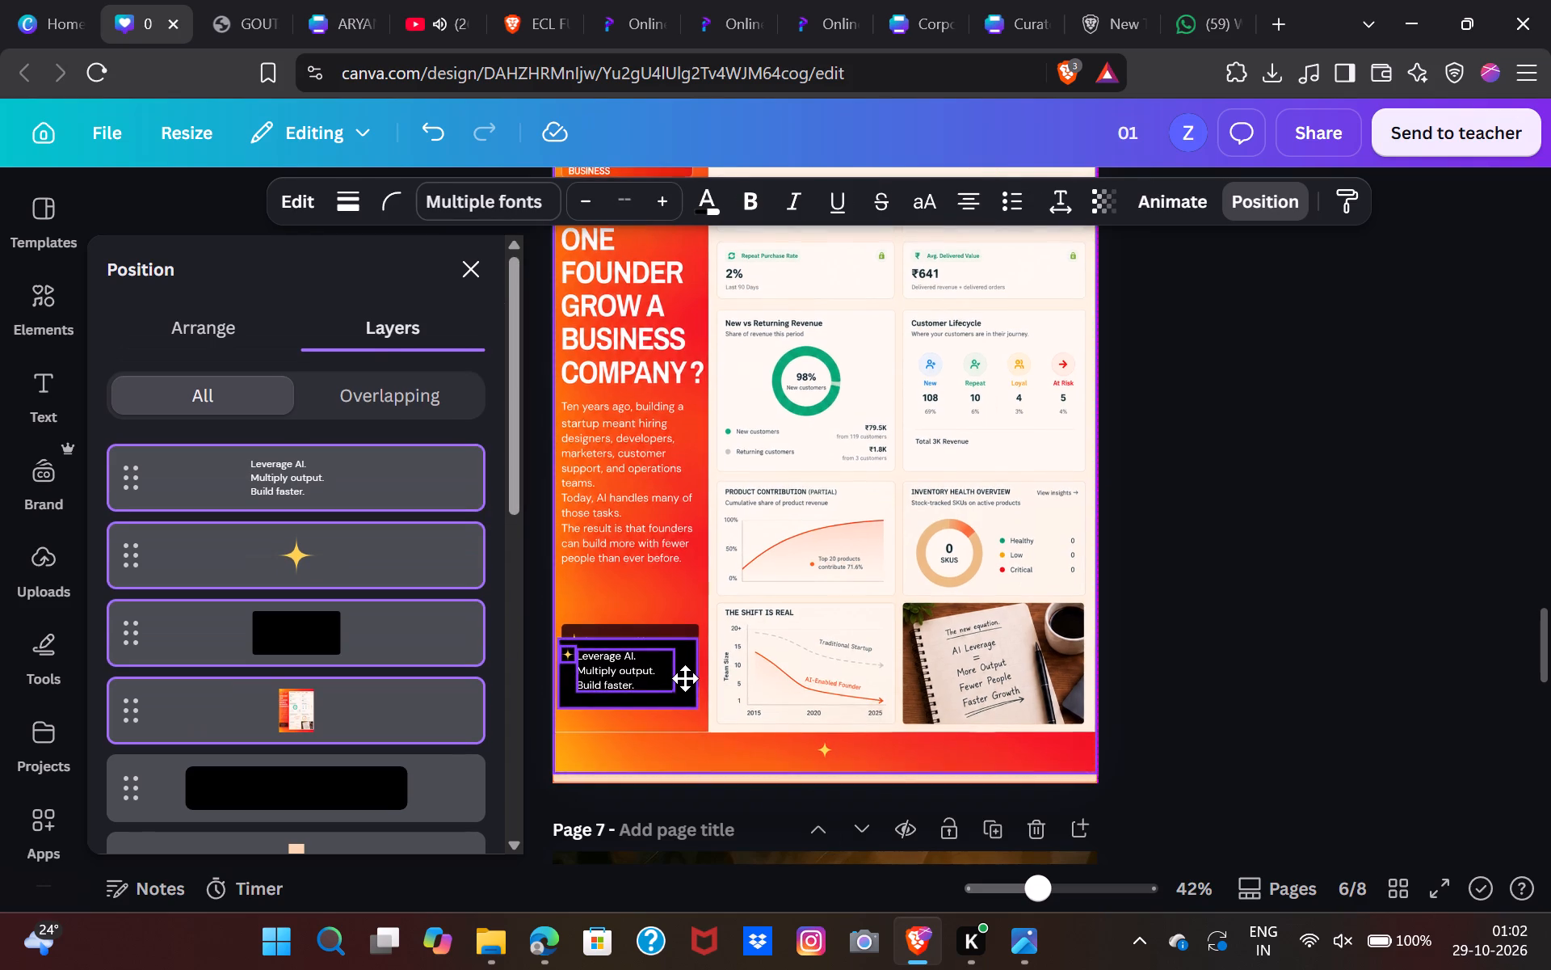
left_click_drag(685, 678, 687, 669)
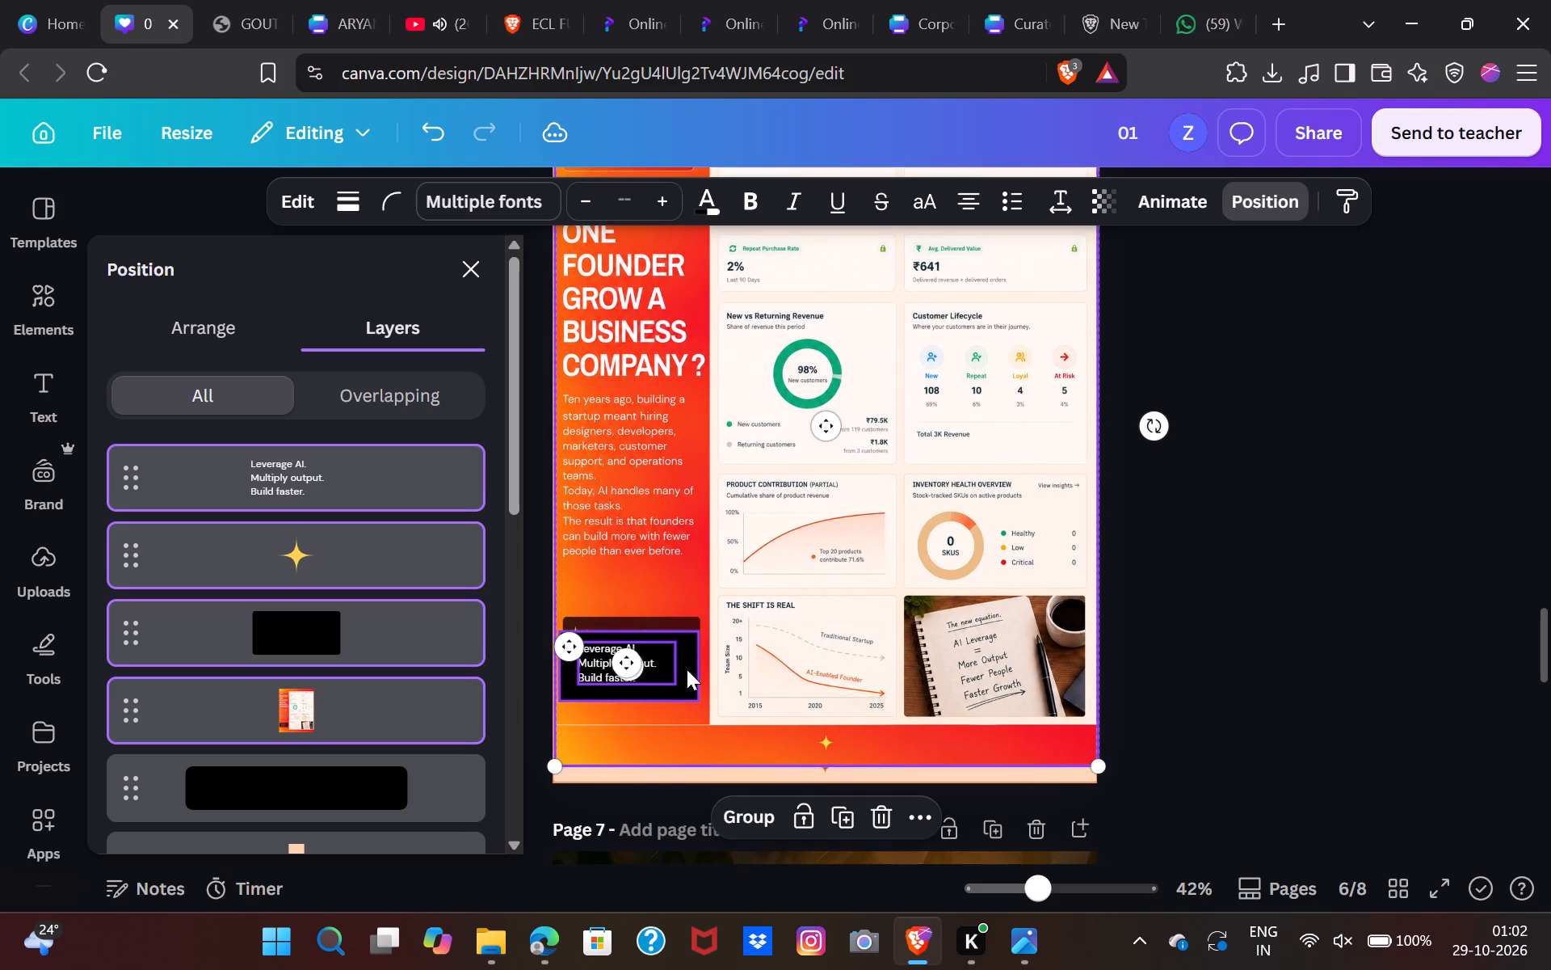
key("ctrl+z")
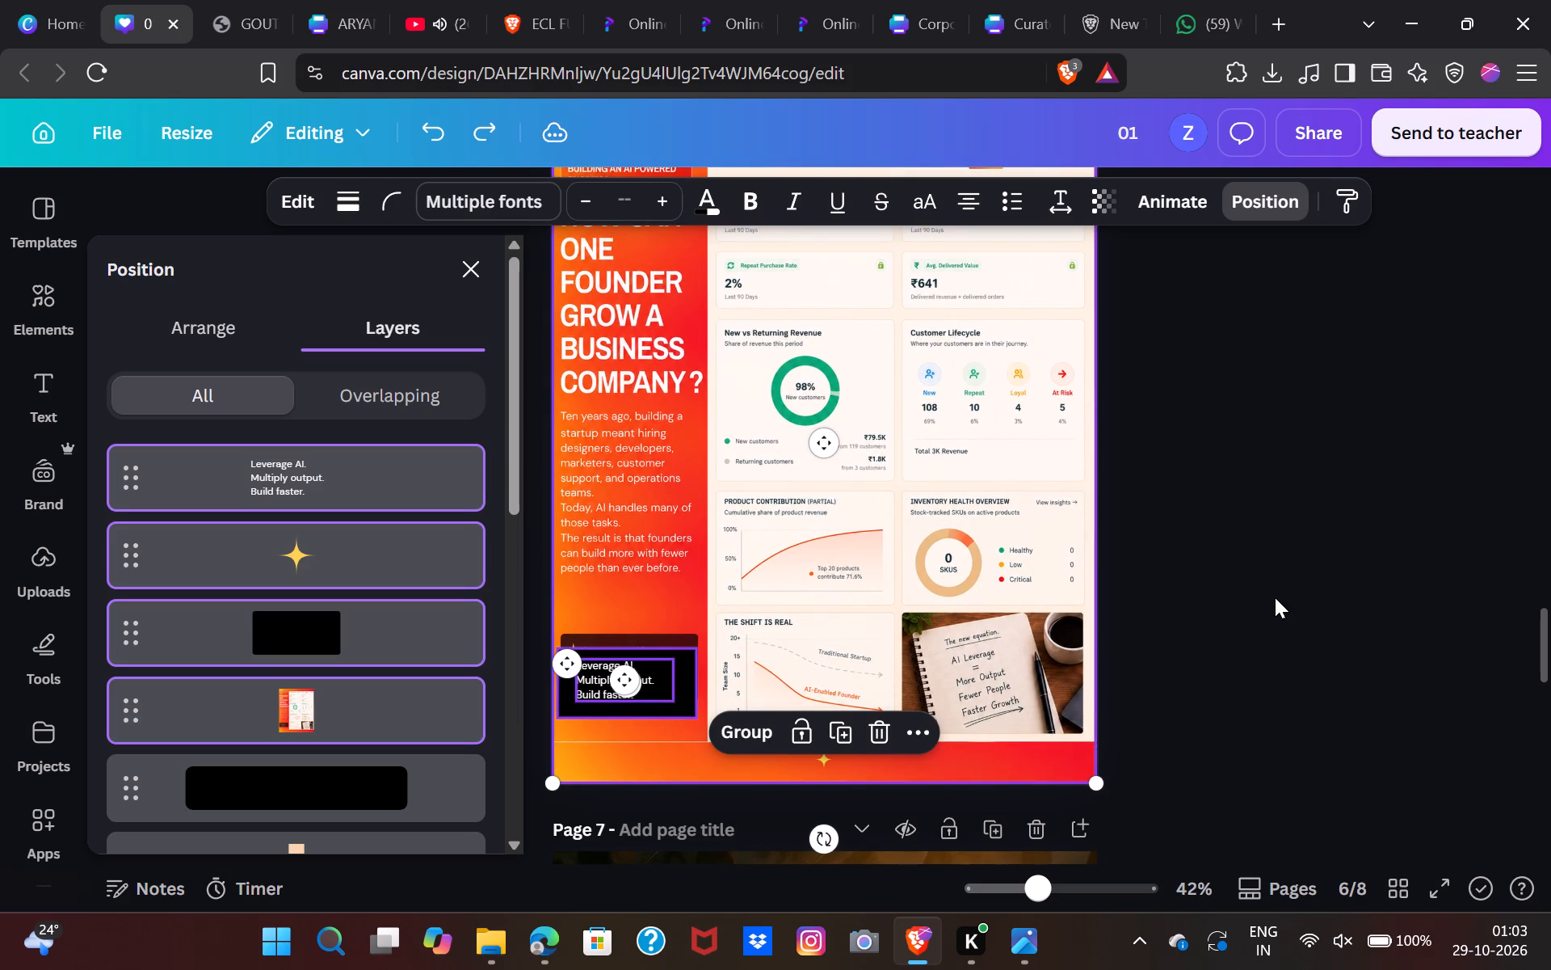
Move page 6's black callout box, star and "Leverage AI" text up together so they cover the poster's own dark callout.
left_click(1275, 597)
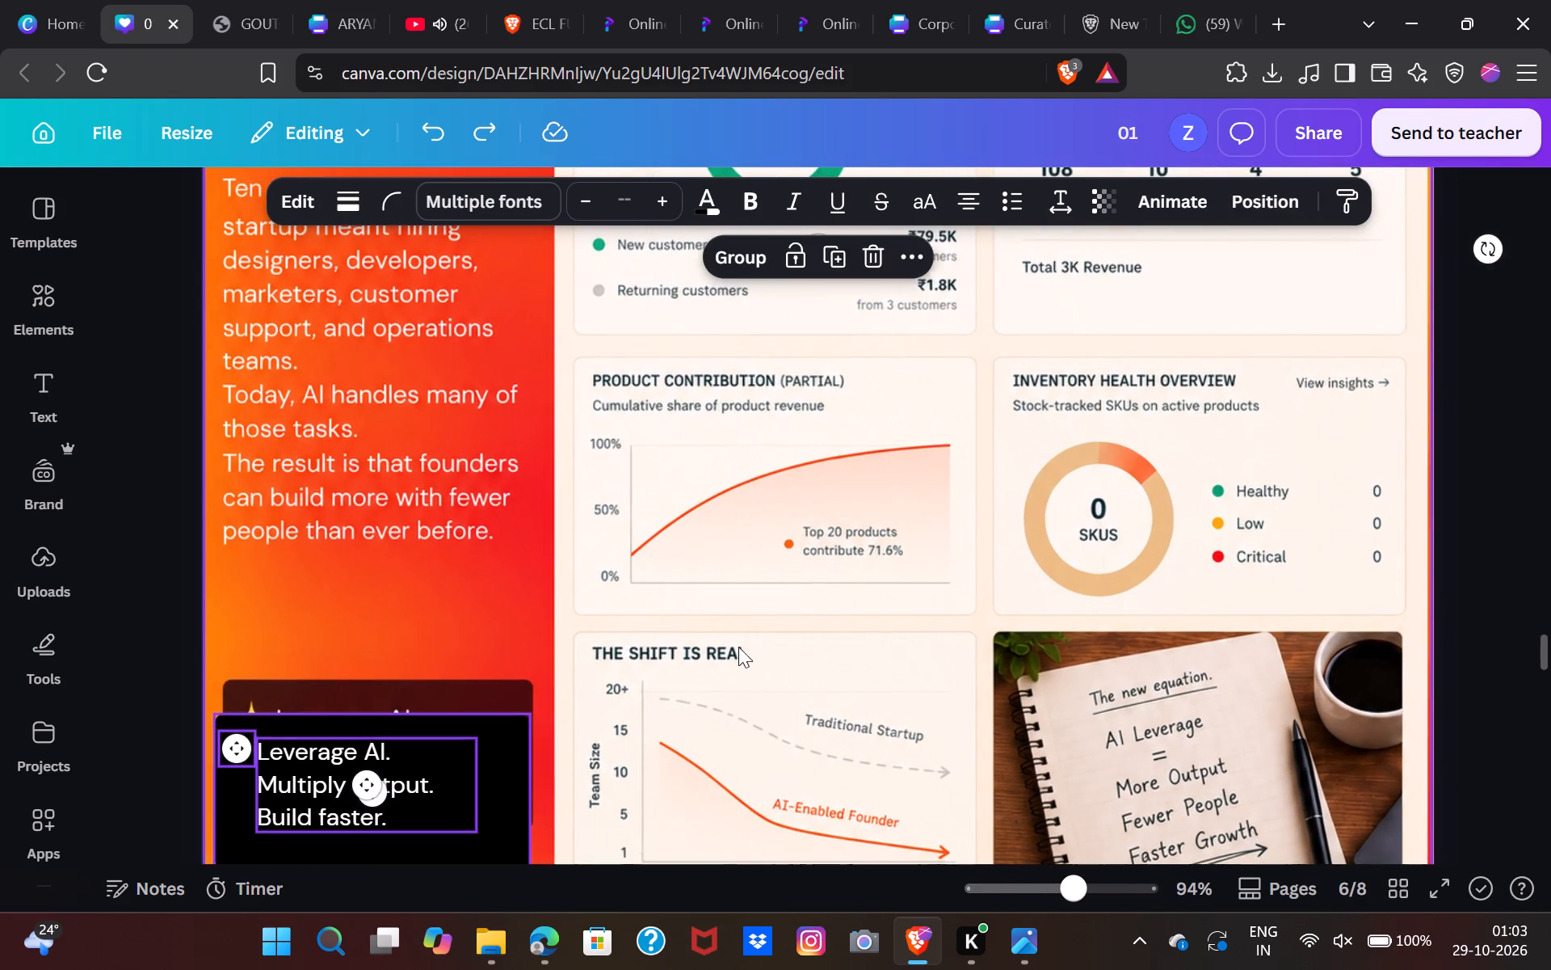
left_click(646, 661)
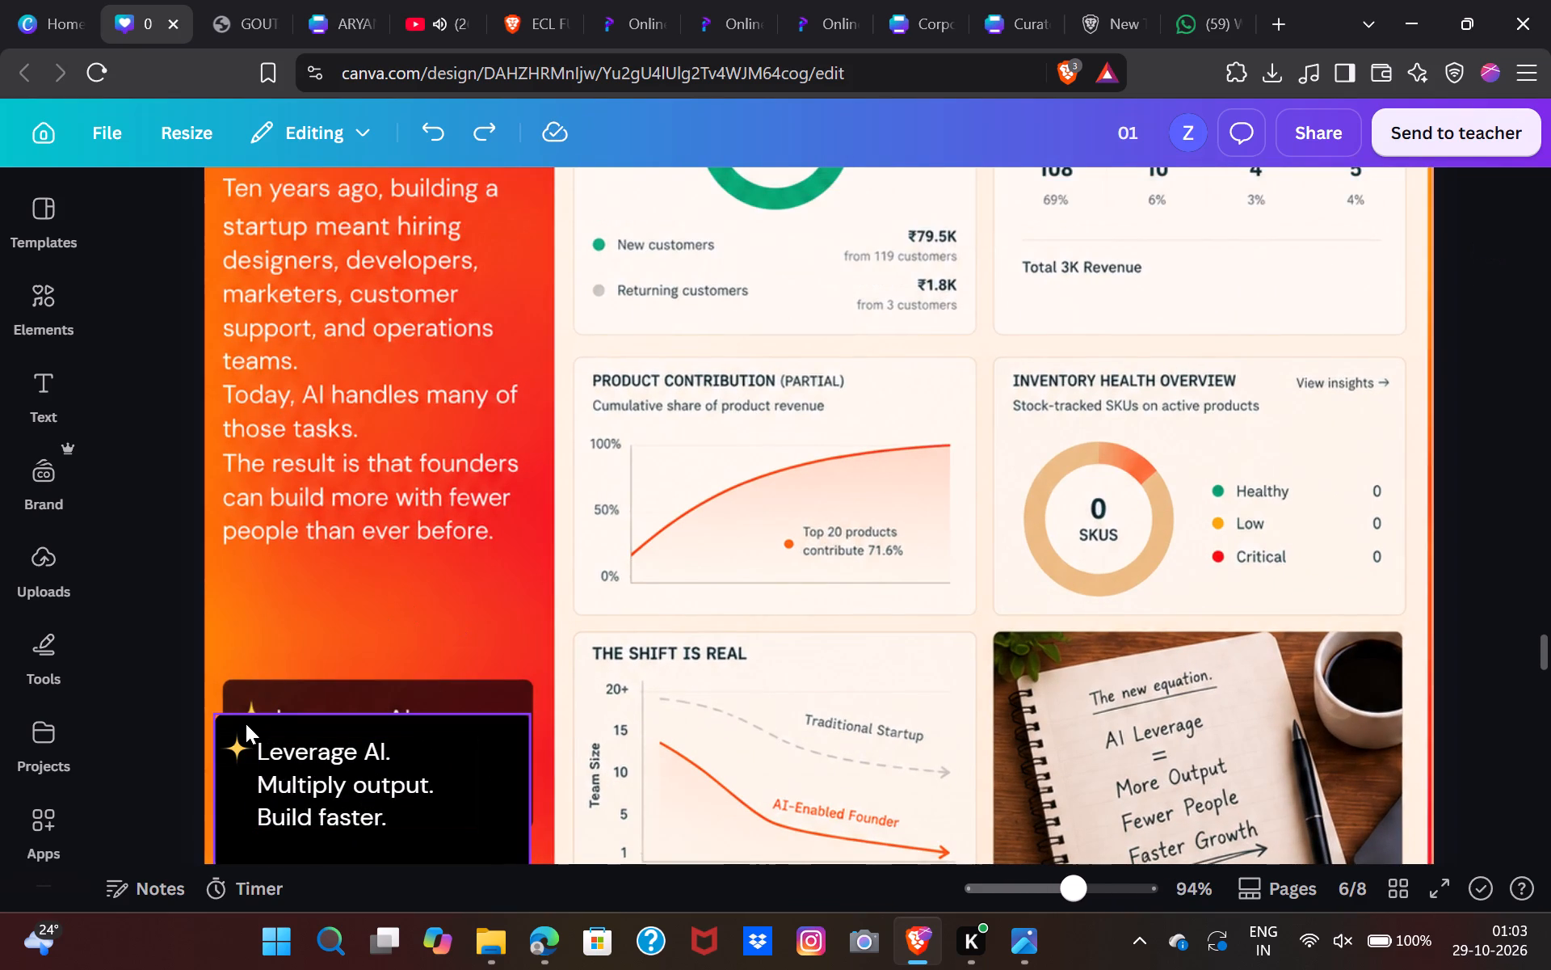
left_click(237, 750, "shift")
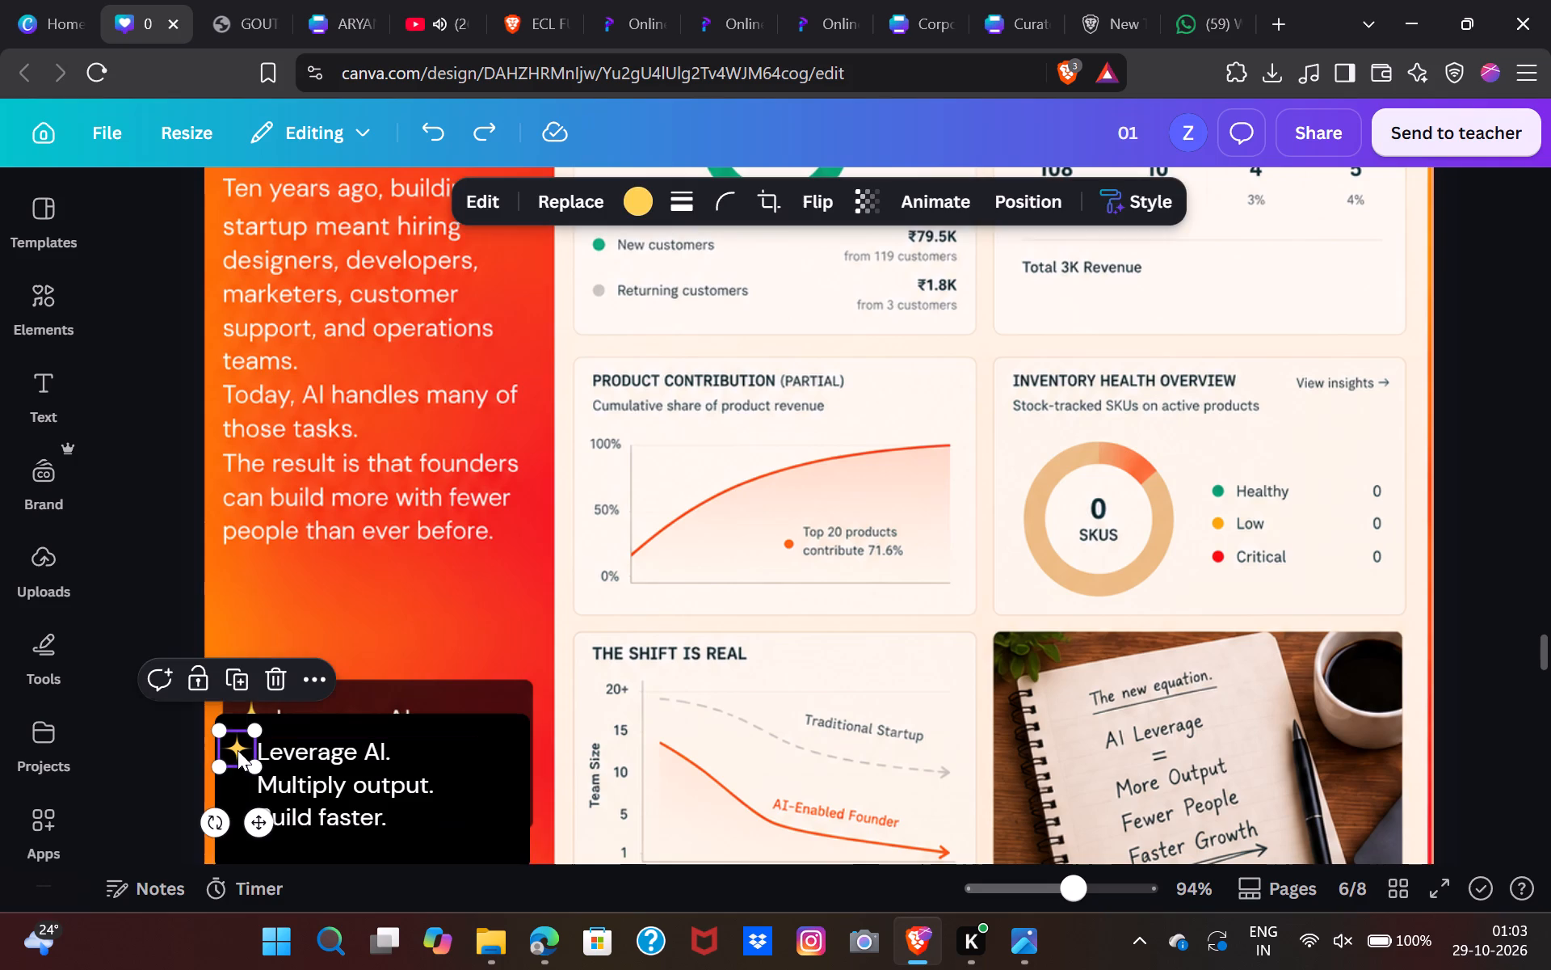
left_click(300, 762, "shift")
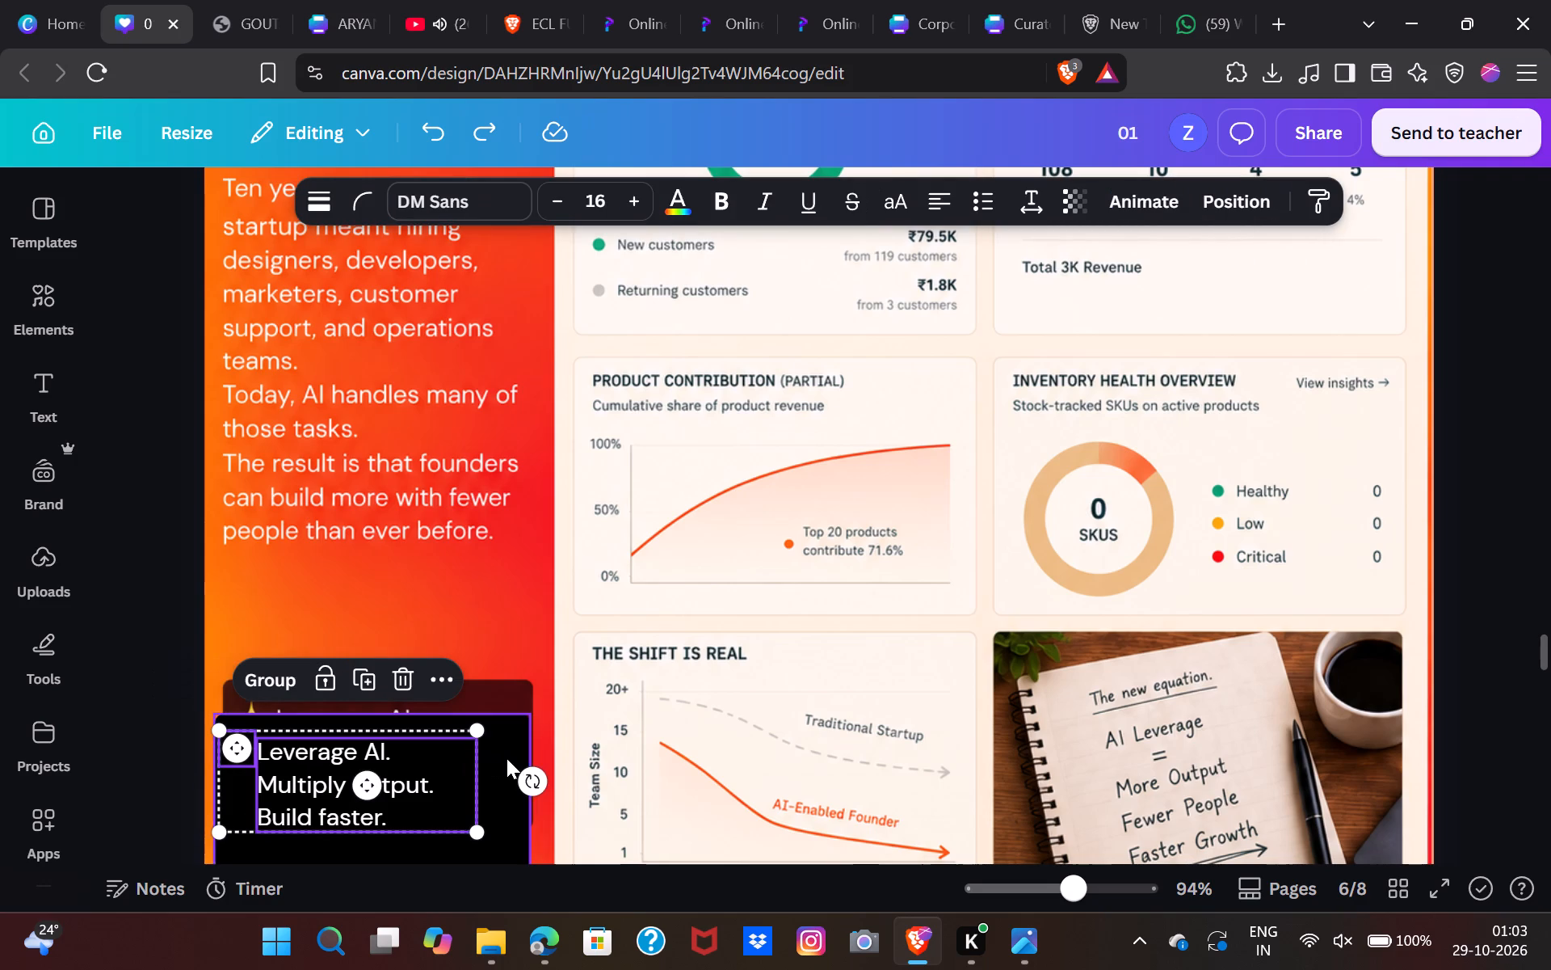
left_click(506, 758, "shift")
left_click_drag(506, 758, 508, 744)
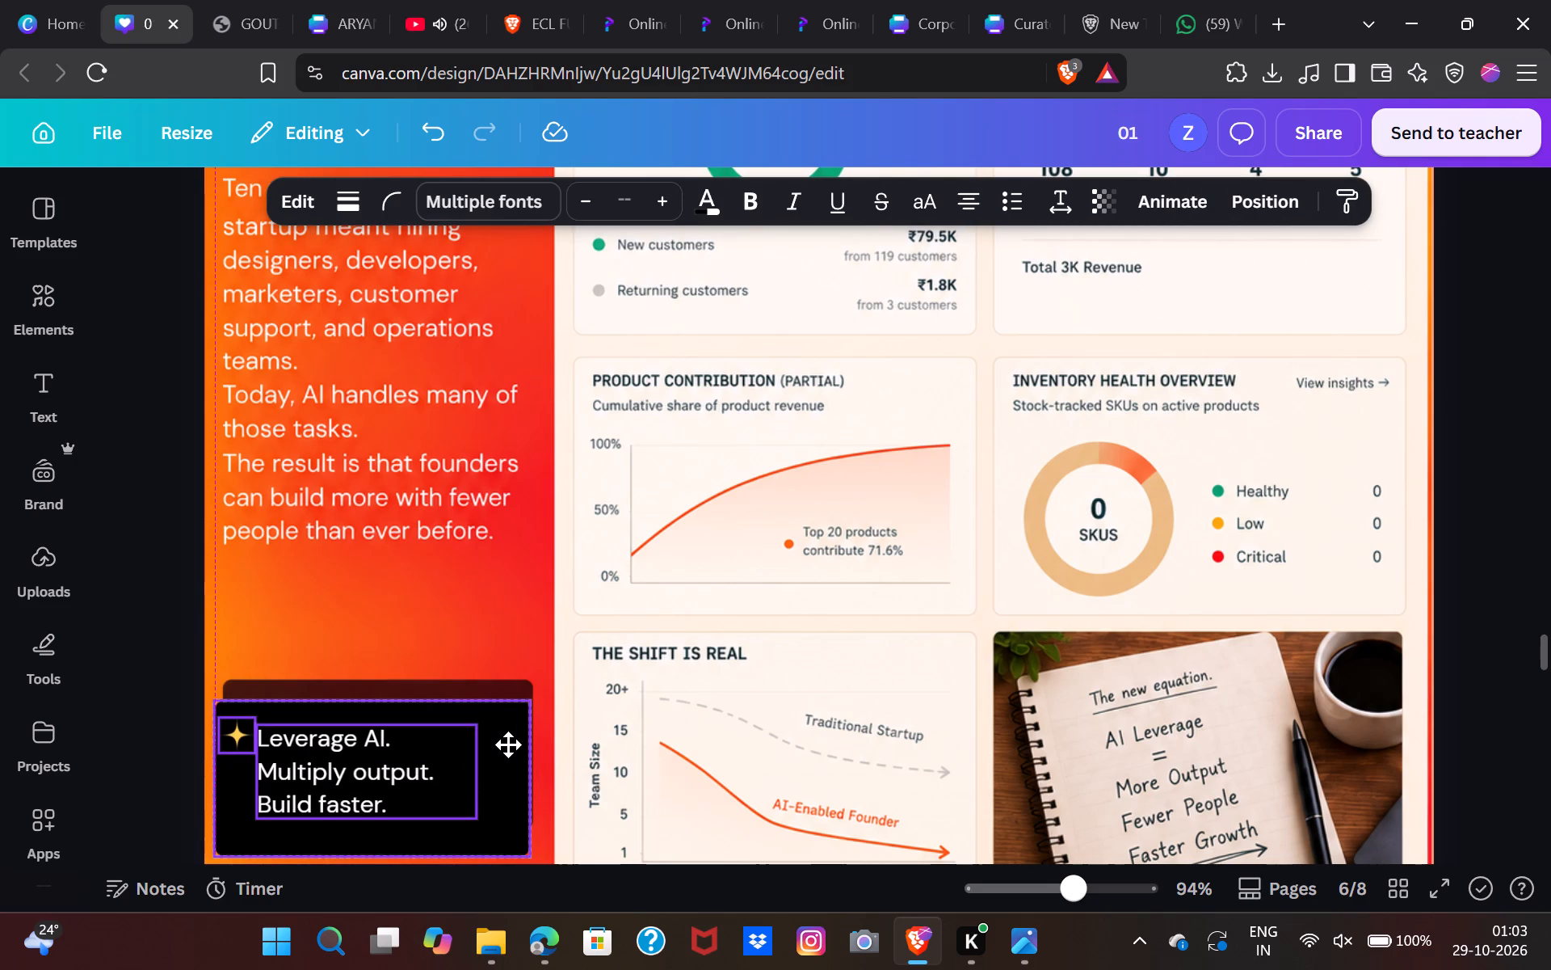
left_click_drag(508, 744, 508, 726)
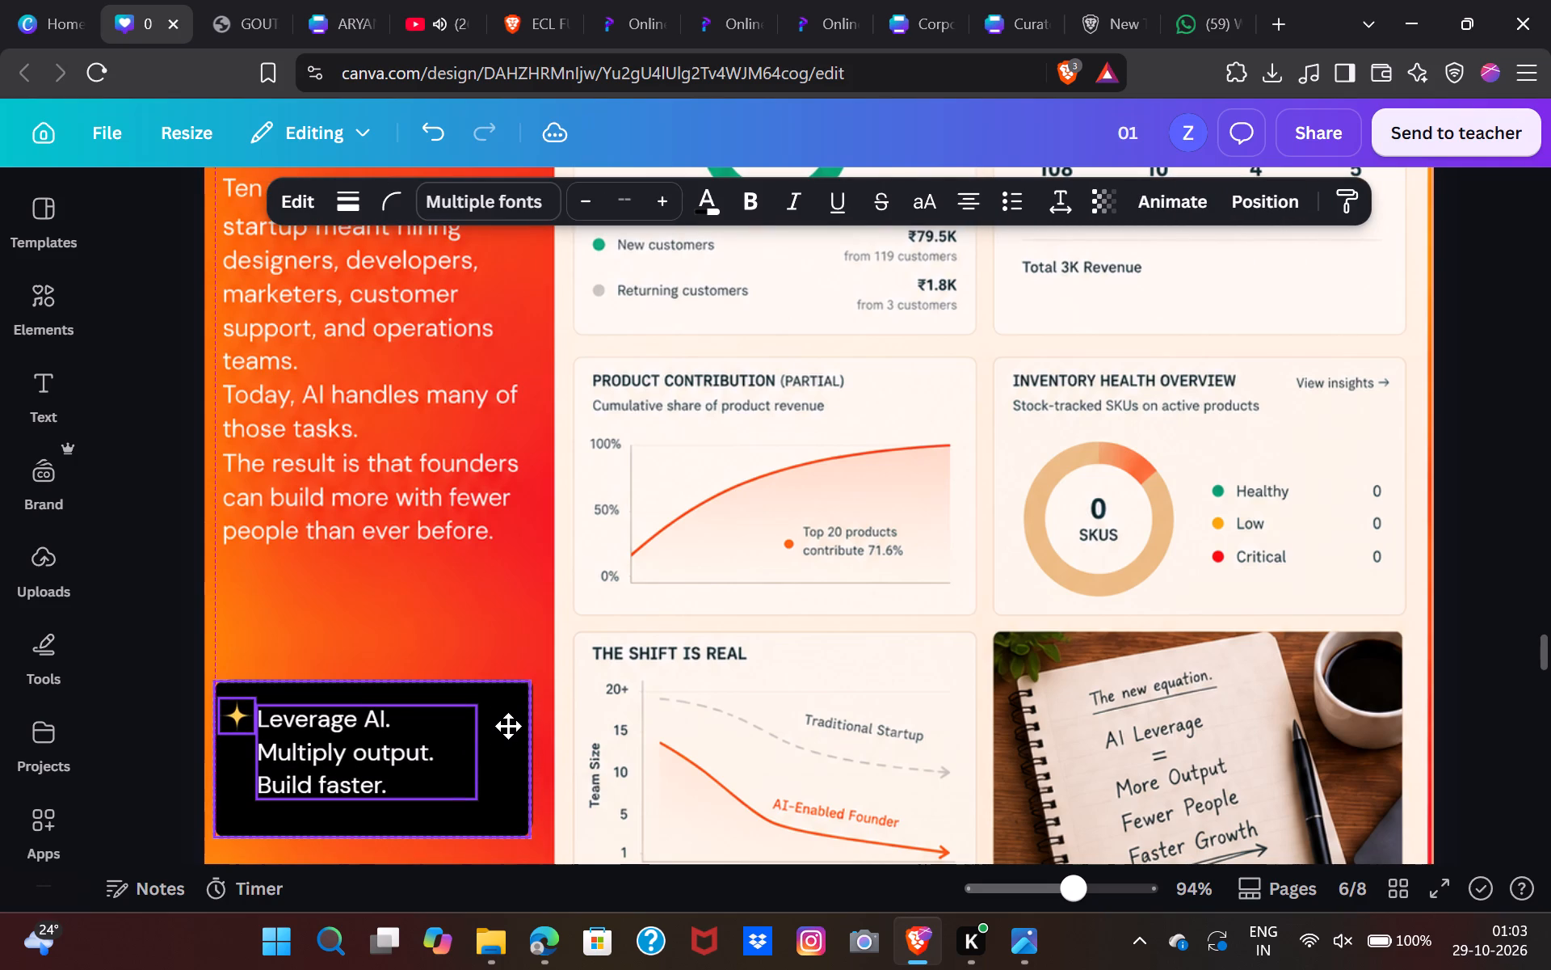
left_click_drag(508, 726, 512, 726)
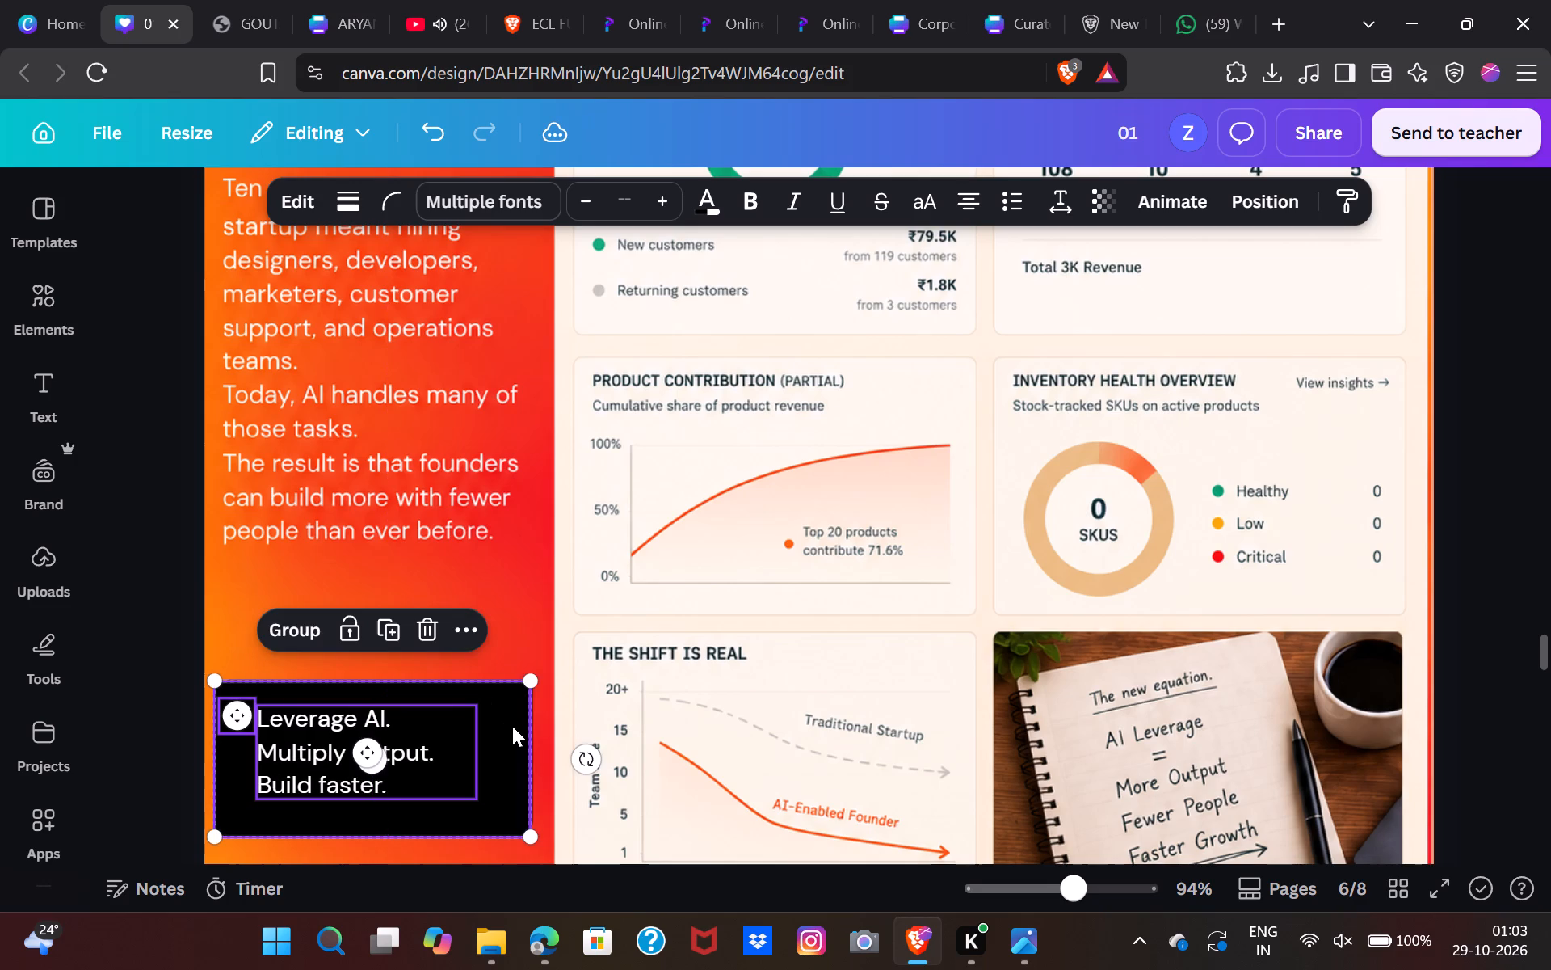
key("Right")
key("Right")
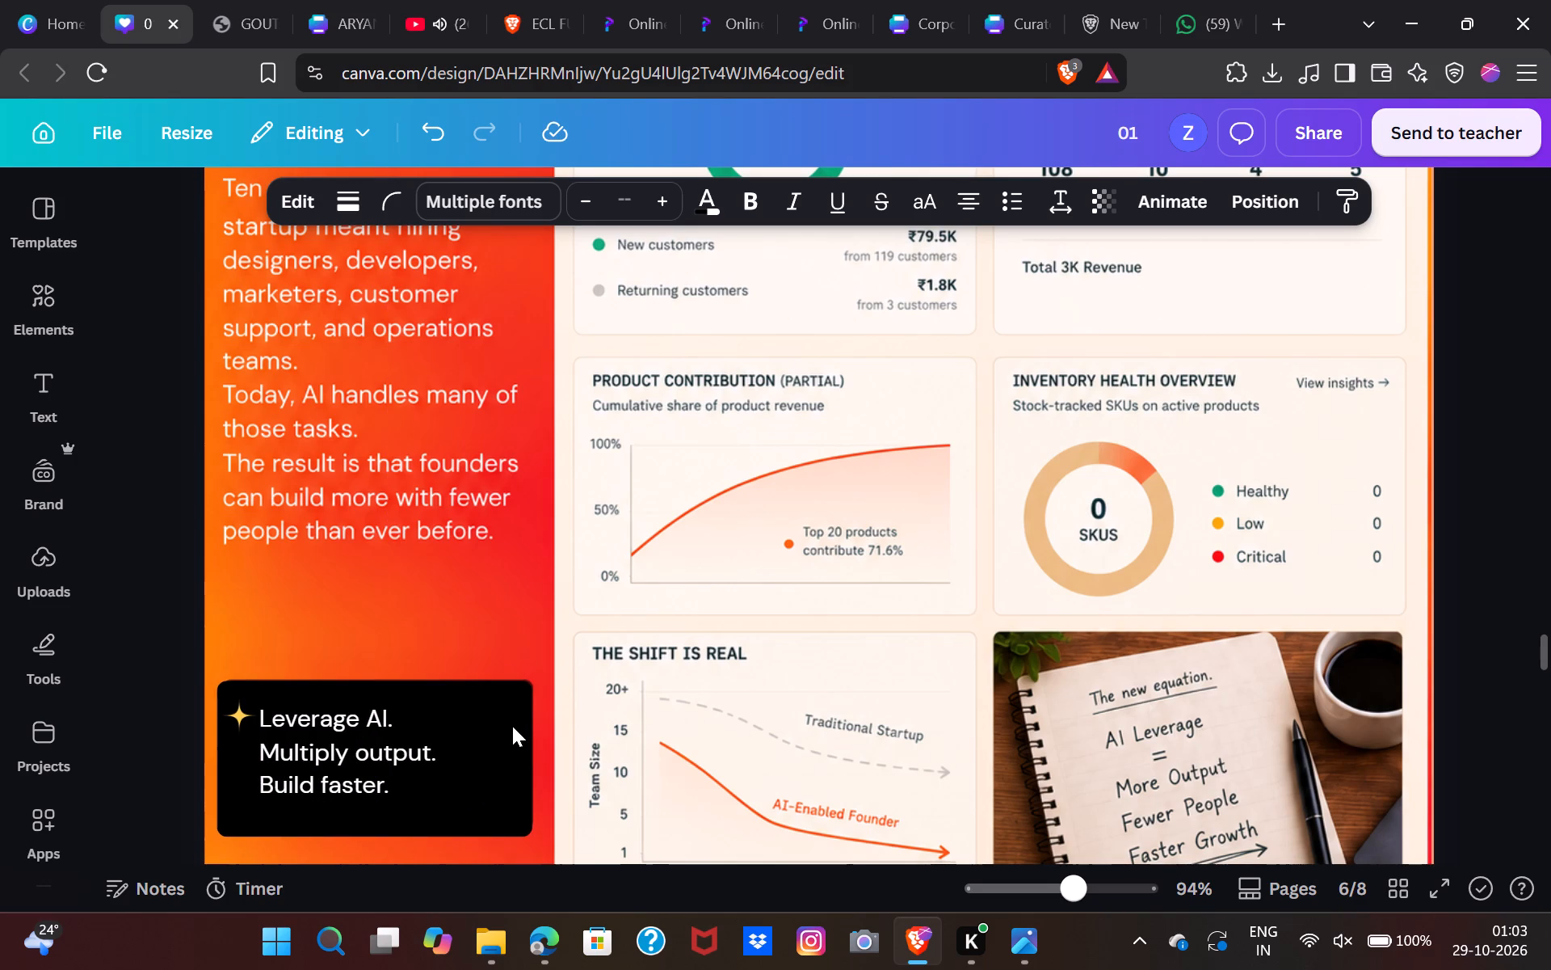
key("Right")
key("Left")
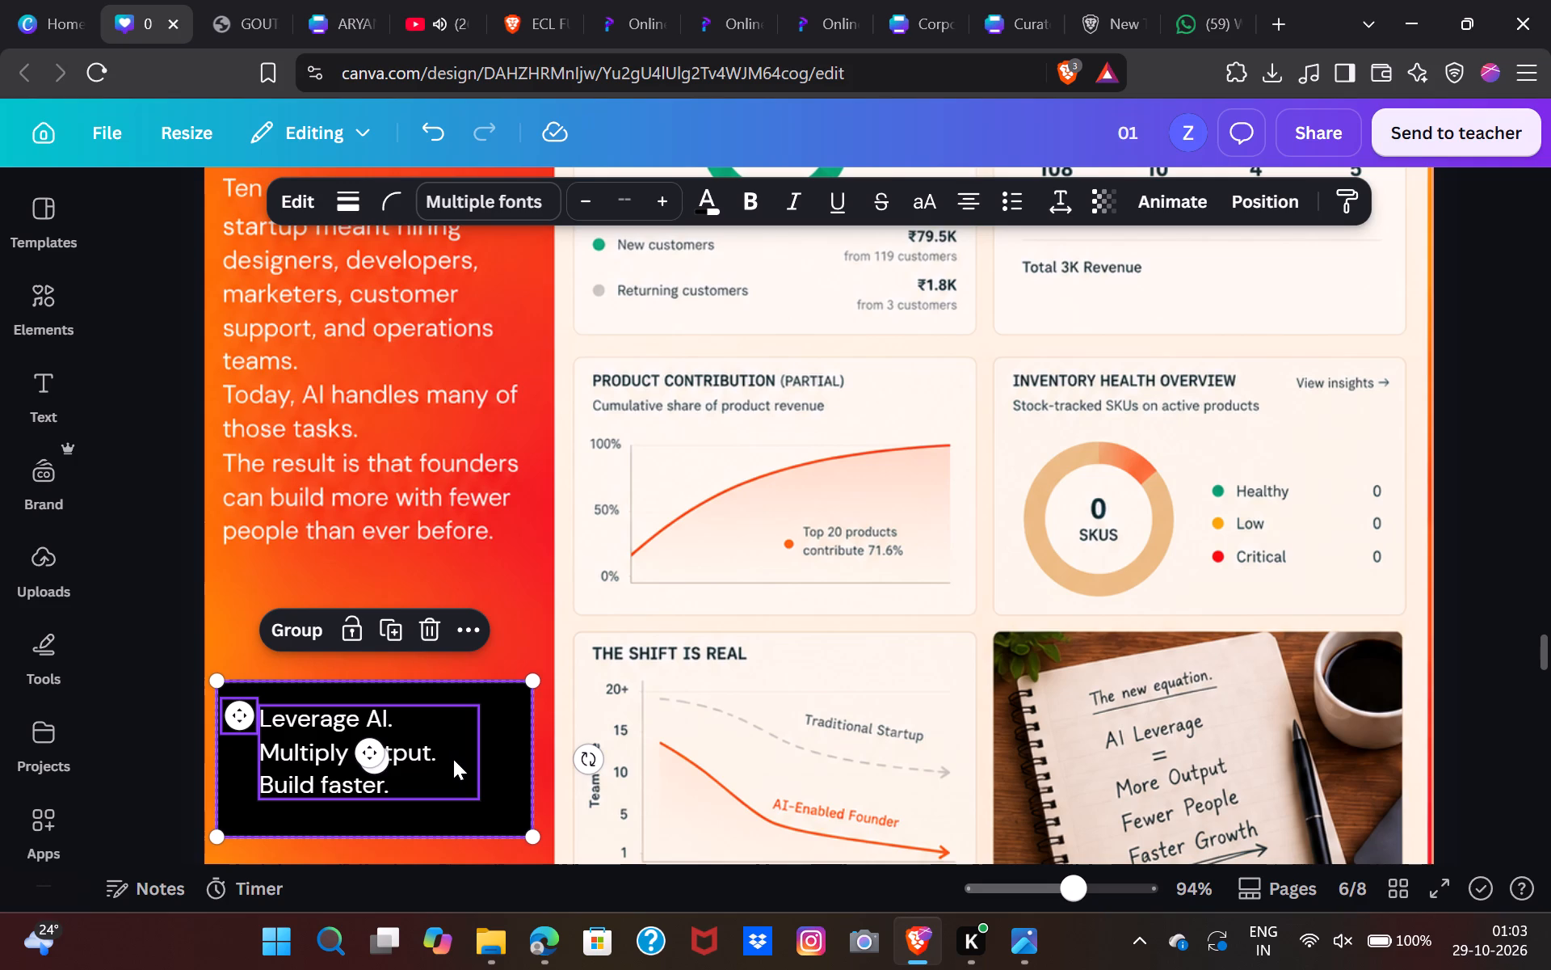
Shrink page 6's black callout box slightly from its bottom-right corner.
left_click(524, 774)
left_click(560, 796)
left_click(469, 790)
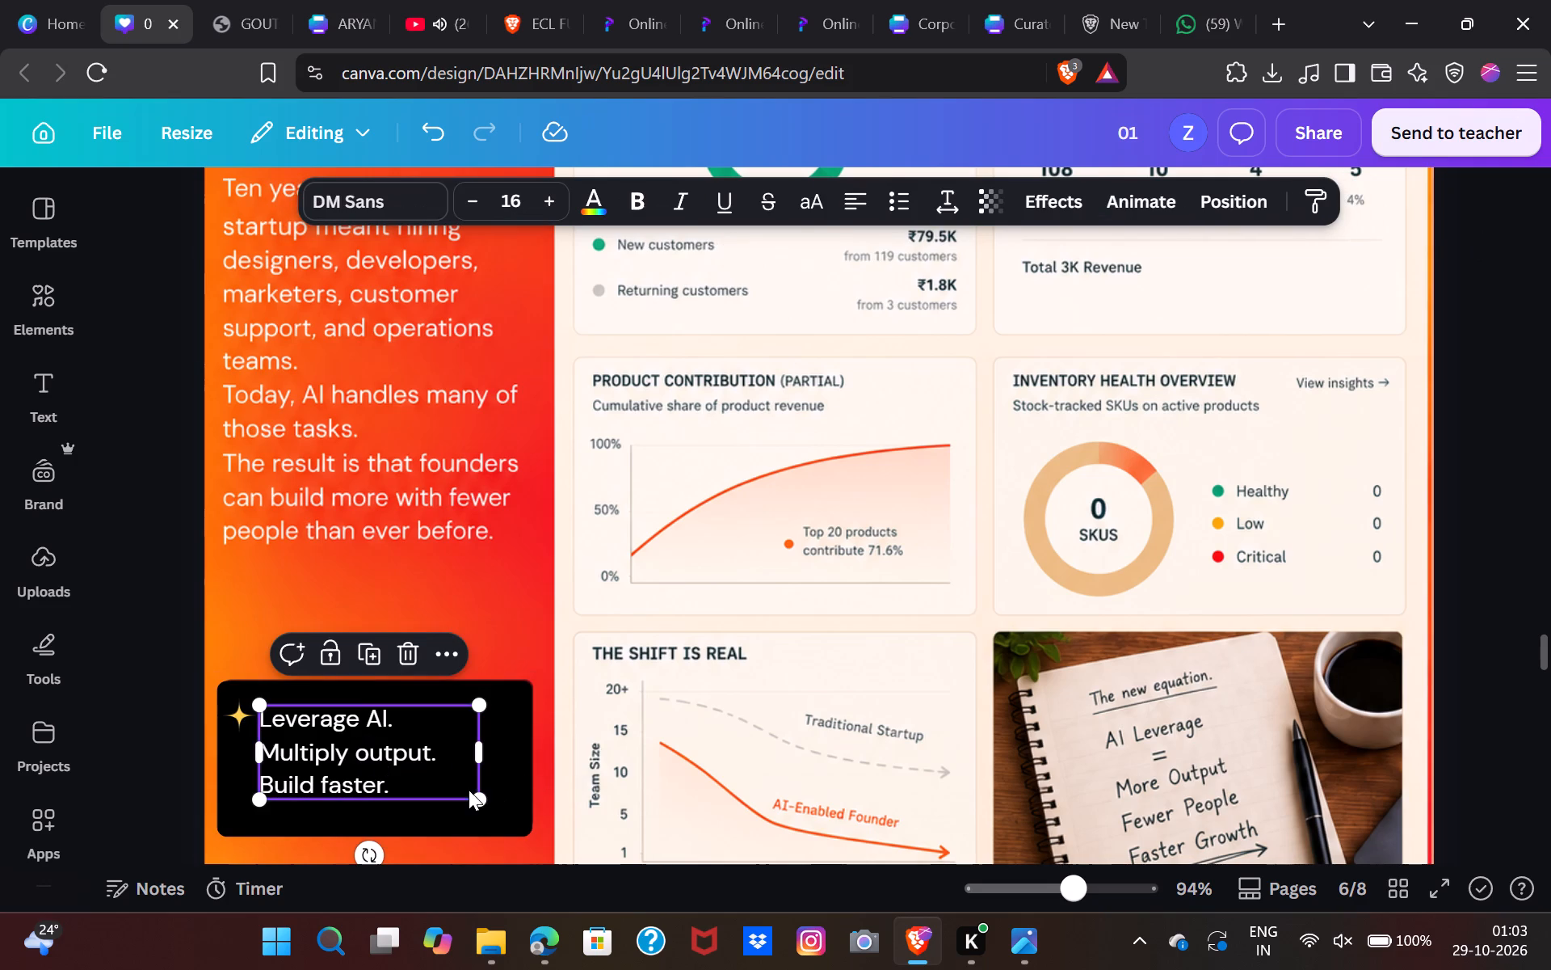
left_click(488, 791)
left_click(496, 795)
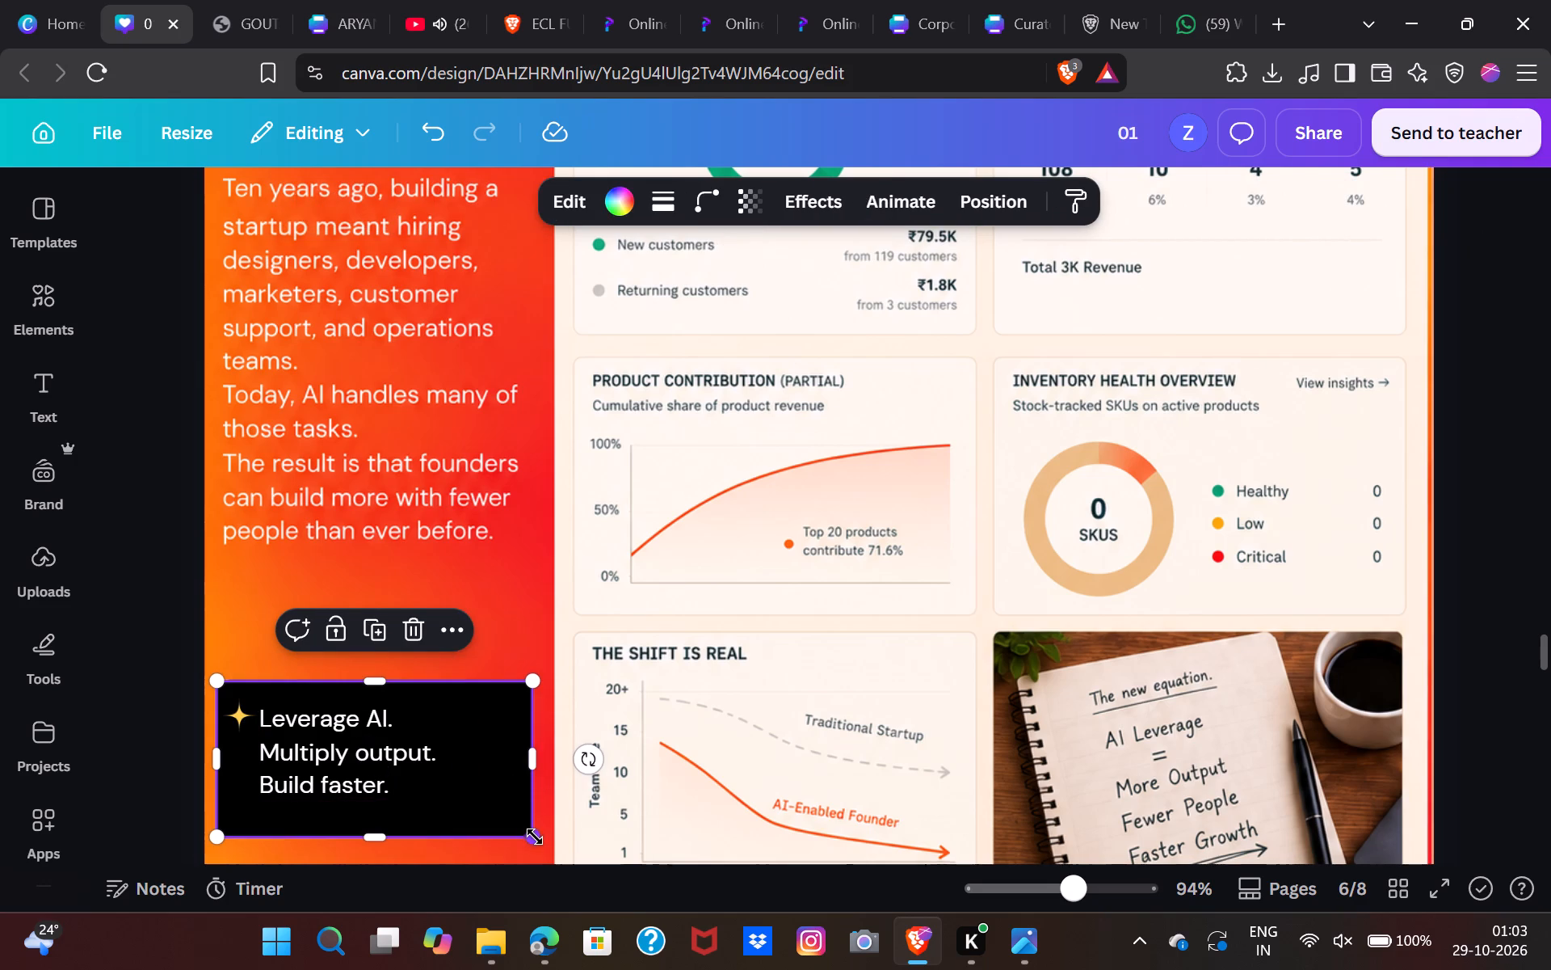
left_click(535, 839)
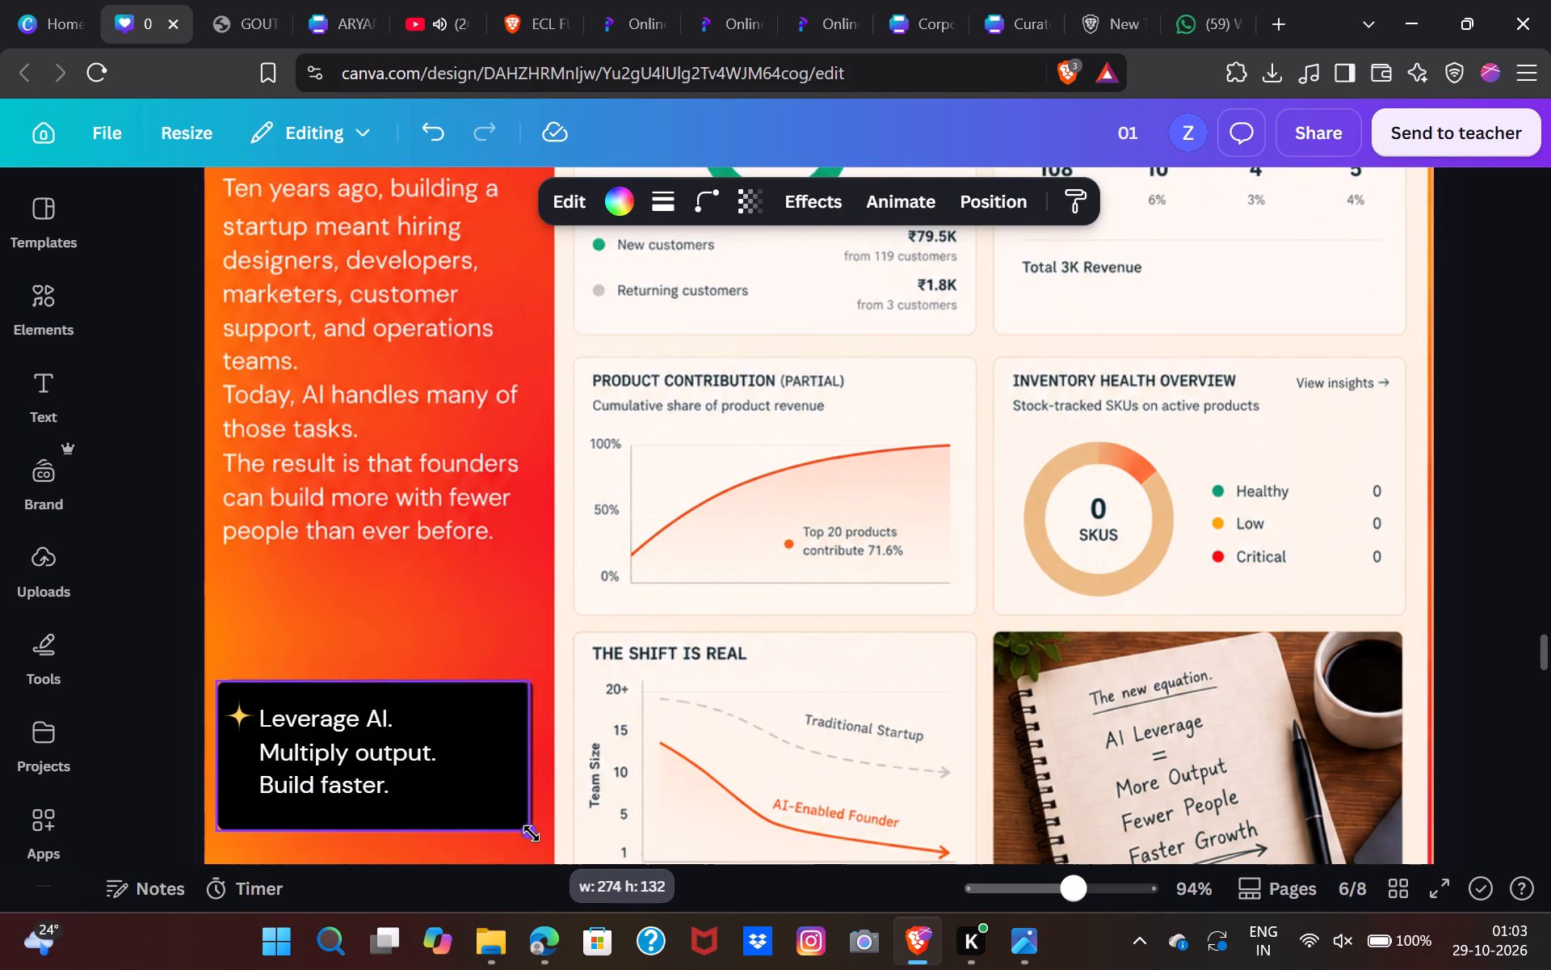
Nudge the "Leverage AI" text to the right inside the callout box, widening its gap from the star.
left_click(233, 716)
left_click(306, 740)
key("Right")
key("Right")
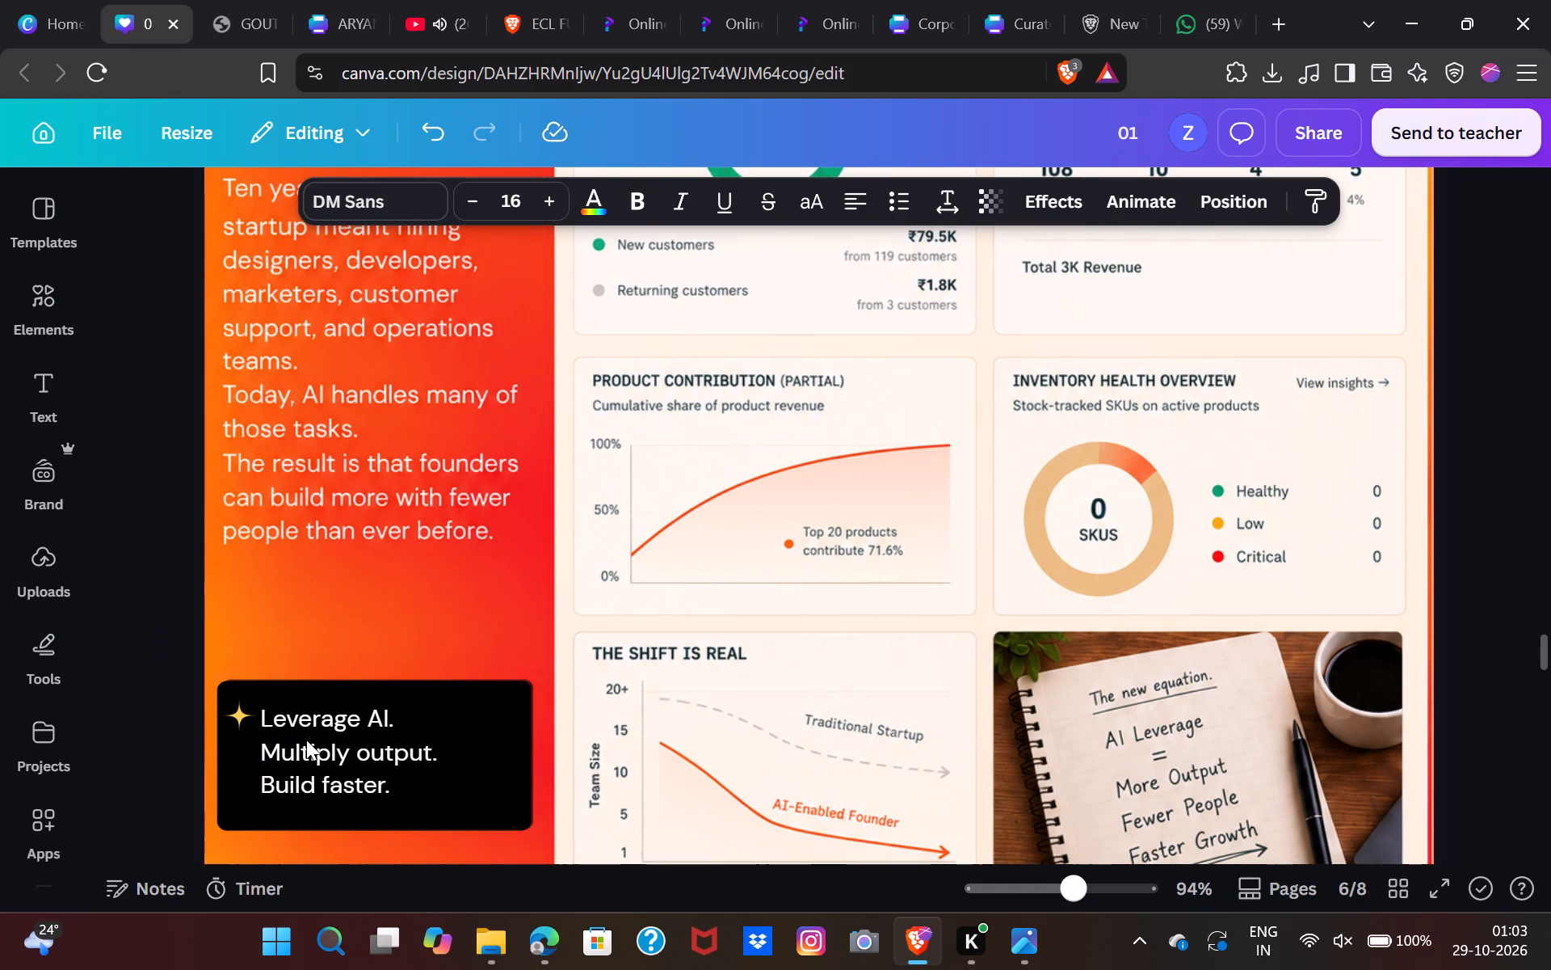
key("Right")
key("Right")
key("Right")
key("Right")
key("Right")
key("Right")
key("Right")
key("Right")
key("Right")
key("Right")
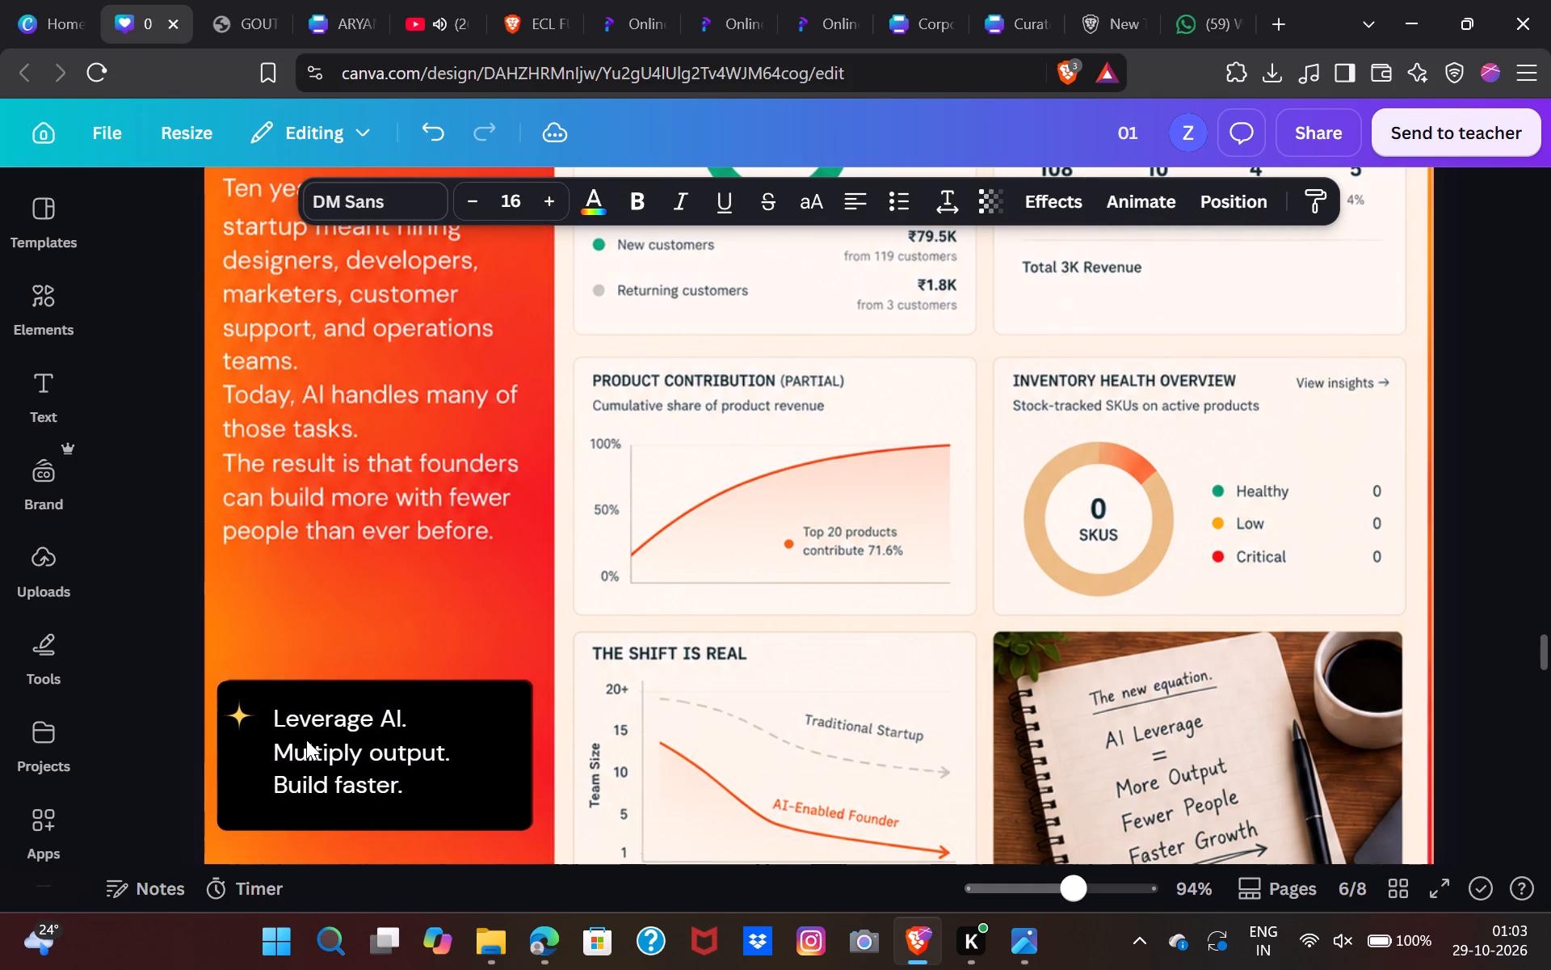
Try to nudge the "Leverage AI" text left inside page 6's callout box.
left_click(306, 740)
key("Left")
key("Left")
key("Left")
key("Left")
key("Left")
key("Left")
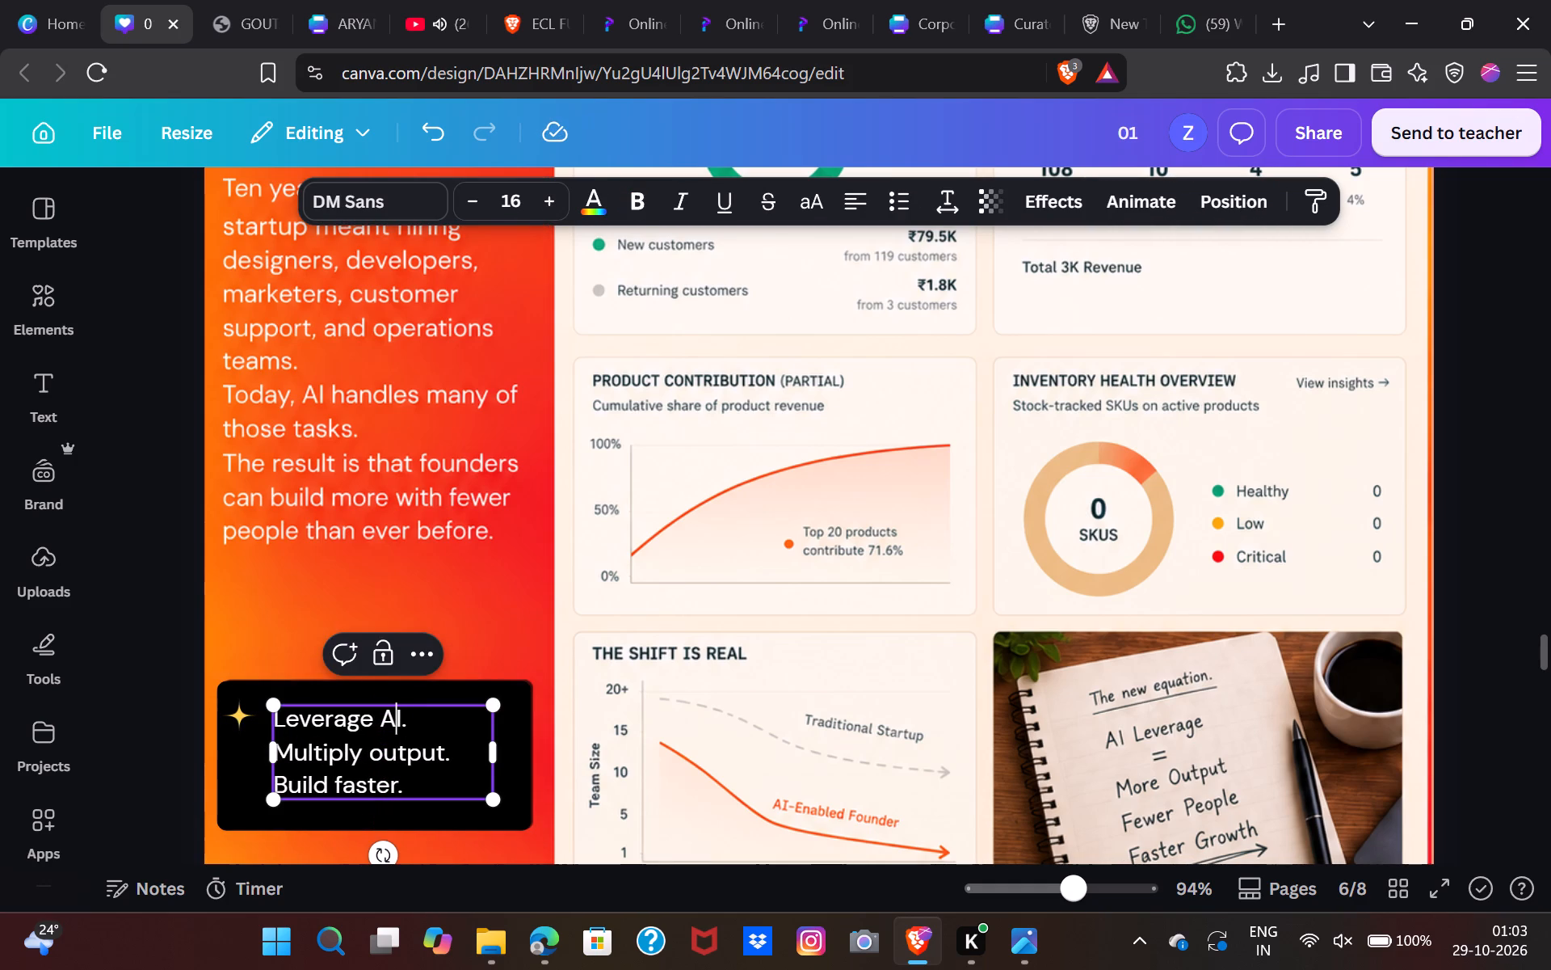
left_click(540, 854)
Compare the text and star placement in page 5's and page 6's black callout boxes.
scroll(540, 854, "up", 2)
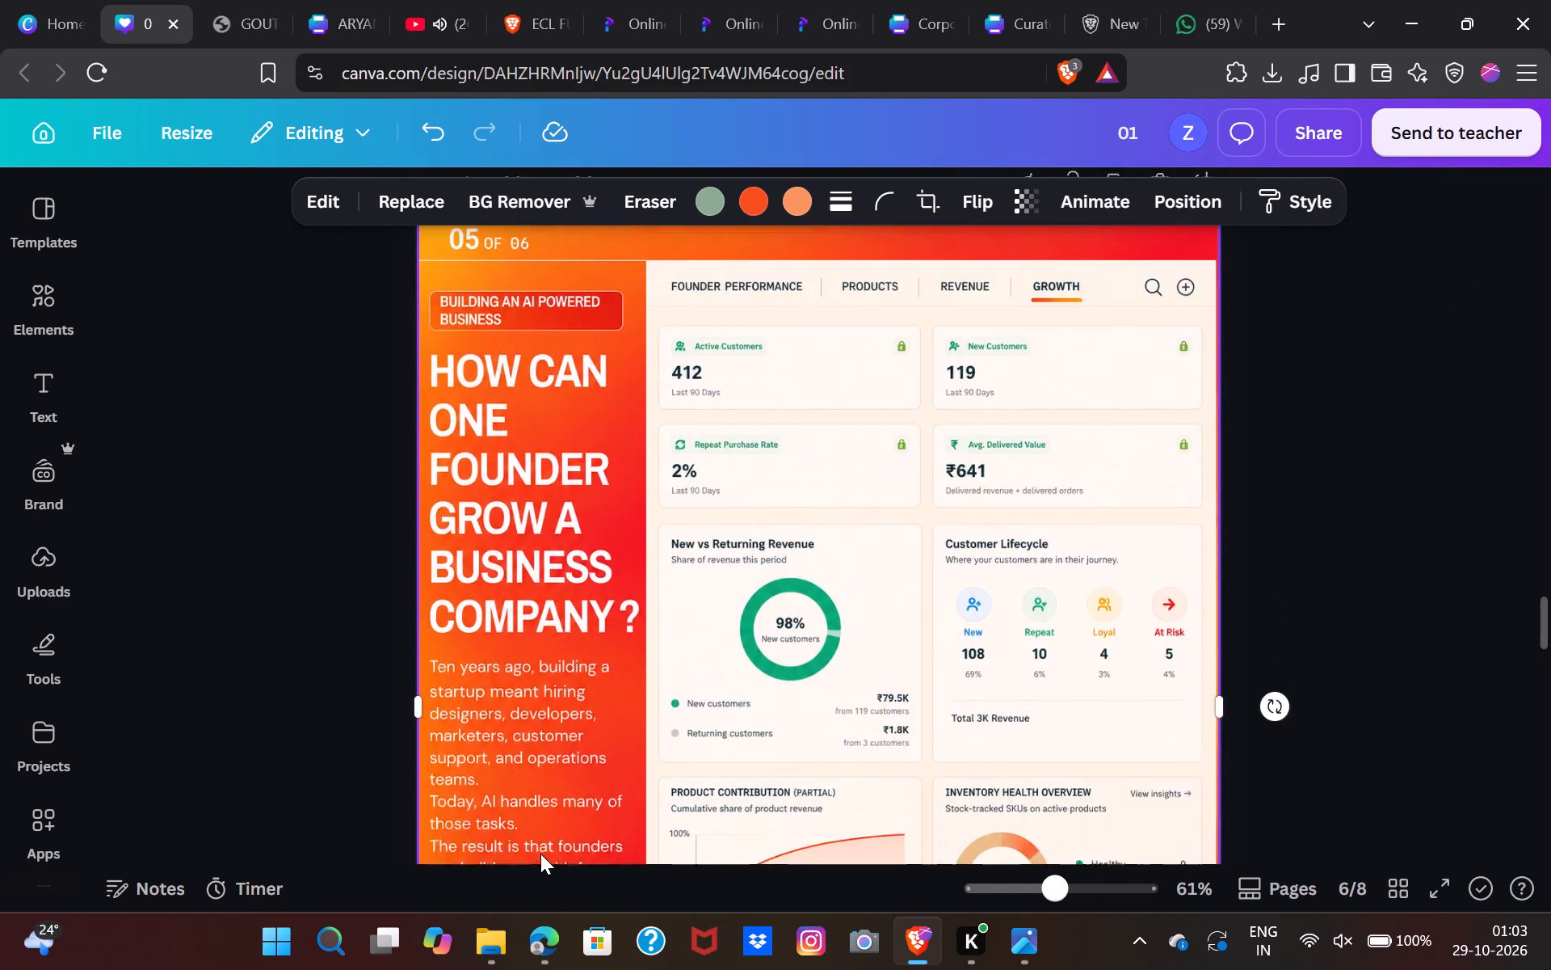
scroll(540, 854, "up", 1)
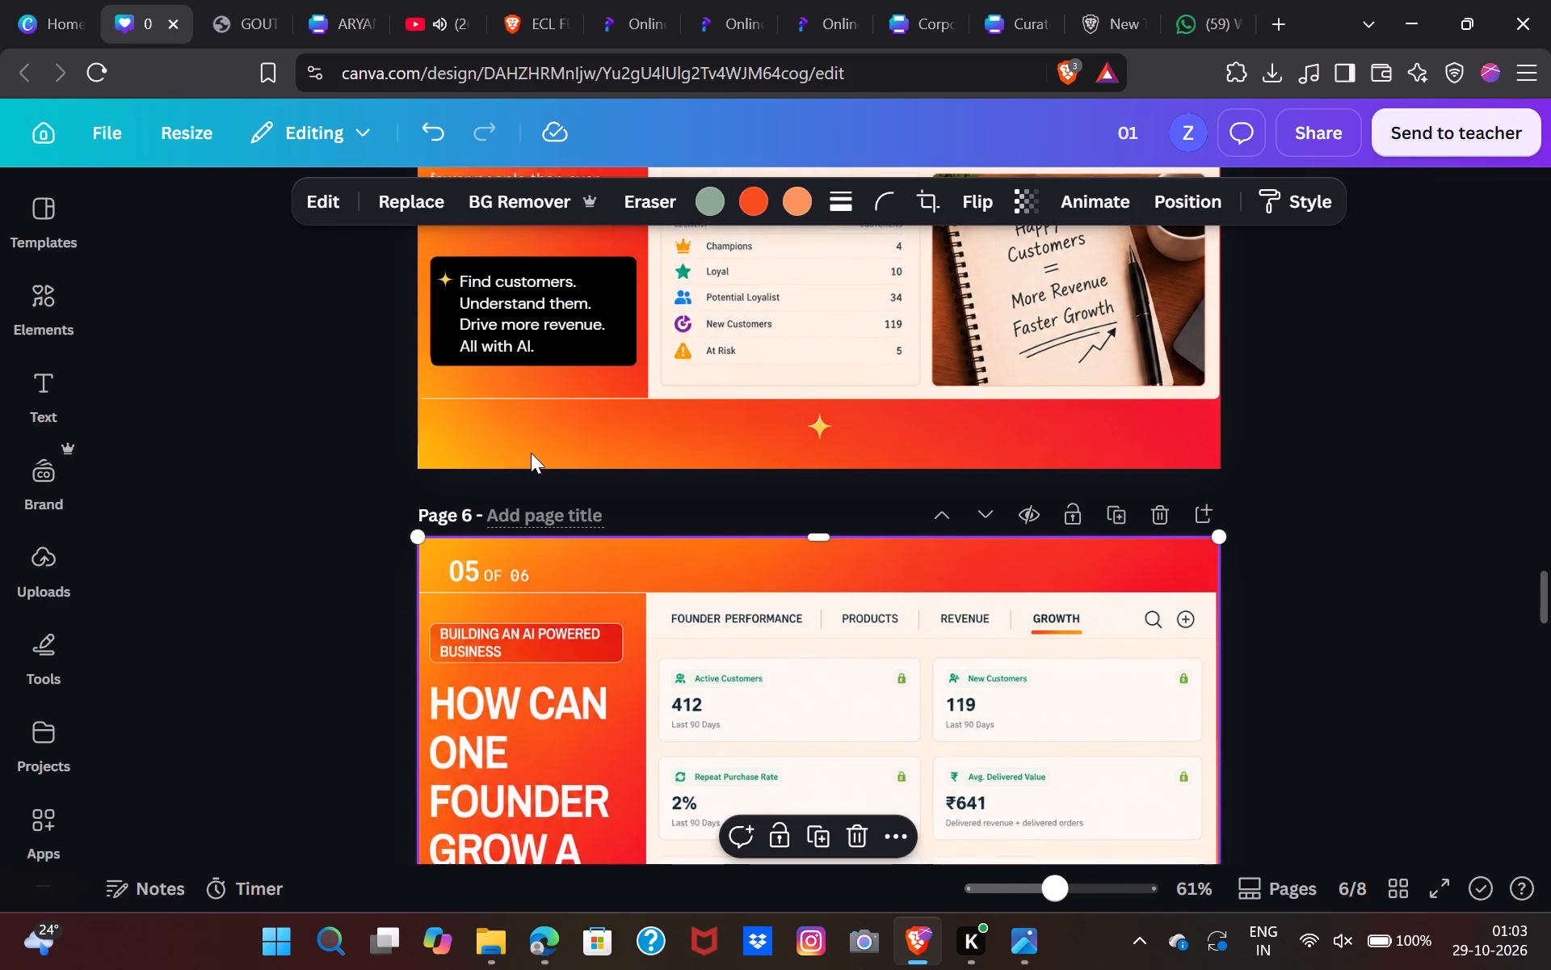
scroll(544, 436, "down", 2)
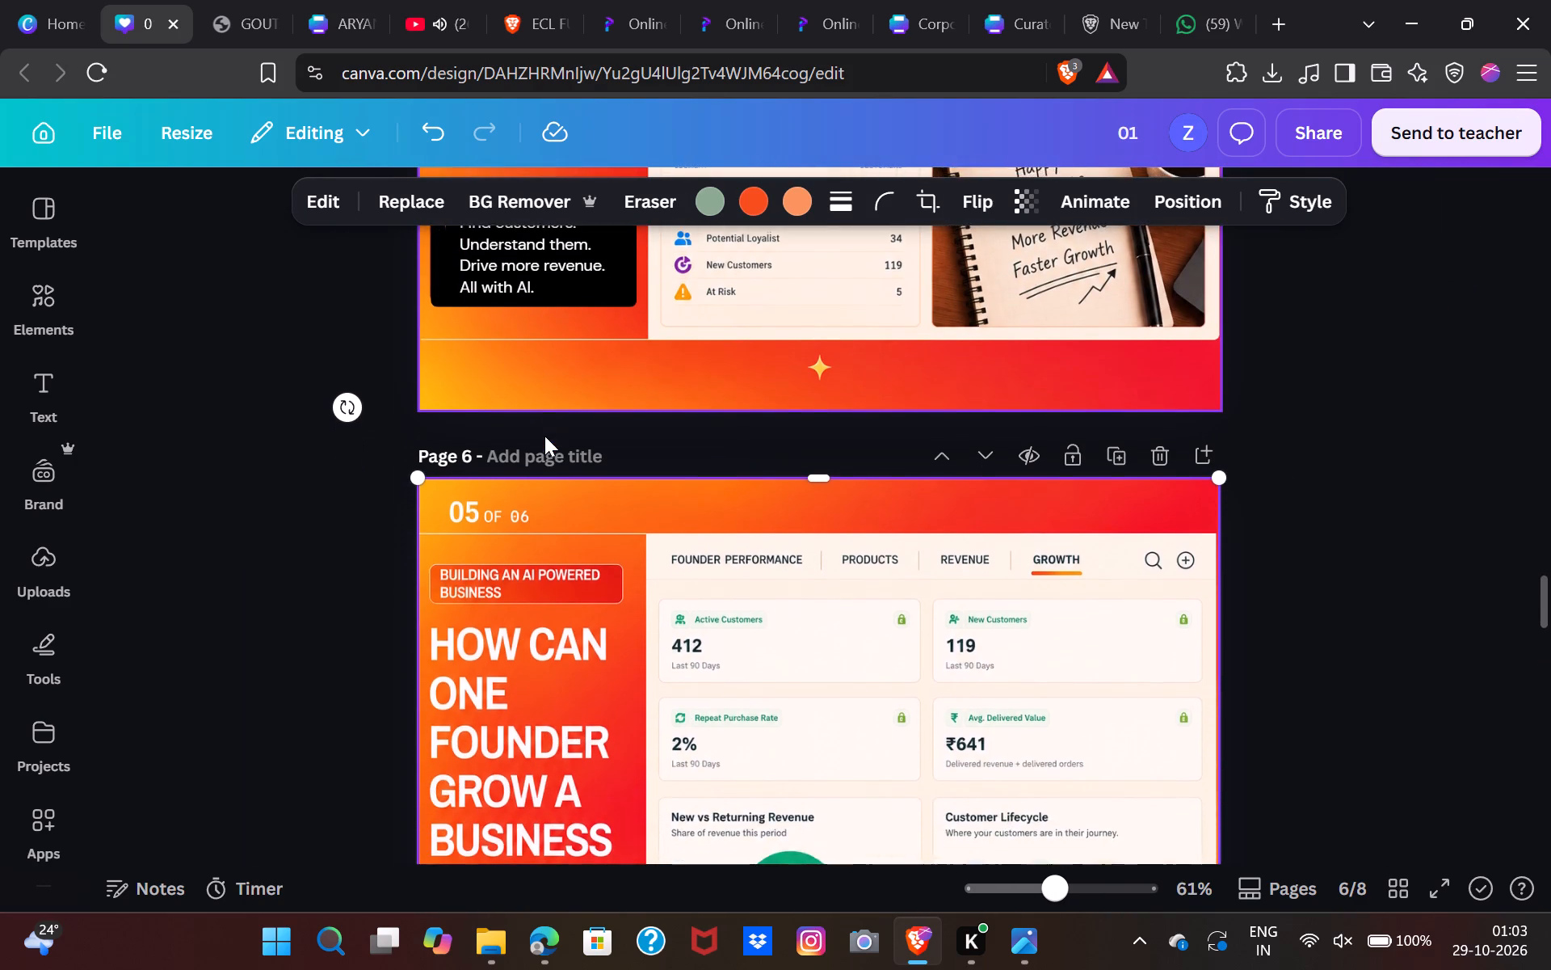
scroll(544, 436, "down", 3)
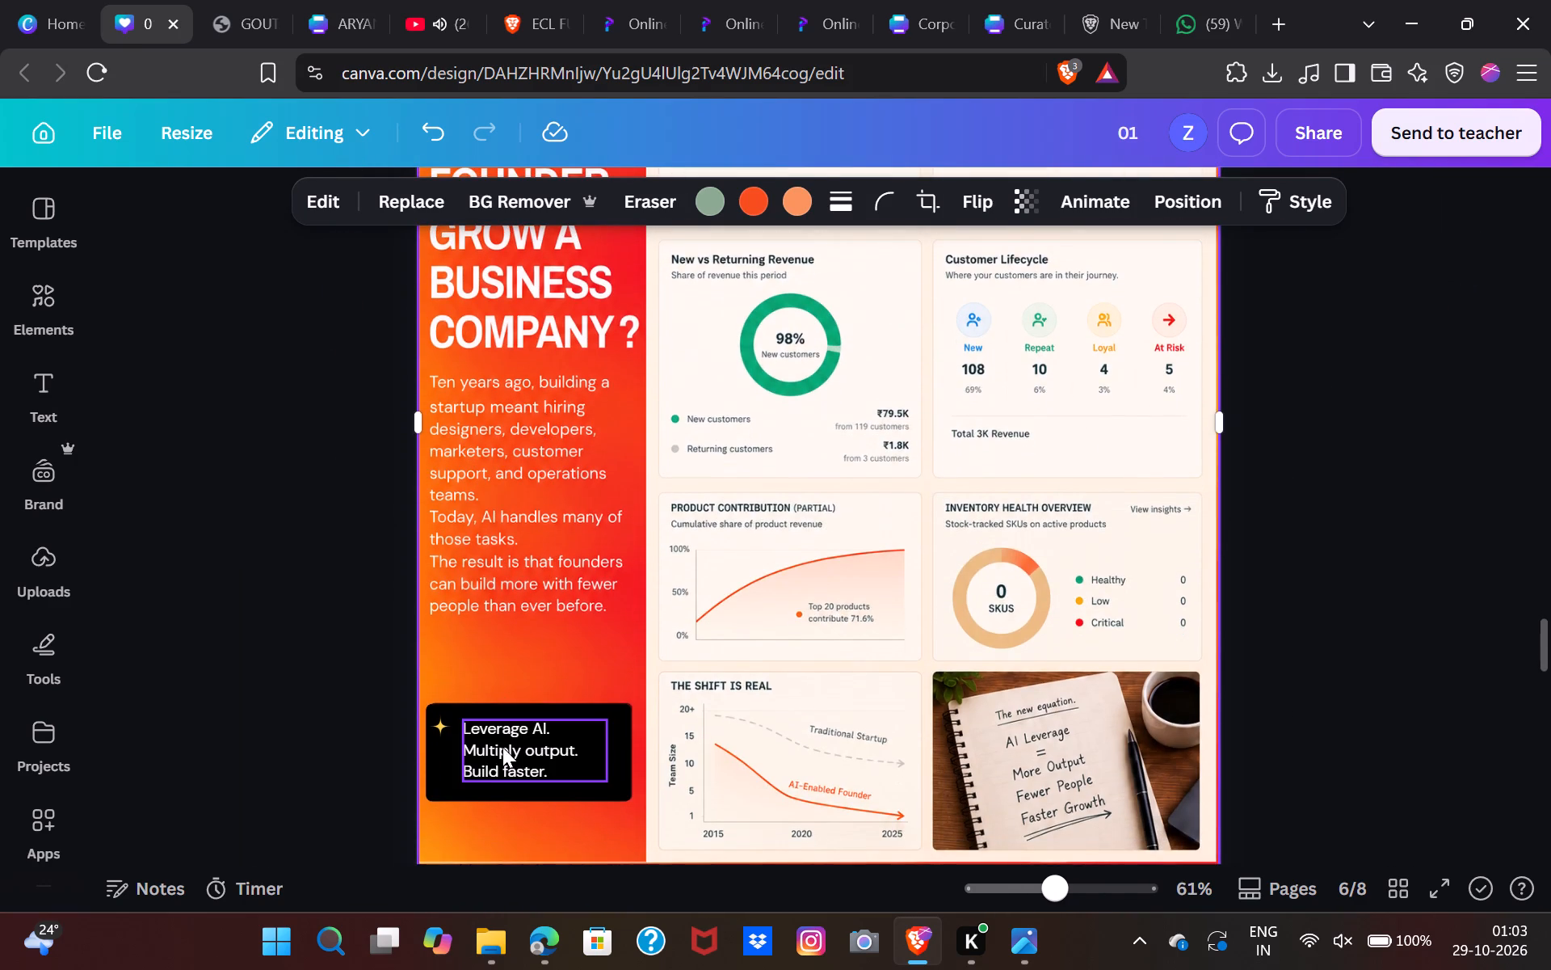
left_click(502, 747)
scroll(567, 552, "up", 3)
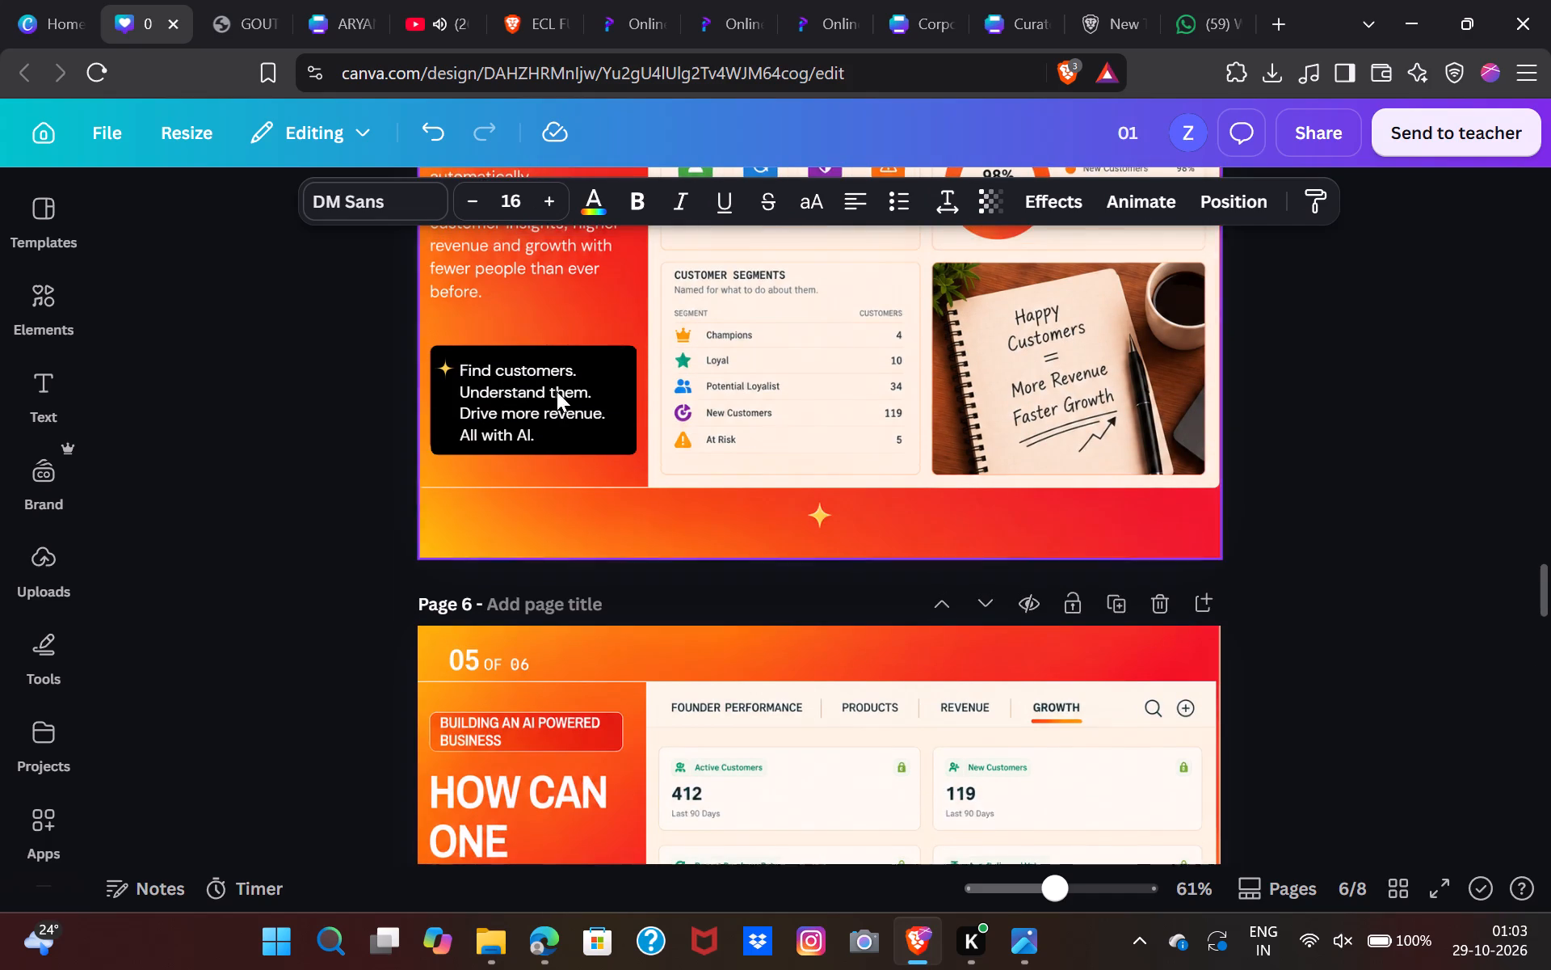
left_click(553, 389)
scroll(553, 389, "down", 4)
scroll(553, 389, "up", 1)
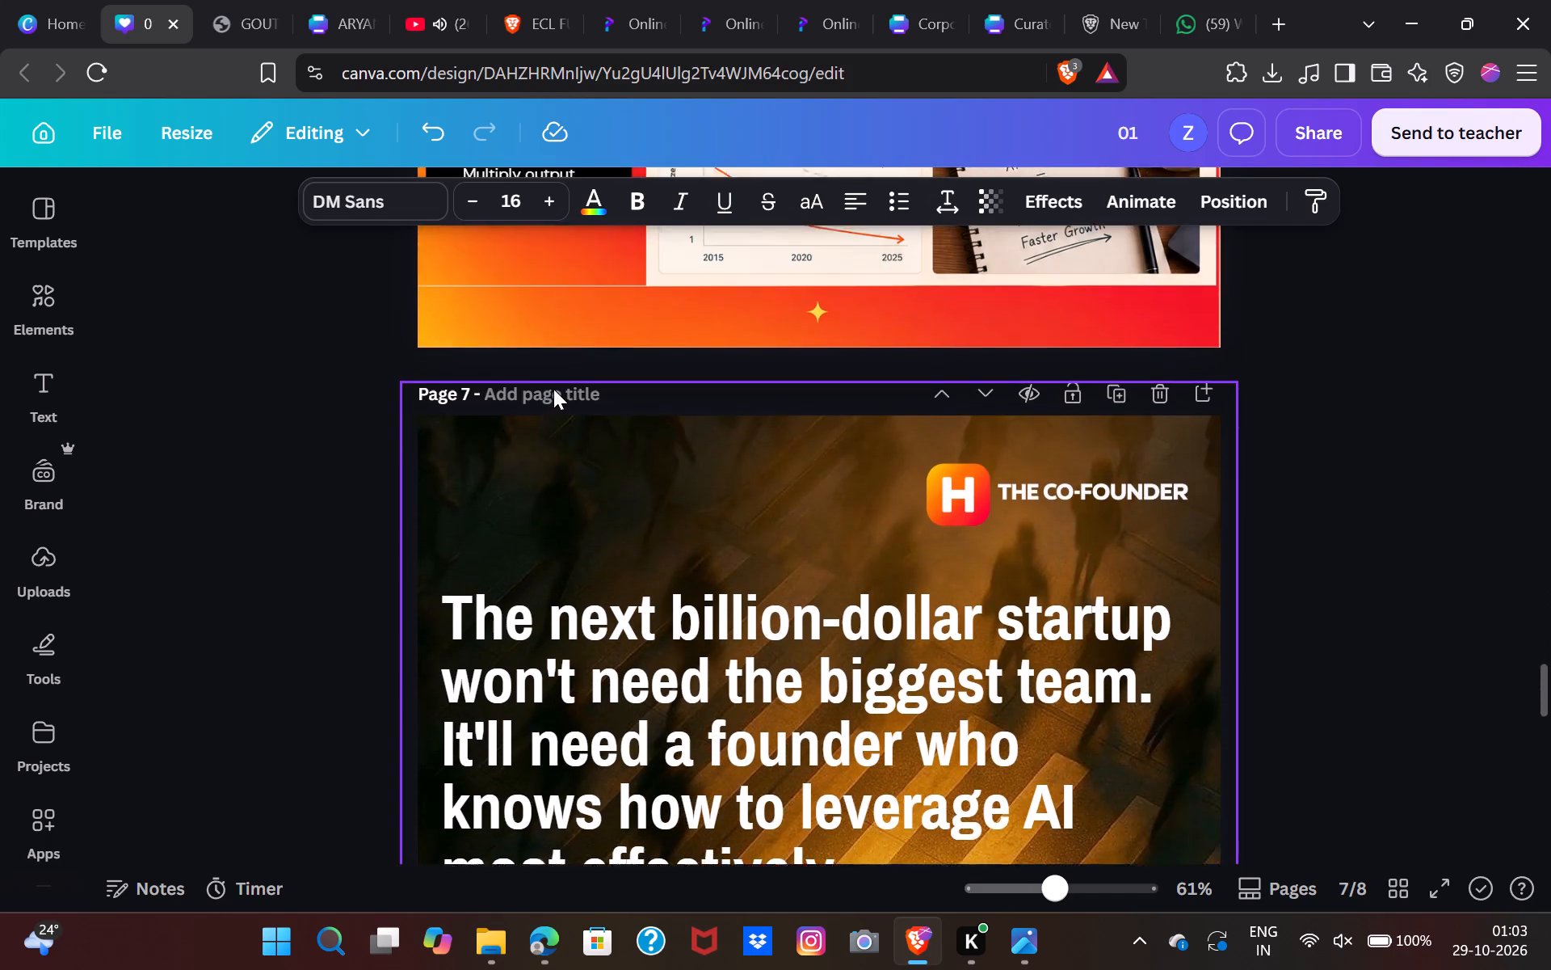
Move the "Leverage AI" text left inside page 6's callout box, closer to the star.
scroll(553, 389, "up", 2)
left_click(528, 394)
left_click(520, 402)
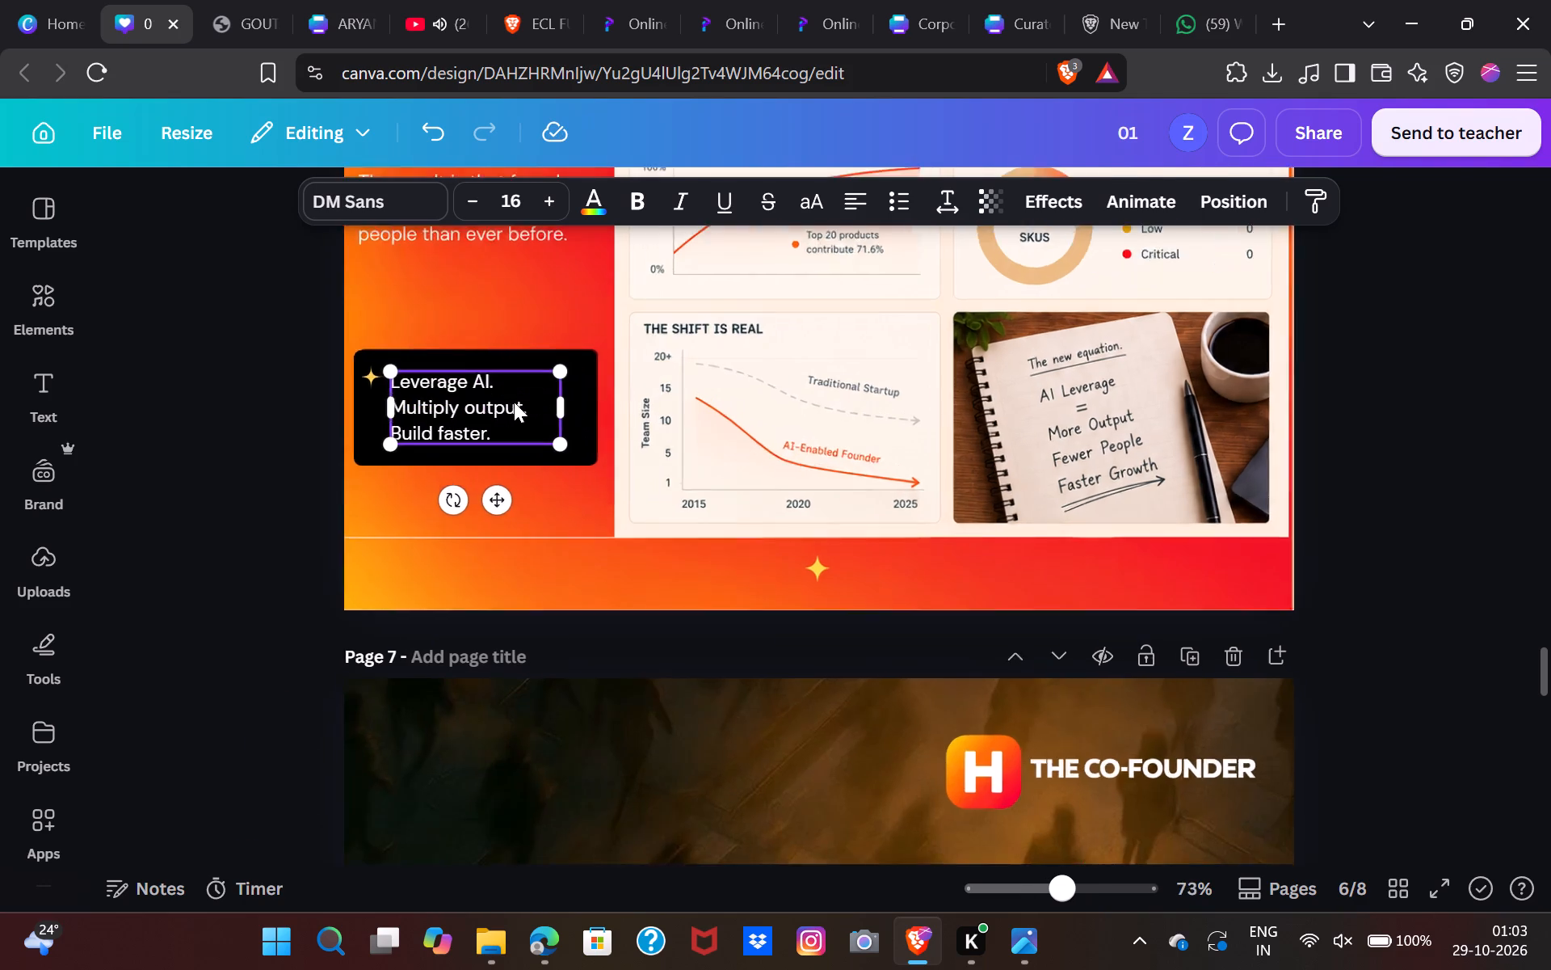
scroll(514, 402, "right", 4)
left_click(371, 394)
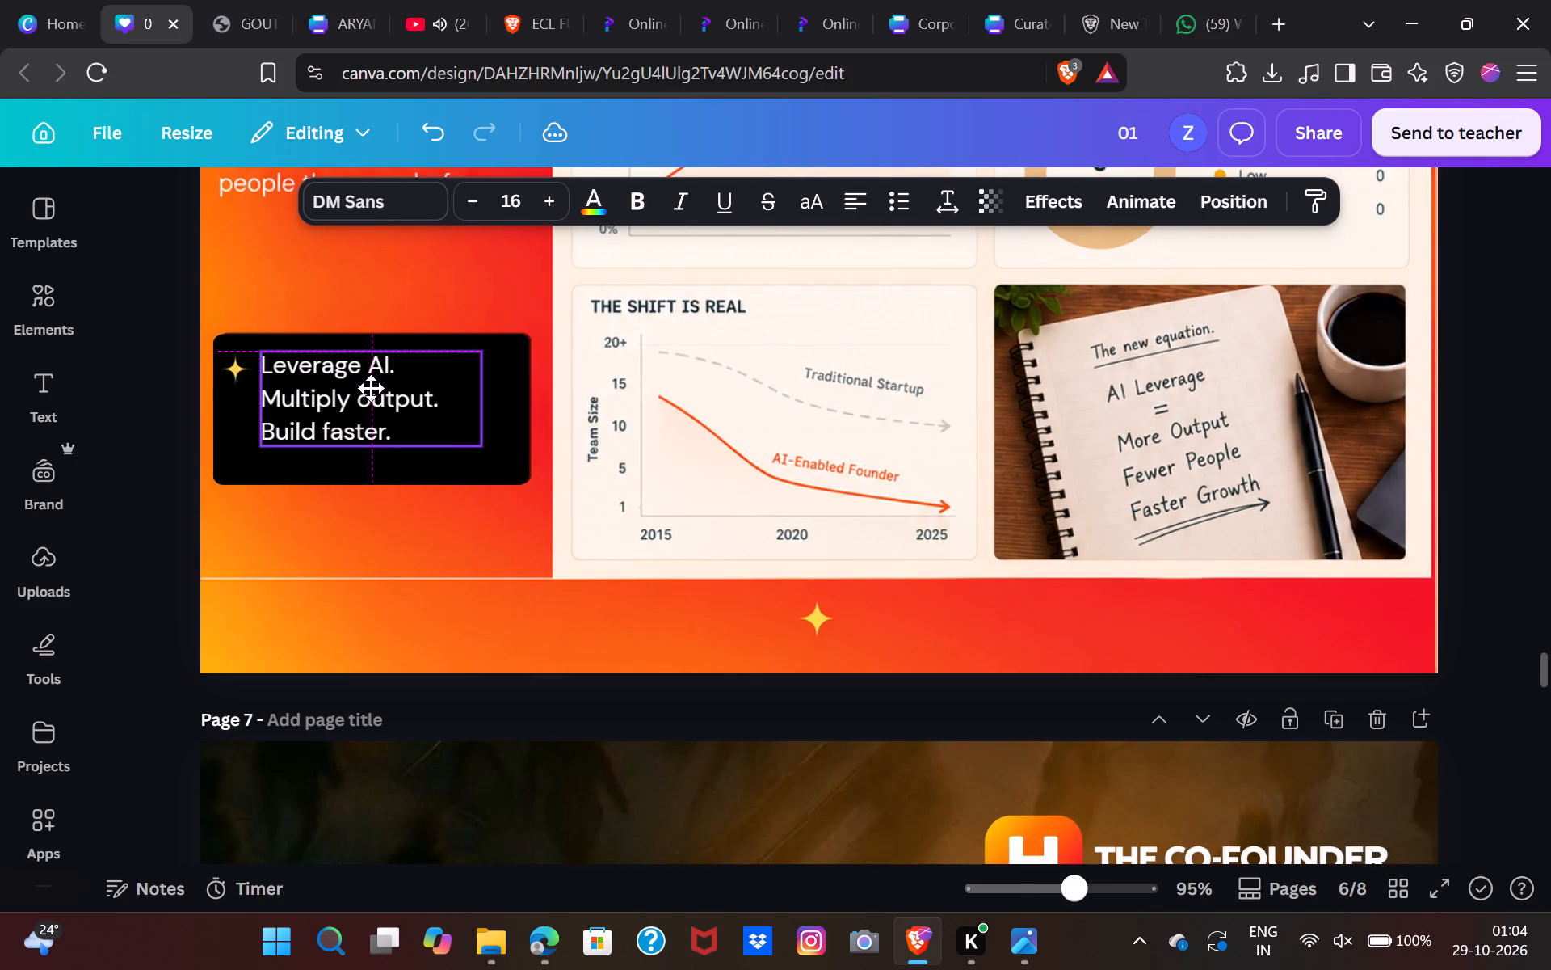
left_click(696, 488)
Nudge the "Leverage AI" text up and slightly left so its first line aligns with the star.
left_click(288, 386)
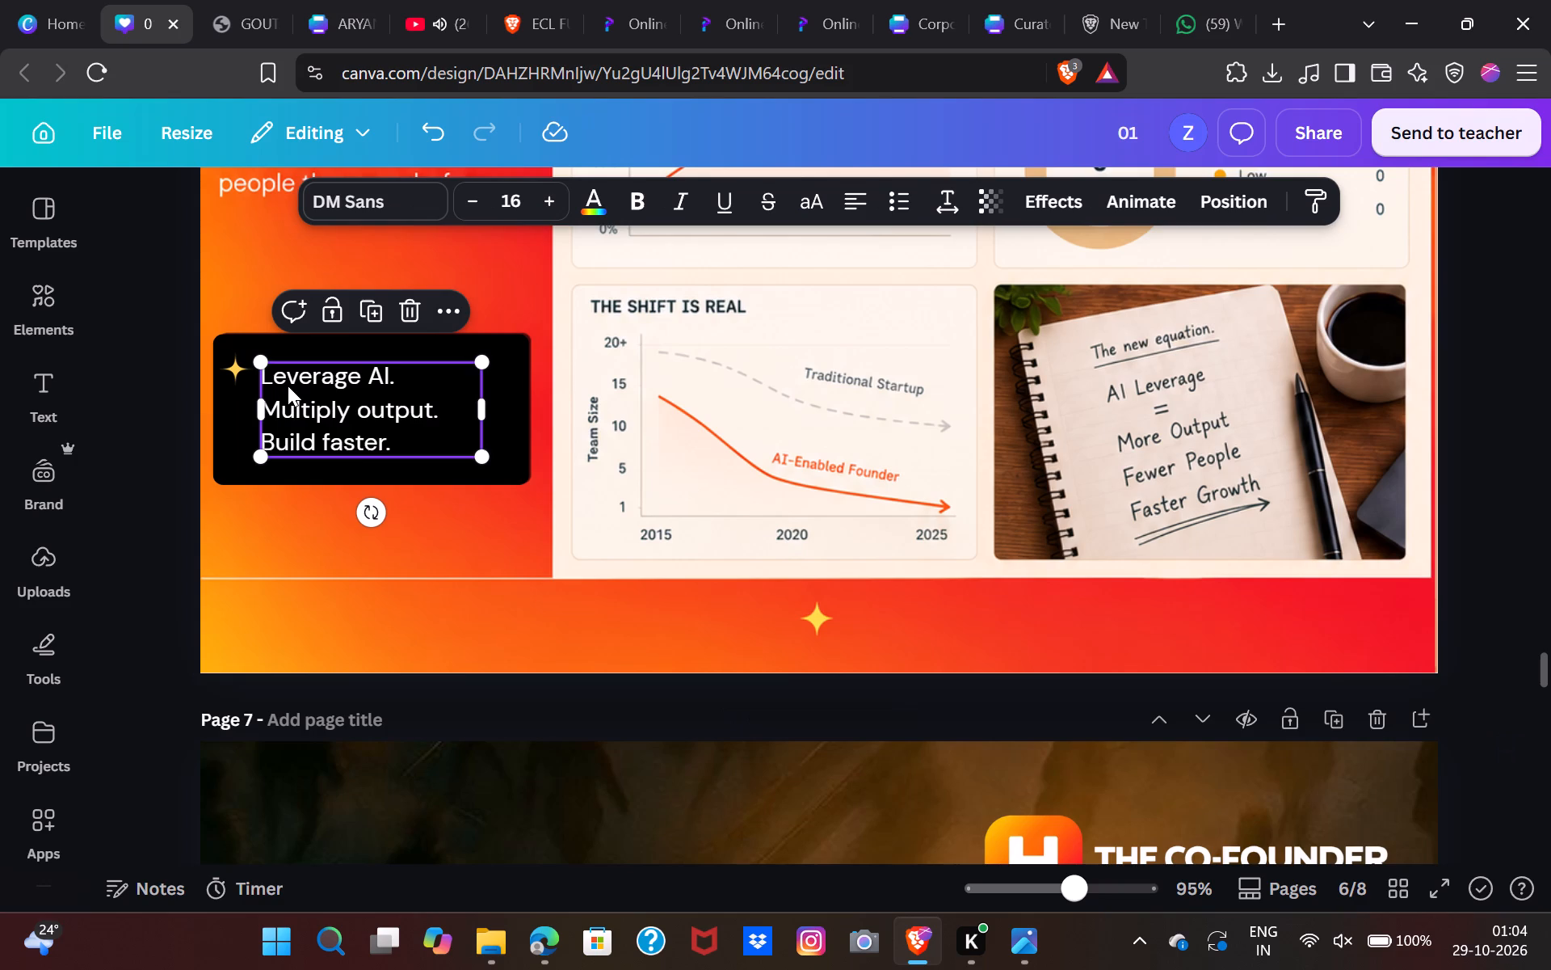
key("Up")
key("Up")
key("Up")
key("Up")
key("Up")
key("Up")
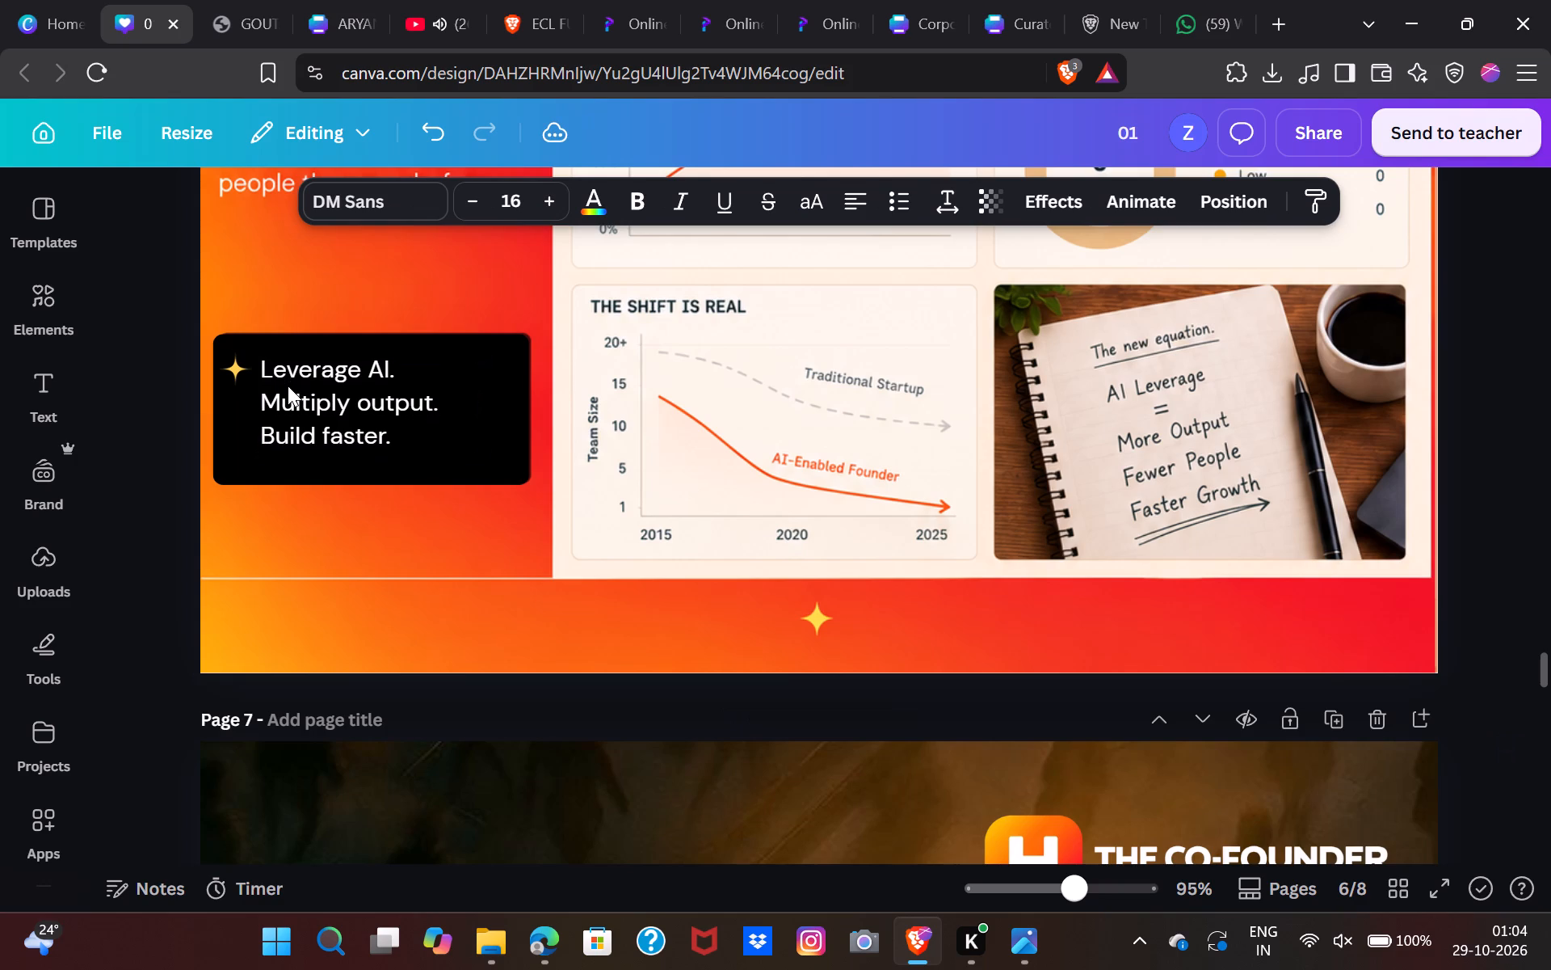
key("Up")
key("Left")
key("Down")
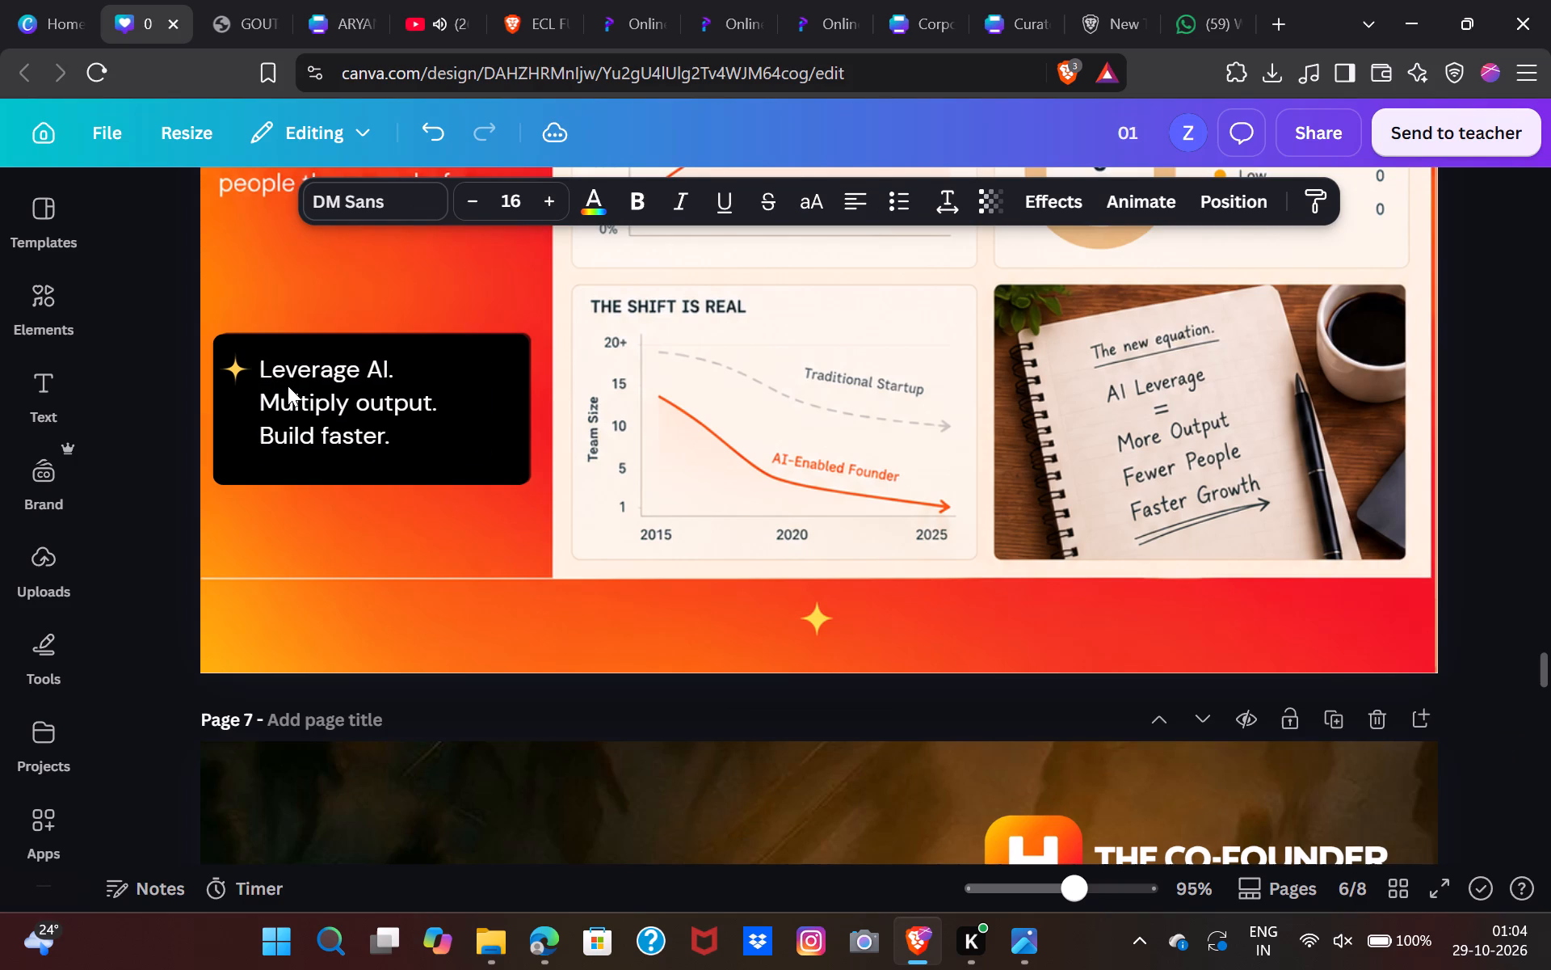
key("Up")
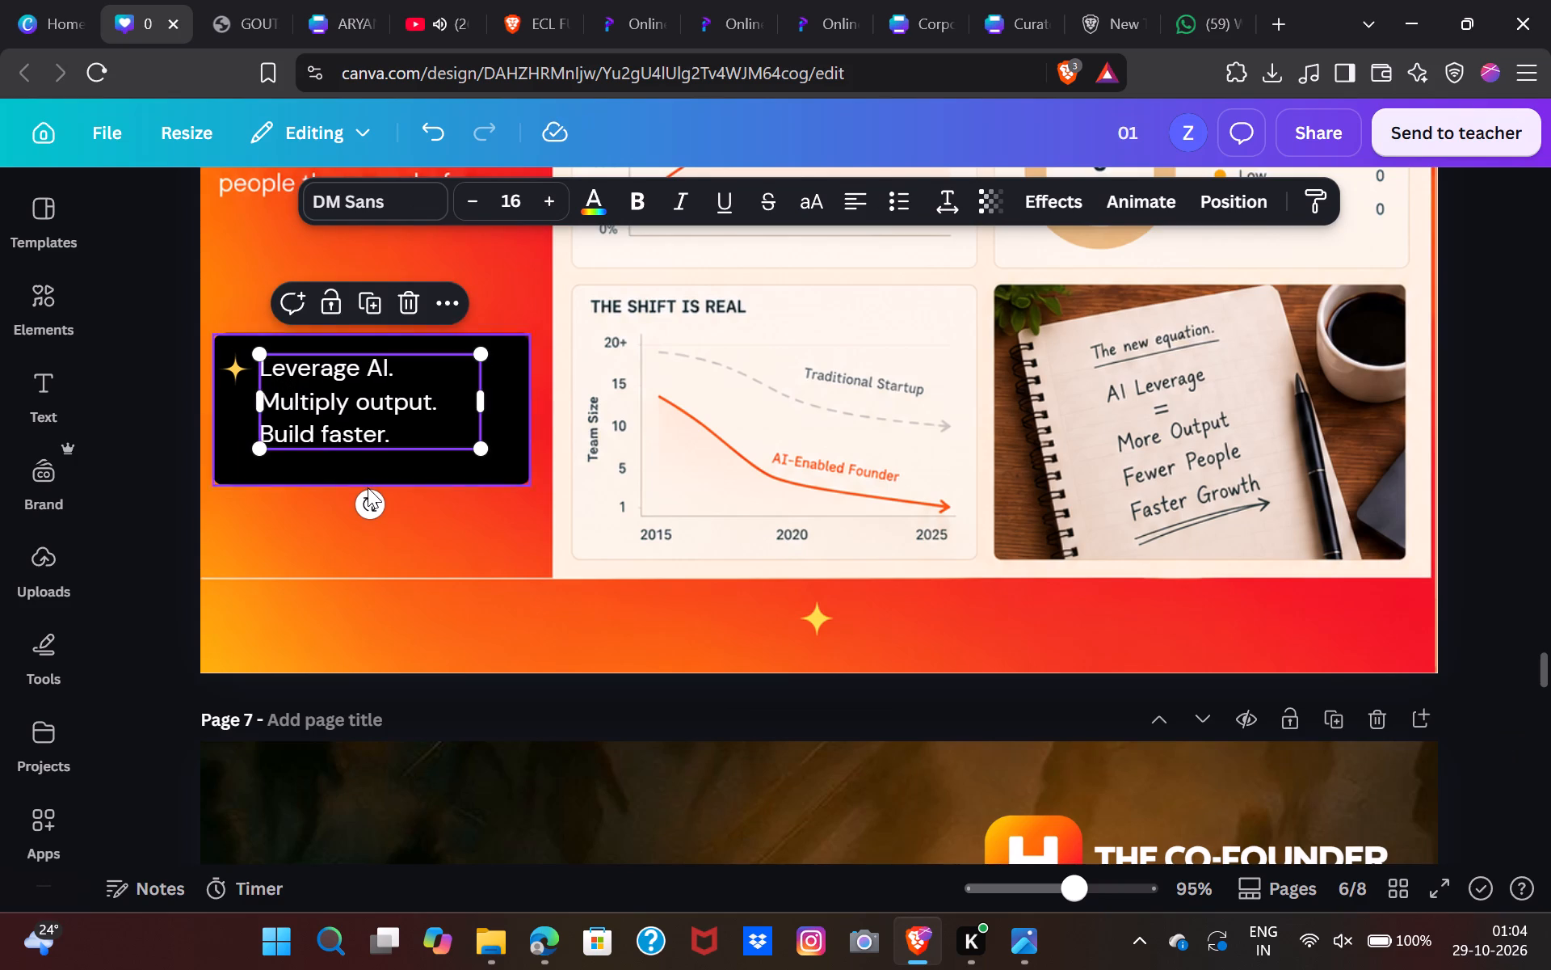
left_click(483, 546)
Enlarge page 6's poster image slightly from its bottom-right corner so it covers the thin strip along the page's right edge.
scroll(483, 546, "up", 2)
scroll(483, 546, "down", 1)
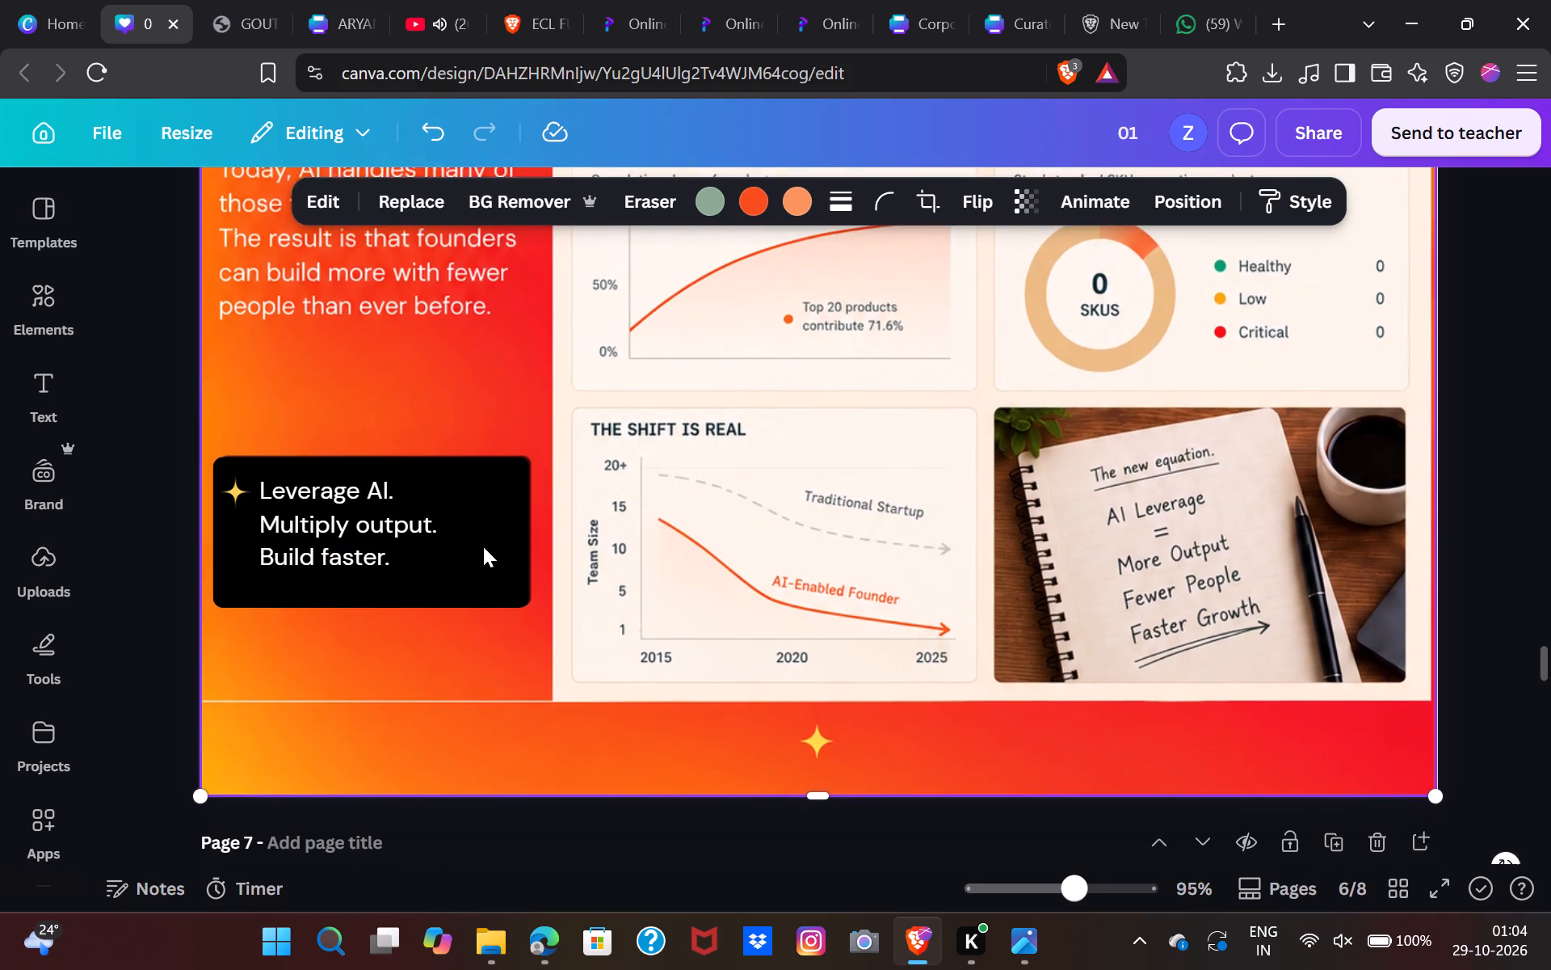
scroll(483, 546, "down", 1)
left_click(1528, 498)
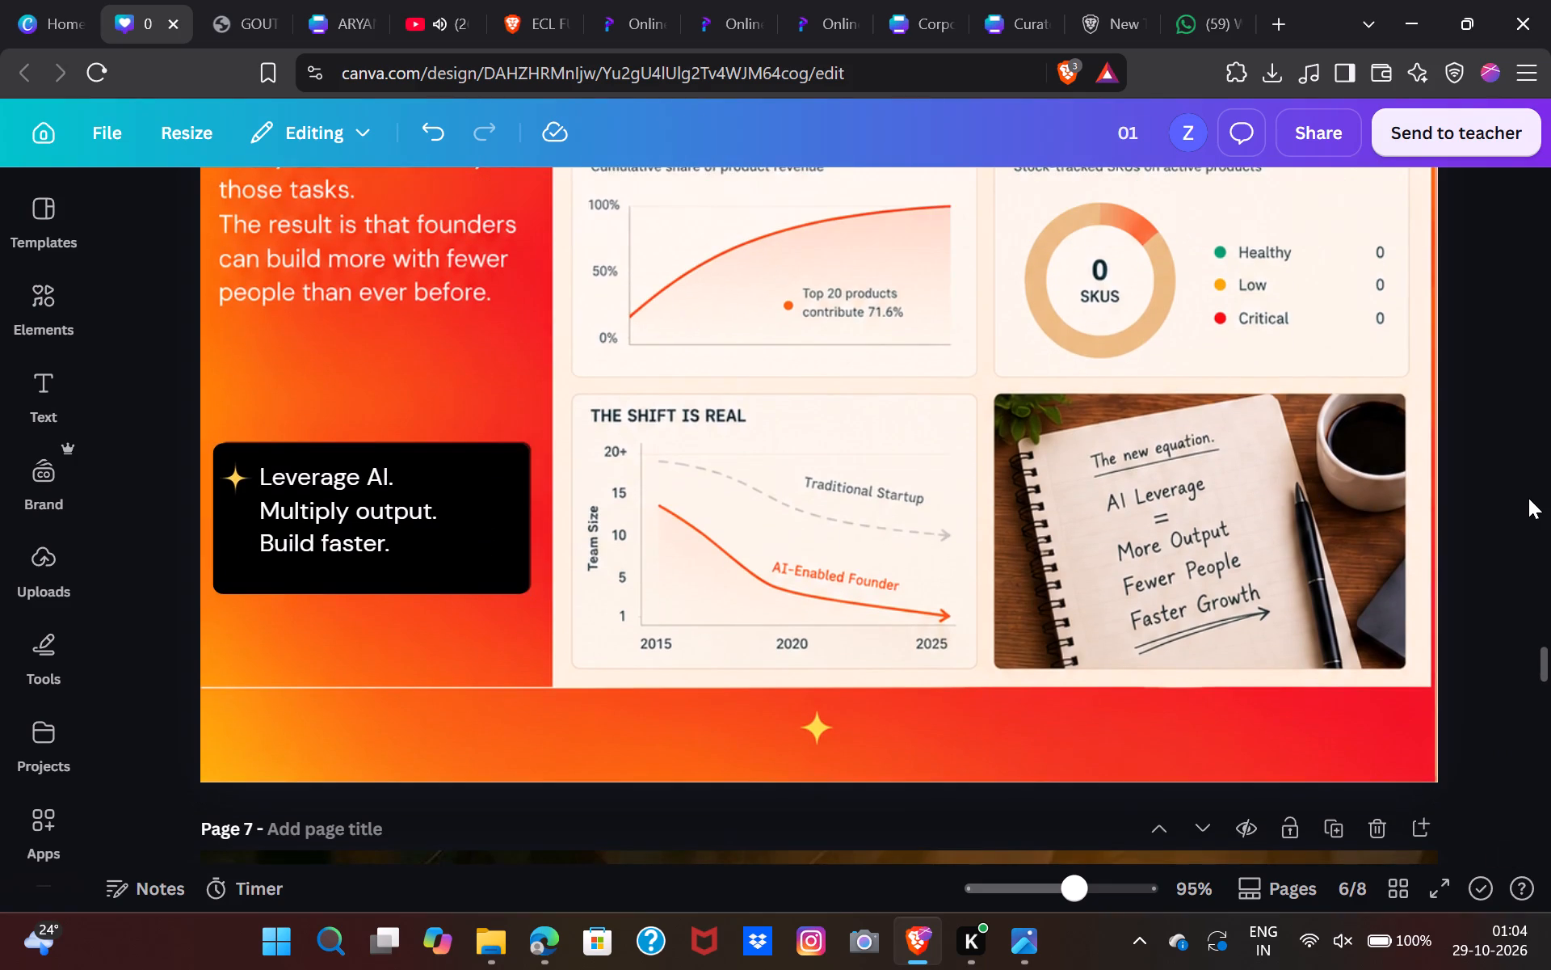
left_click(1389, 603)
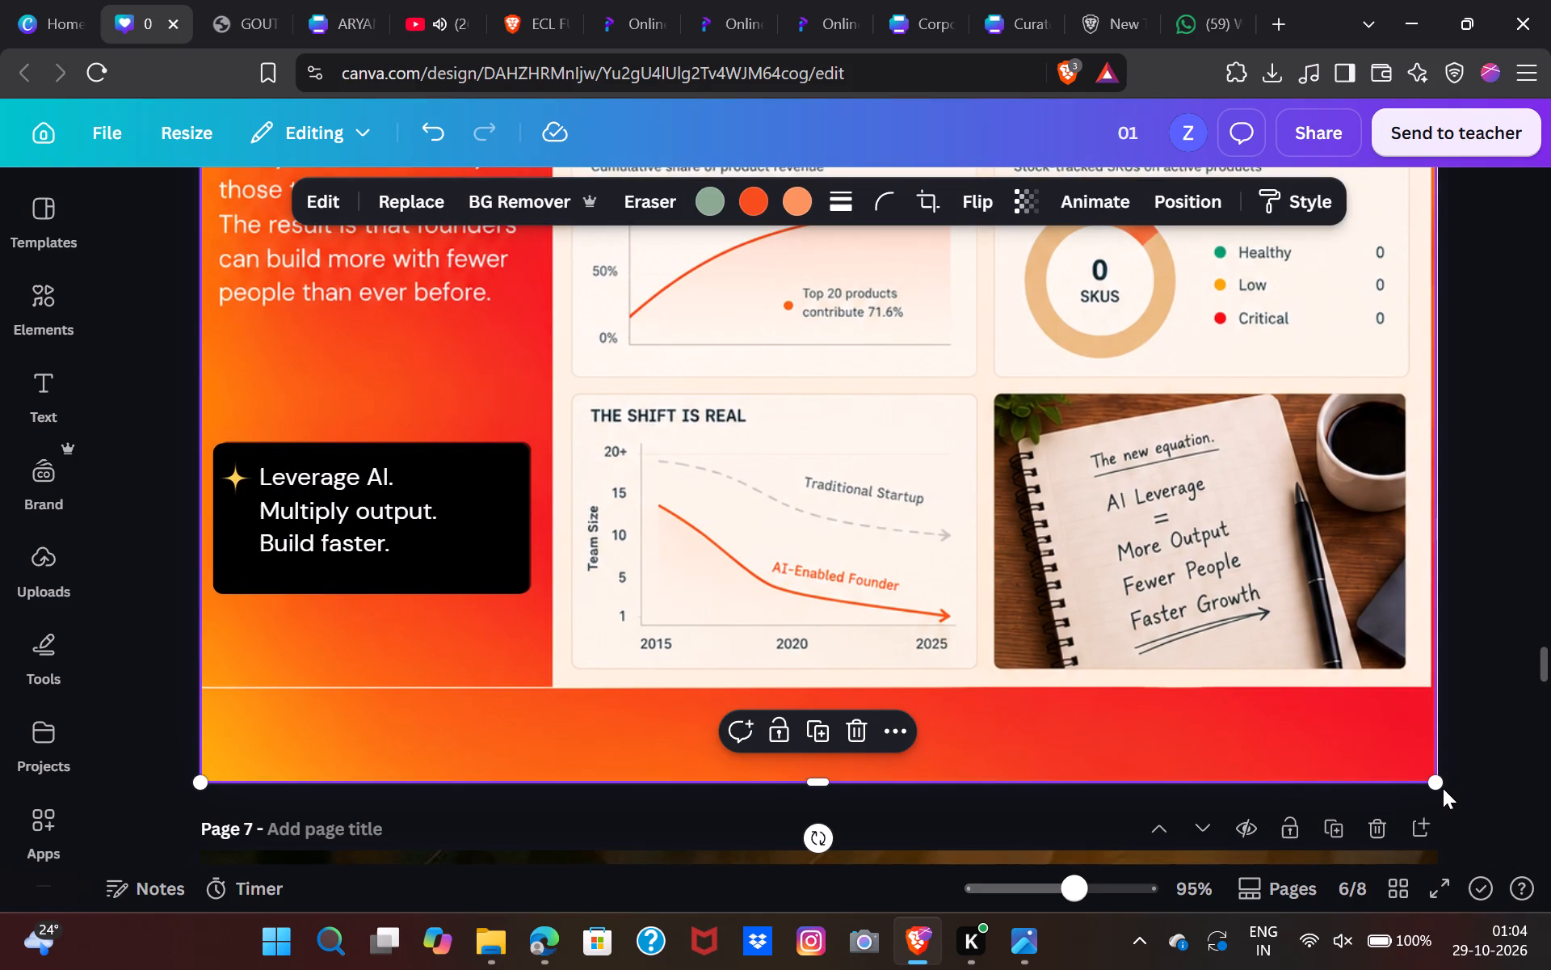
left_click_drag(1440, 785, 1444, 787)
left_click_drag(1444, 787, 1447, 788)
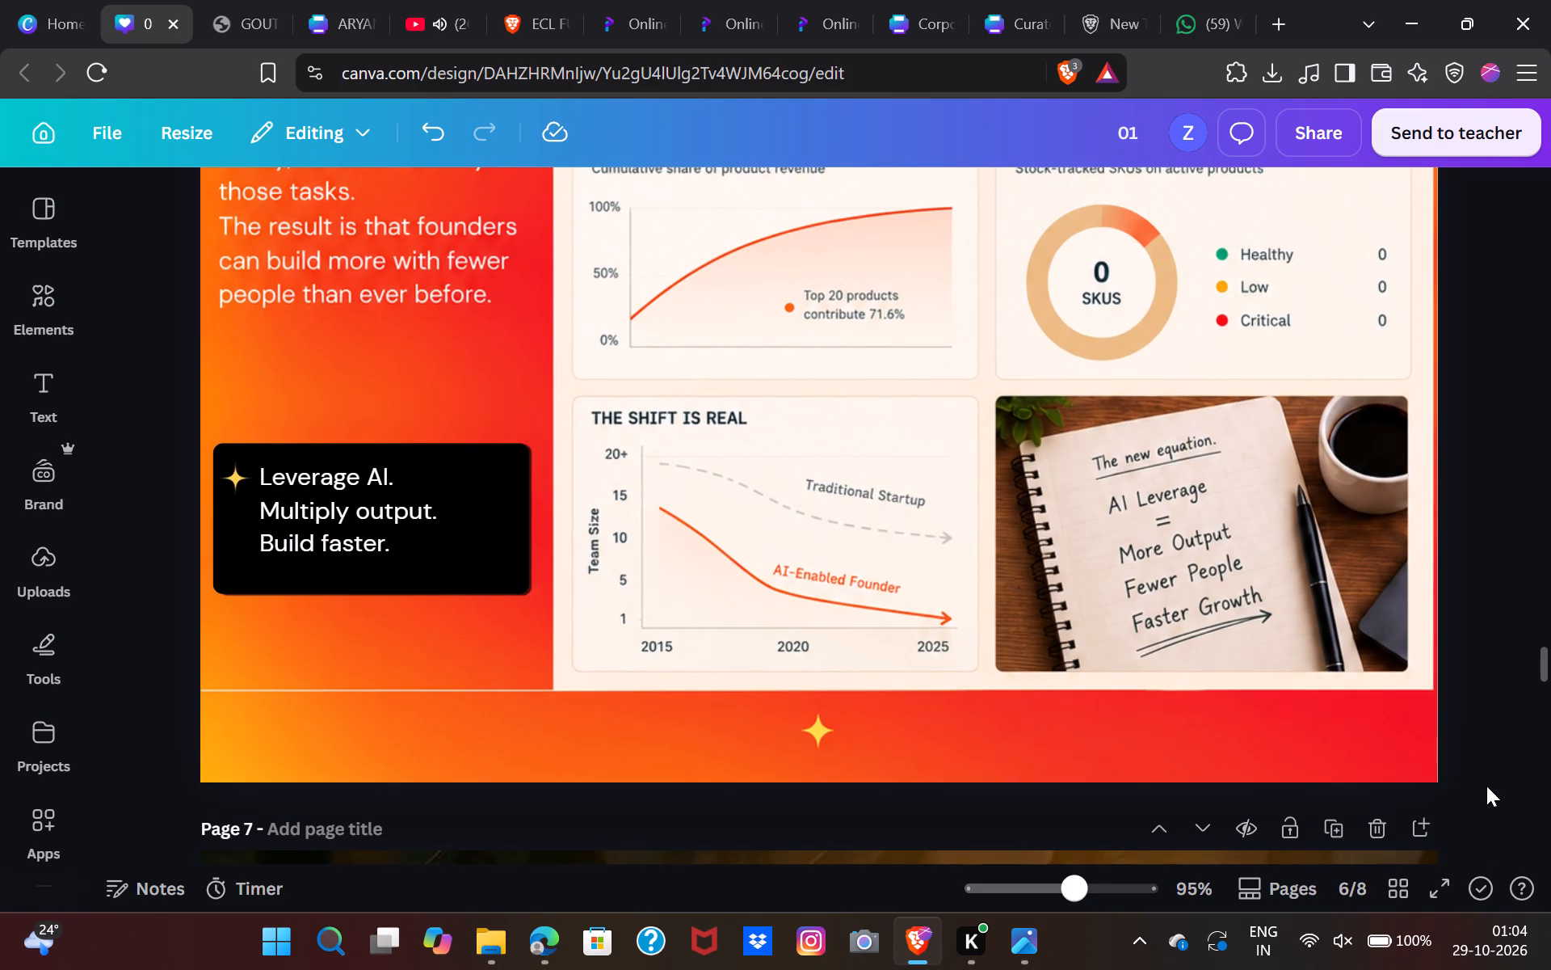
left_click(1486, 786)
Shrink page 5's poster image slightly from its bottom-right corner so it fits the page edge.
scroll(1486, 786, "up", 6)
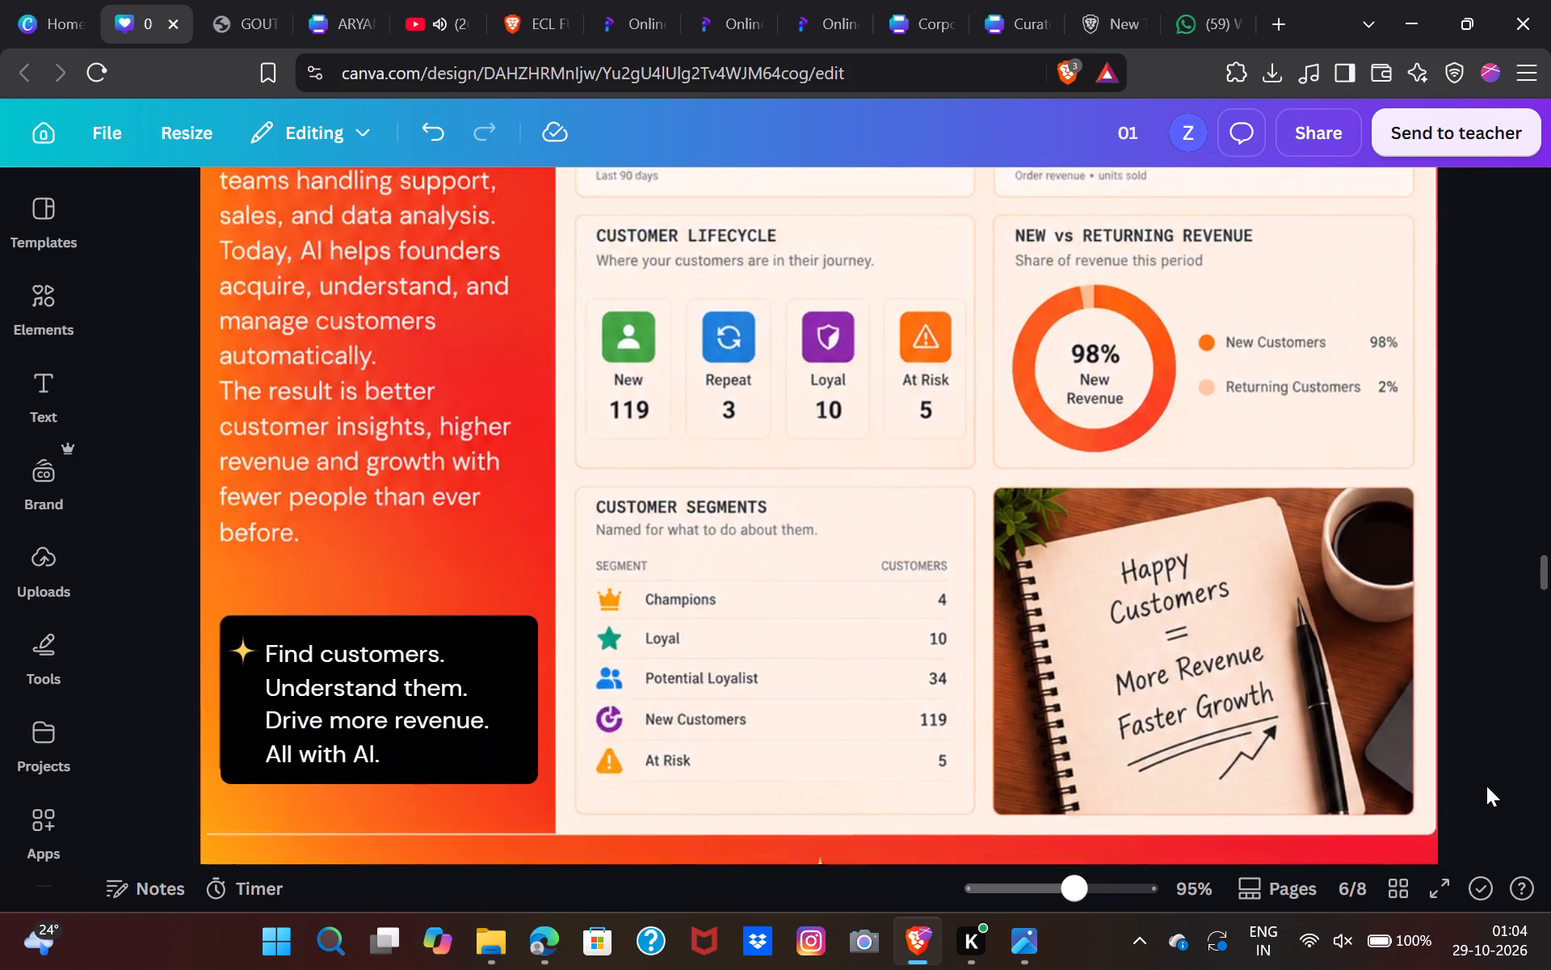
scroll(1486, 786, "up", 1)
left_click(1396, 712)
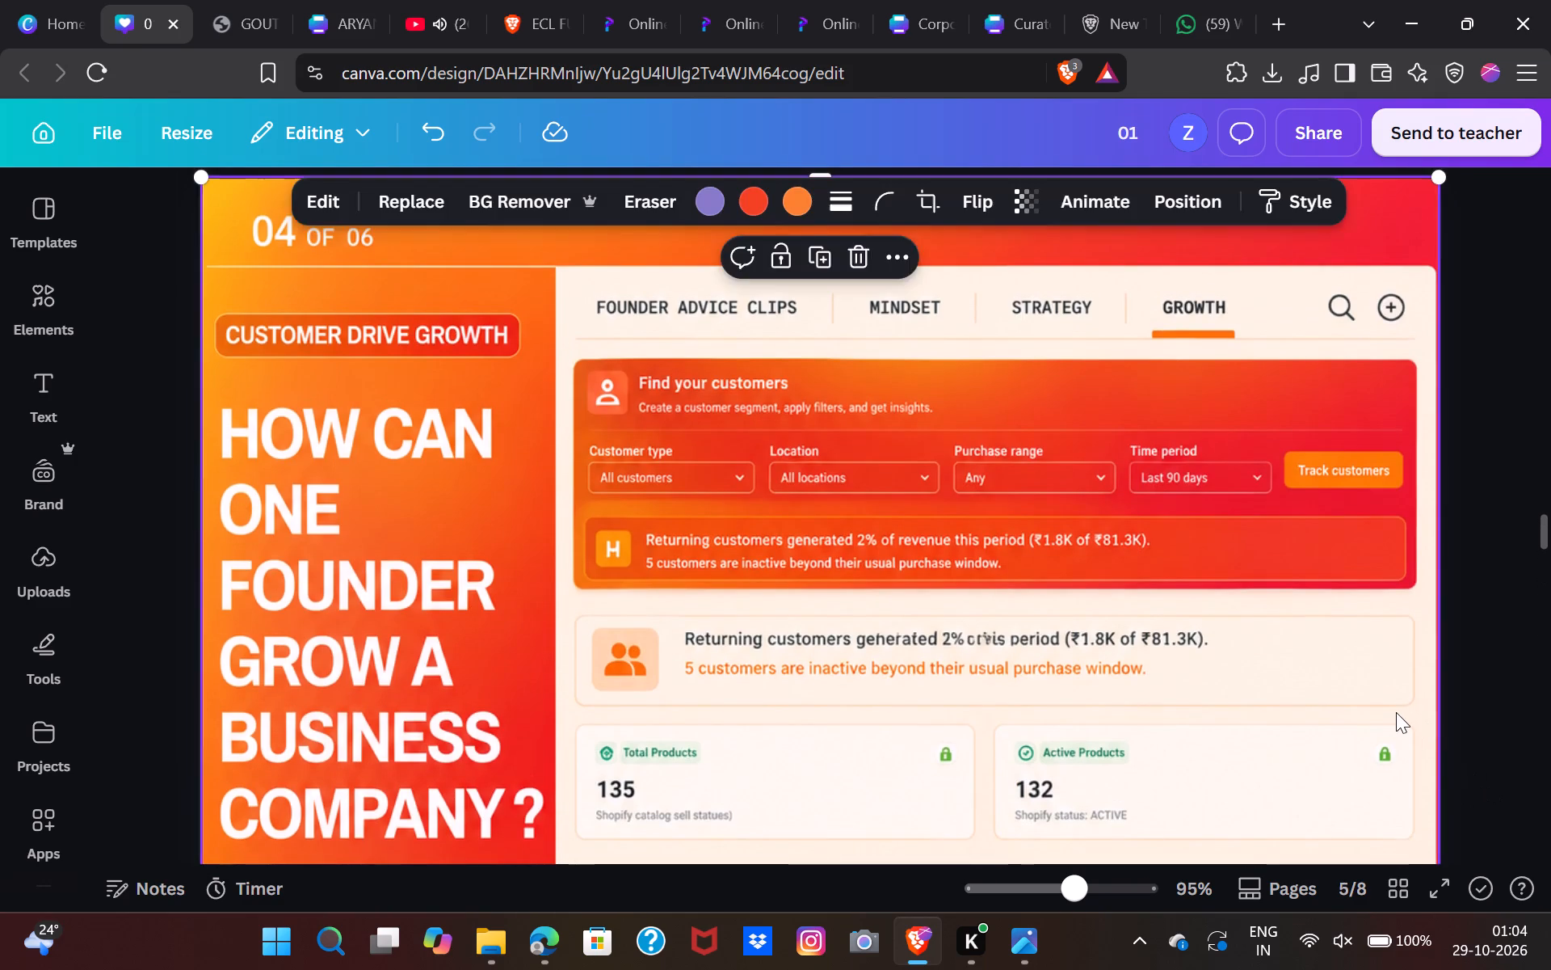
scroll(1396, 712, "down", 7)
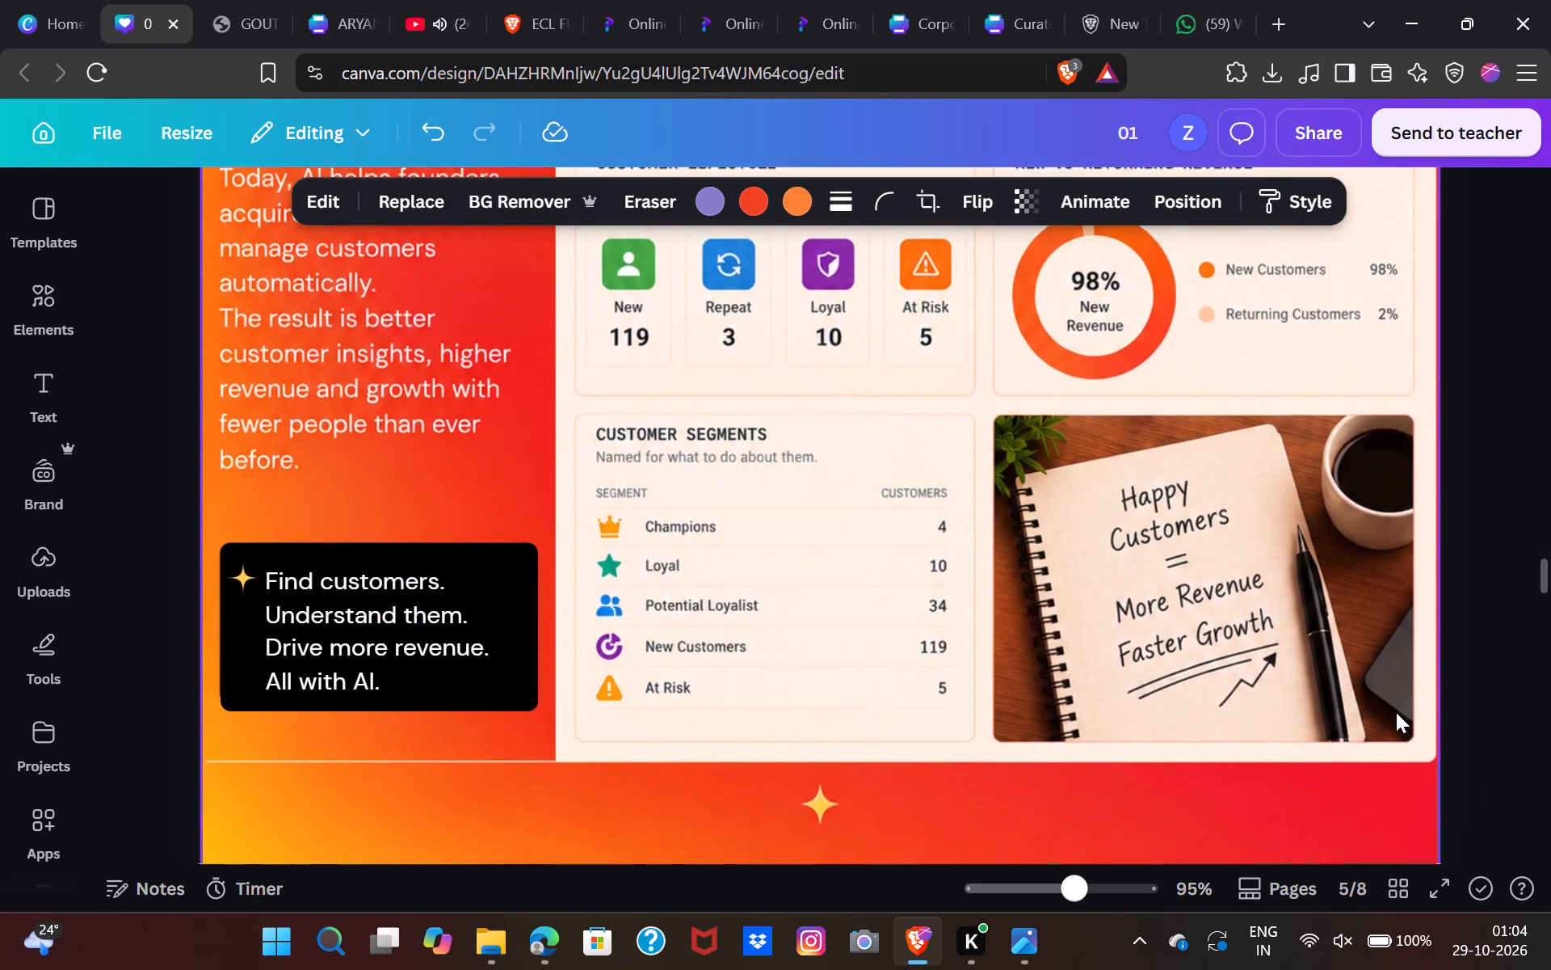
scroll(1396, 712, "down", 1)
left_click_drag(1440, 712, 1435, 712)
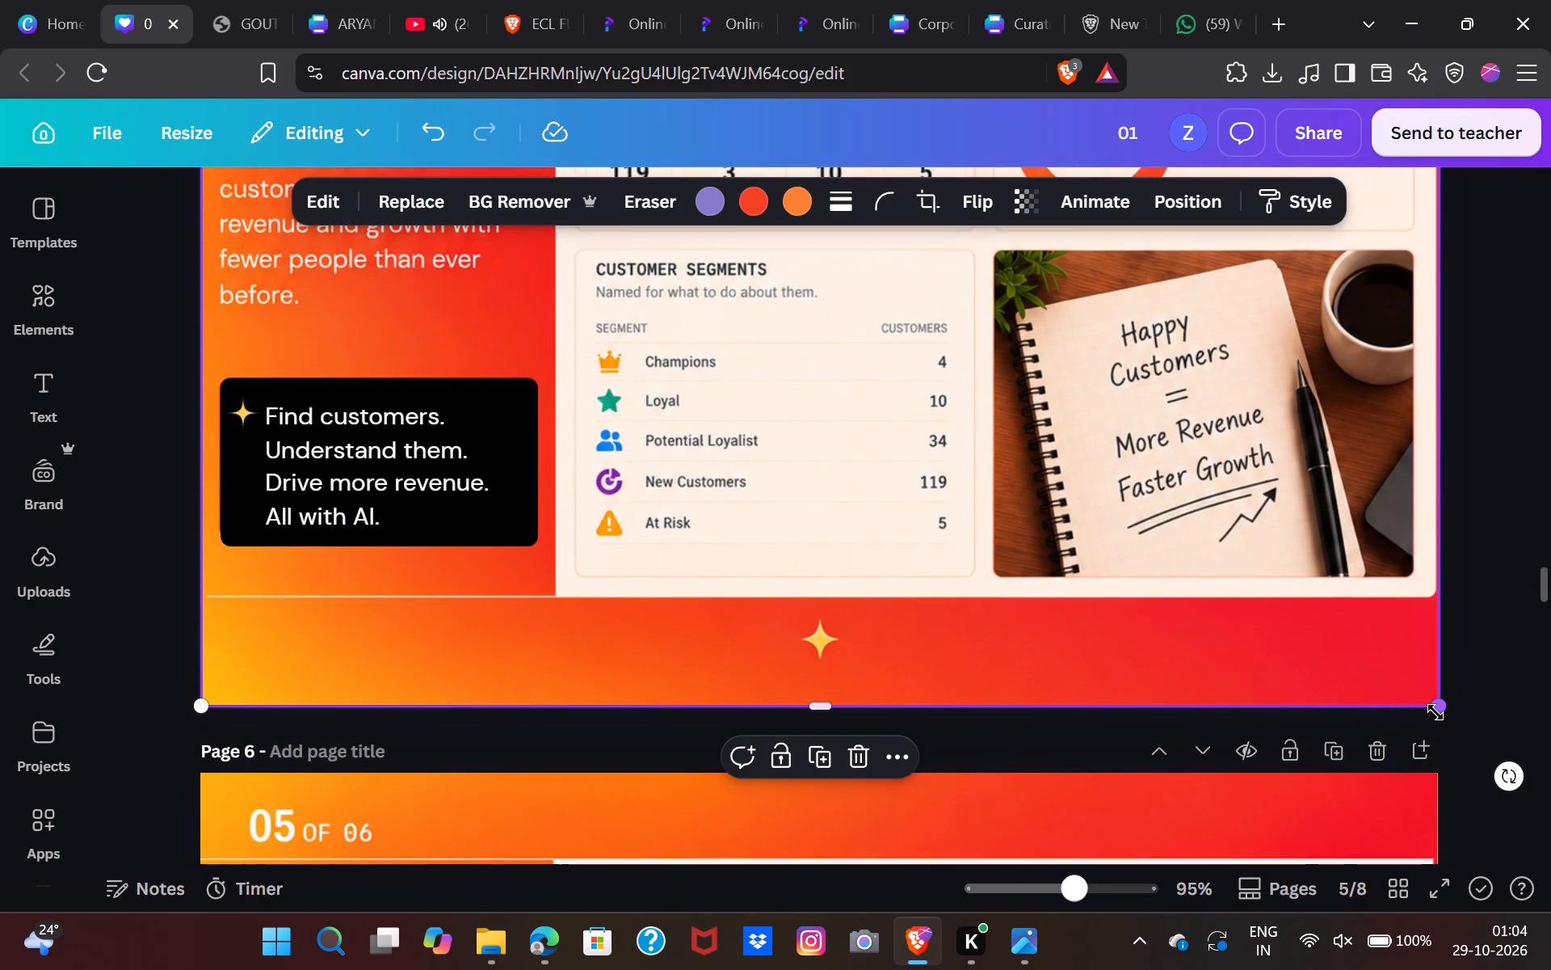
left_click_drag(1435, 712, 1432, 712)
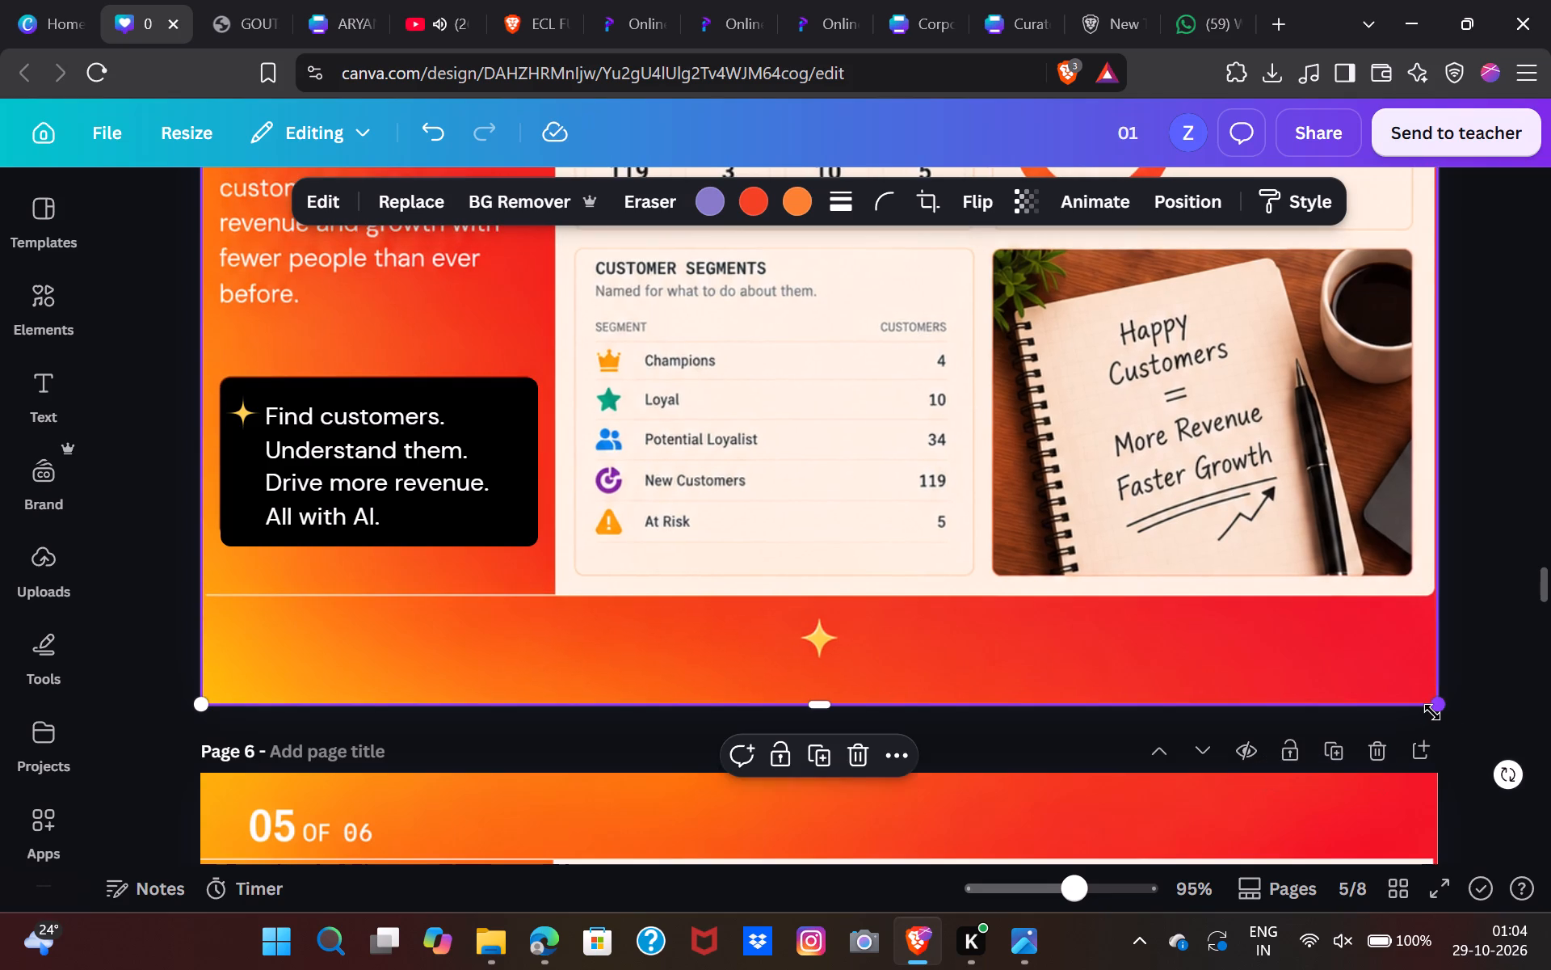
left_click(1477, 723)
Enlarge page 4's poster image slightly from its bottom-right corner so it reaches the page's right edge.
scroll(1477, 723, "up", 3)
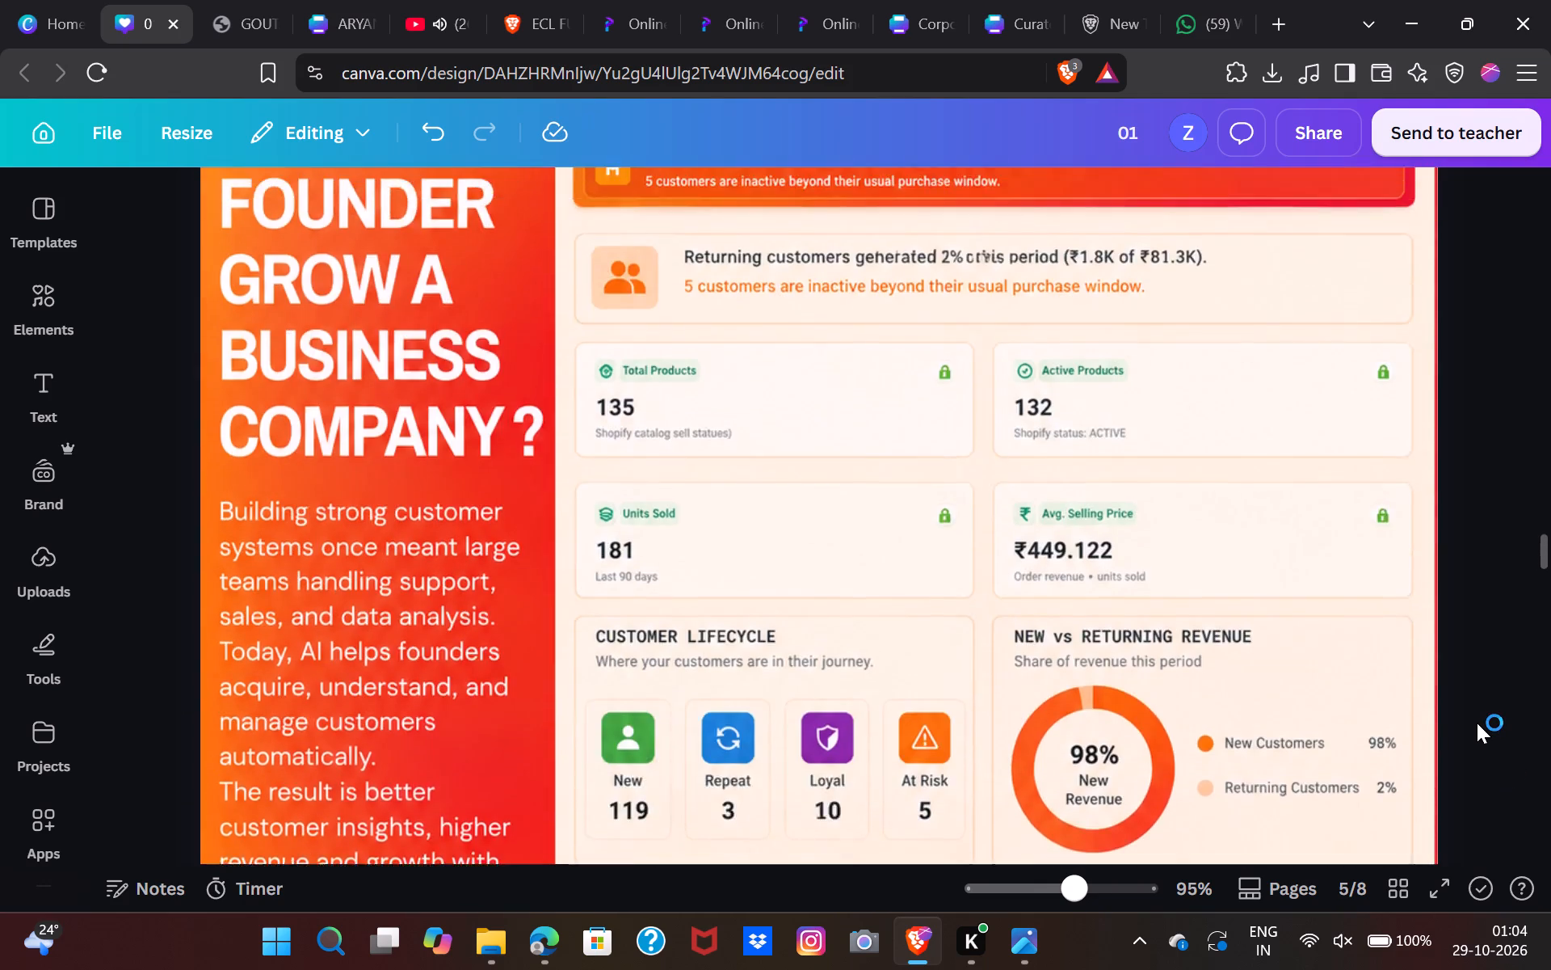
scroll(1477, 723, "up", 4)
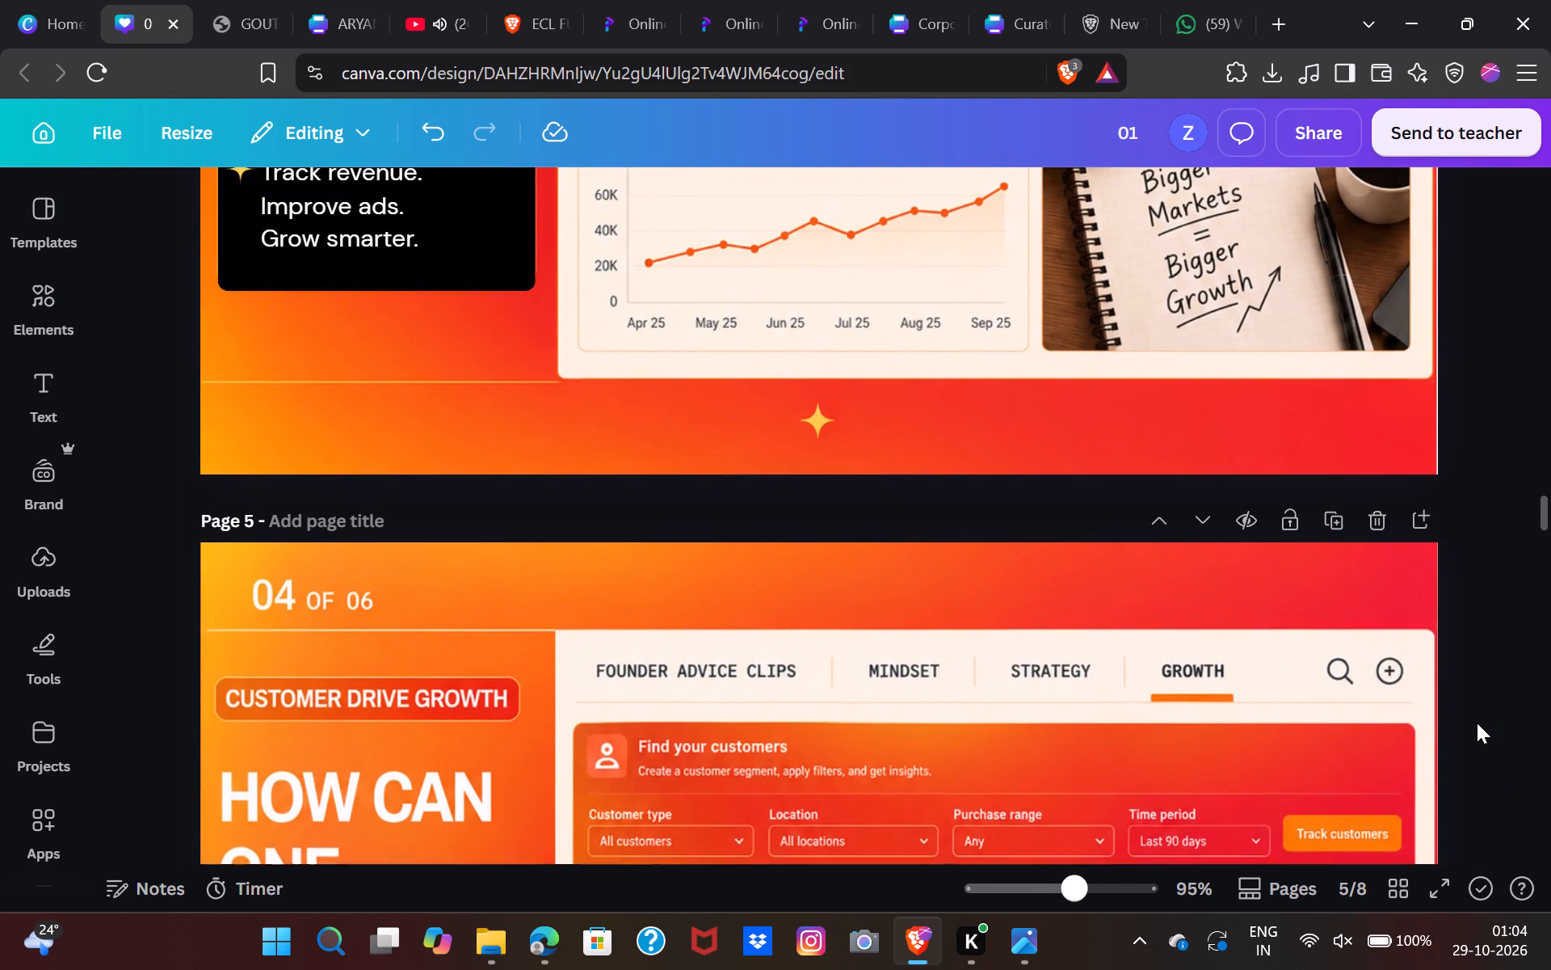
scroll(1477, 723, "up", 1)
left_click(1374, 453)
left_click(1444, 504)
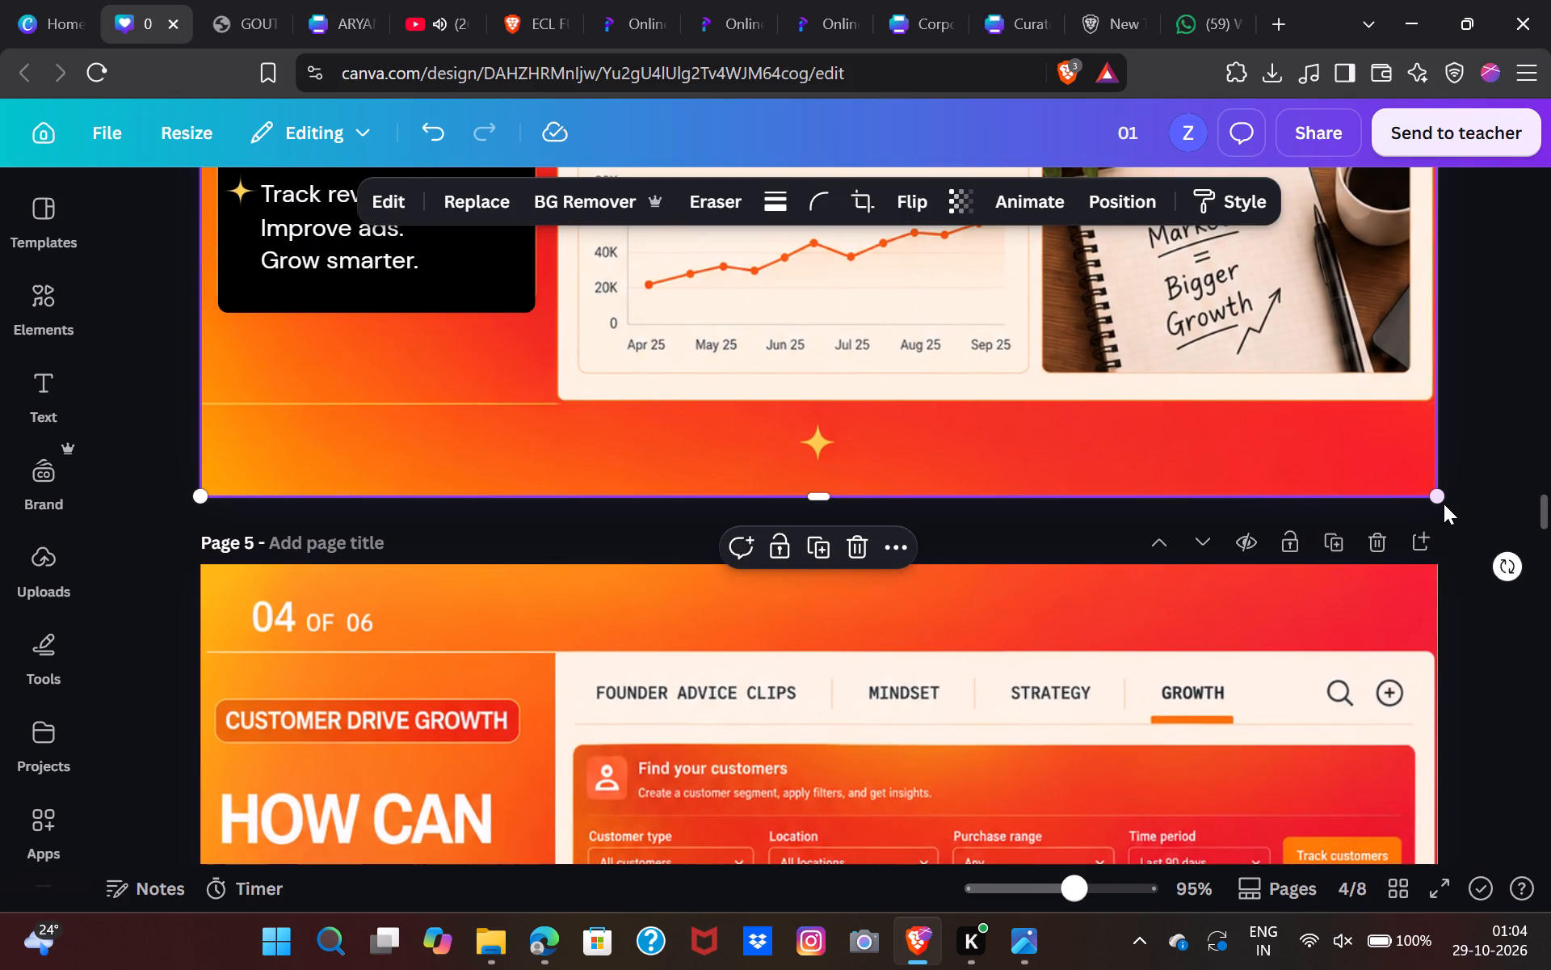
left_click(1439, 500)
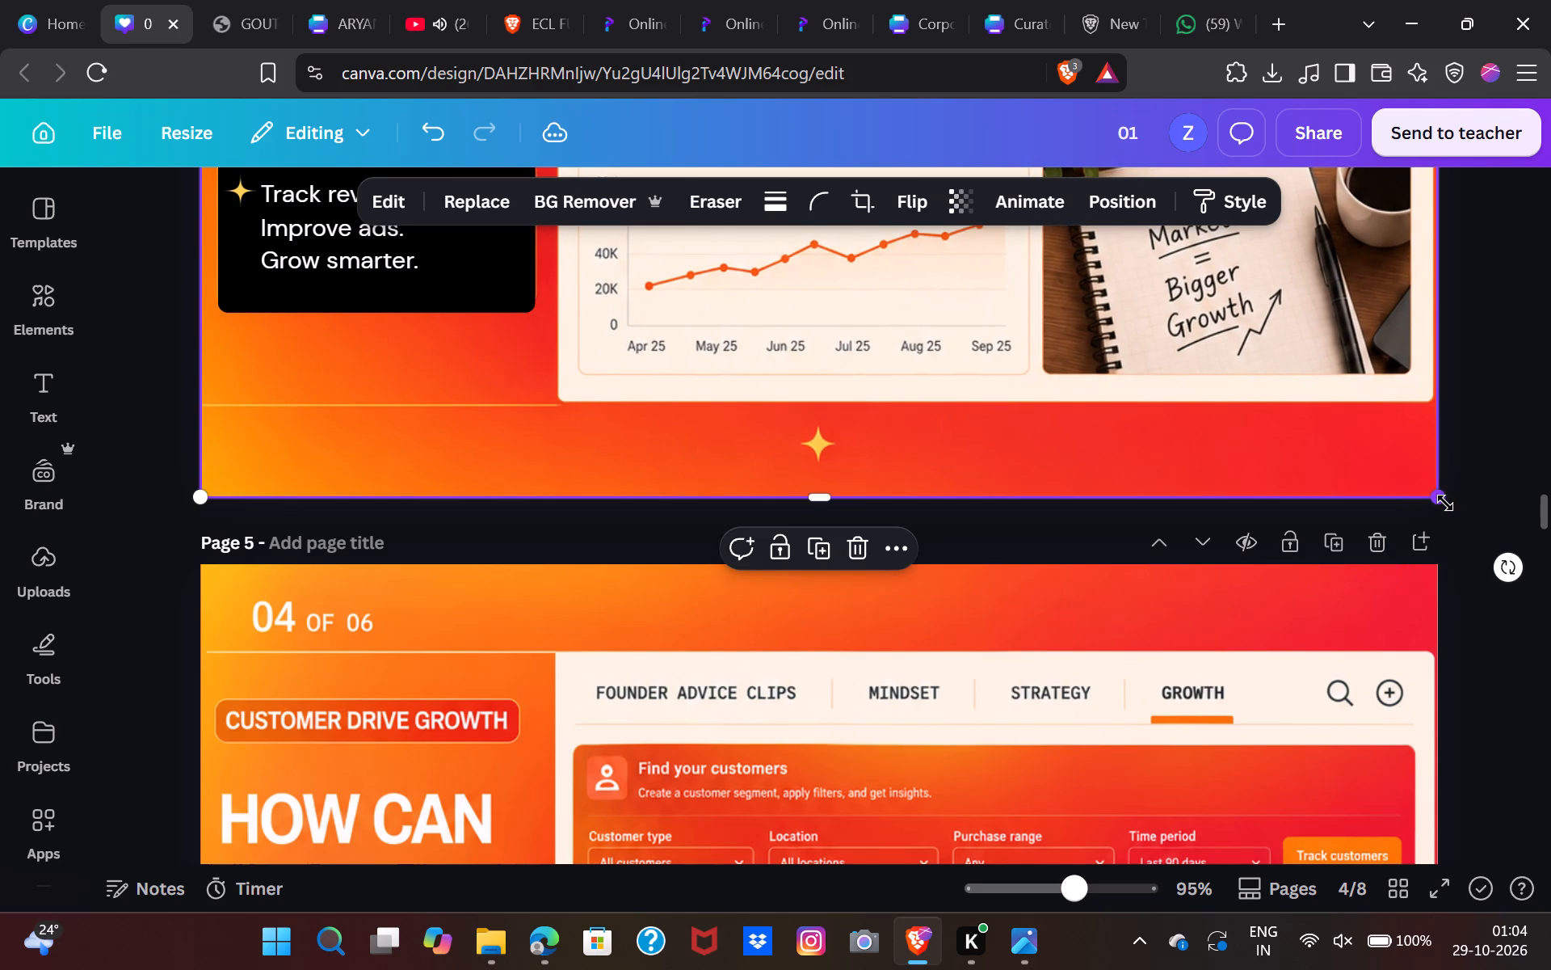
left_click(1461, 470)
Examine page 4's poster up close, checking its edges, callout box and dashboard cards.
scroll(1461, 470, "up", 2)
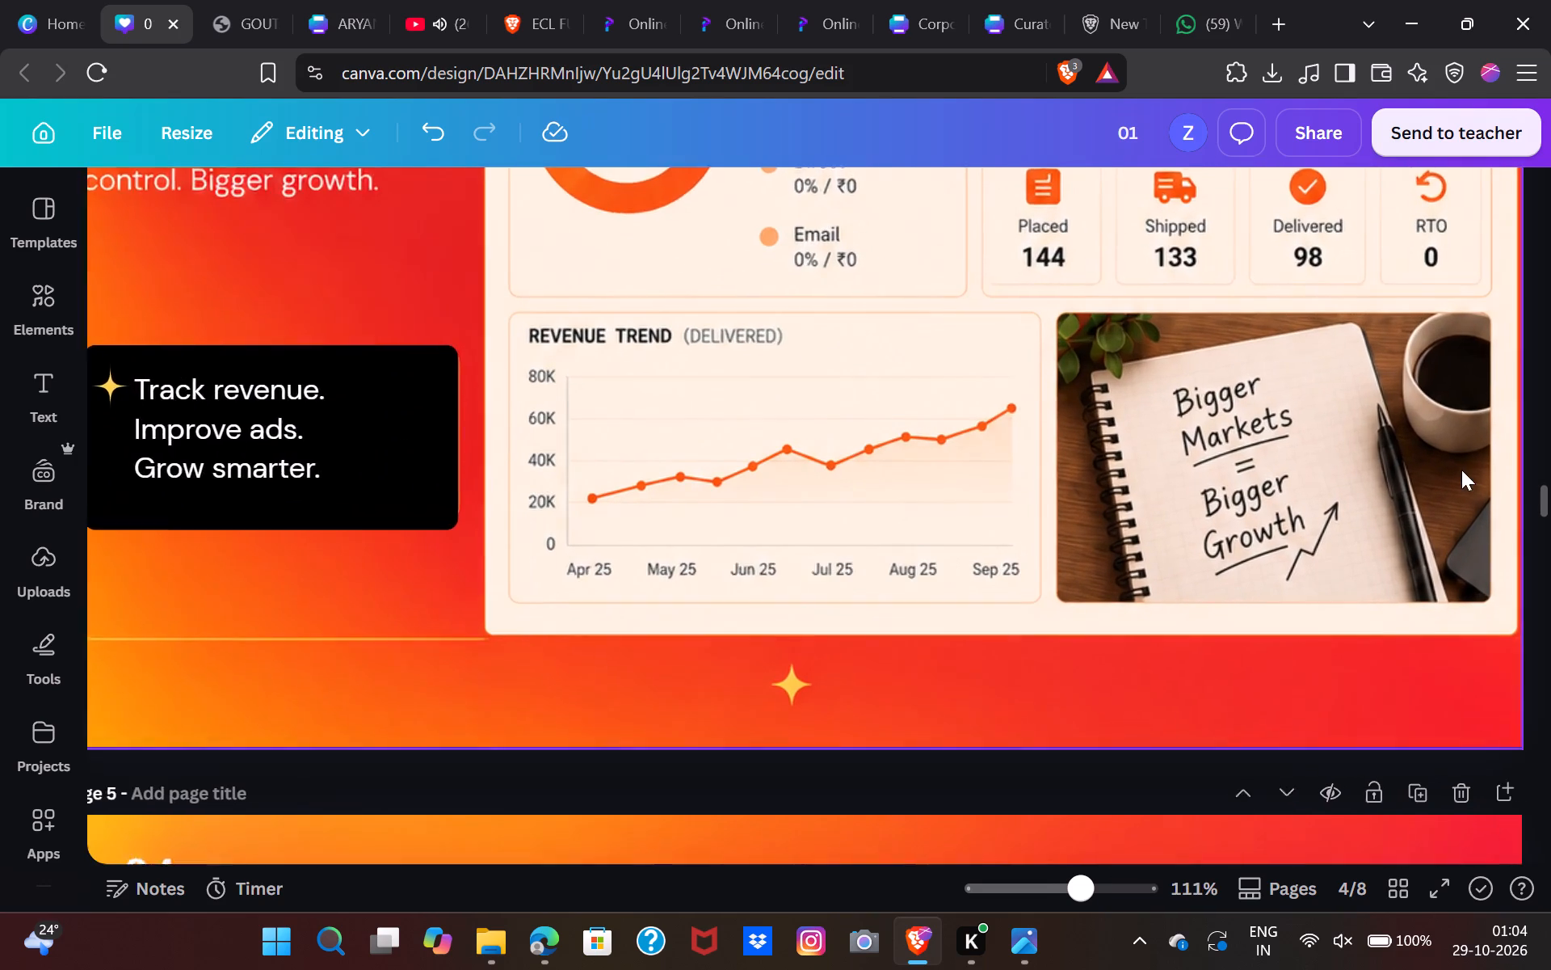
scroll(1183, 589, "left", 1)
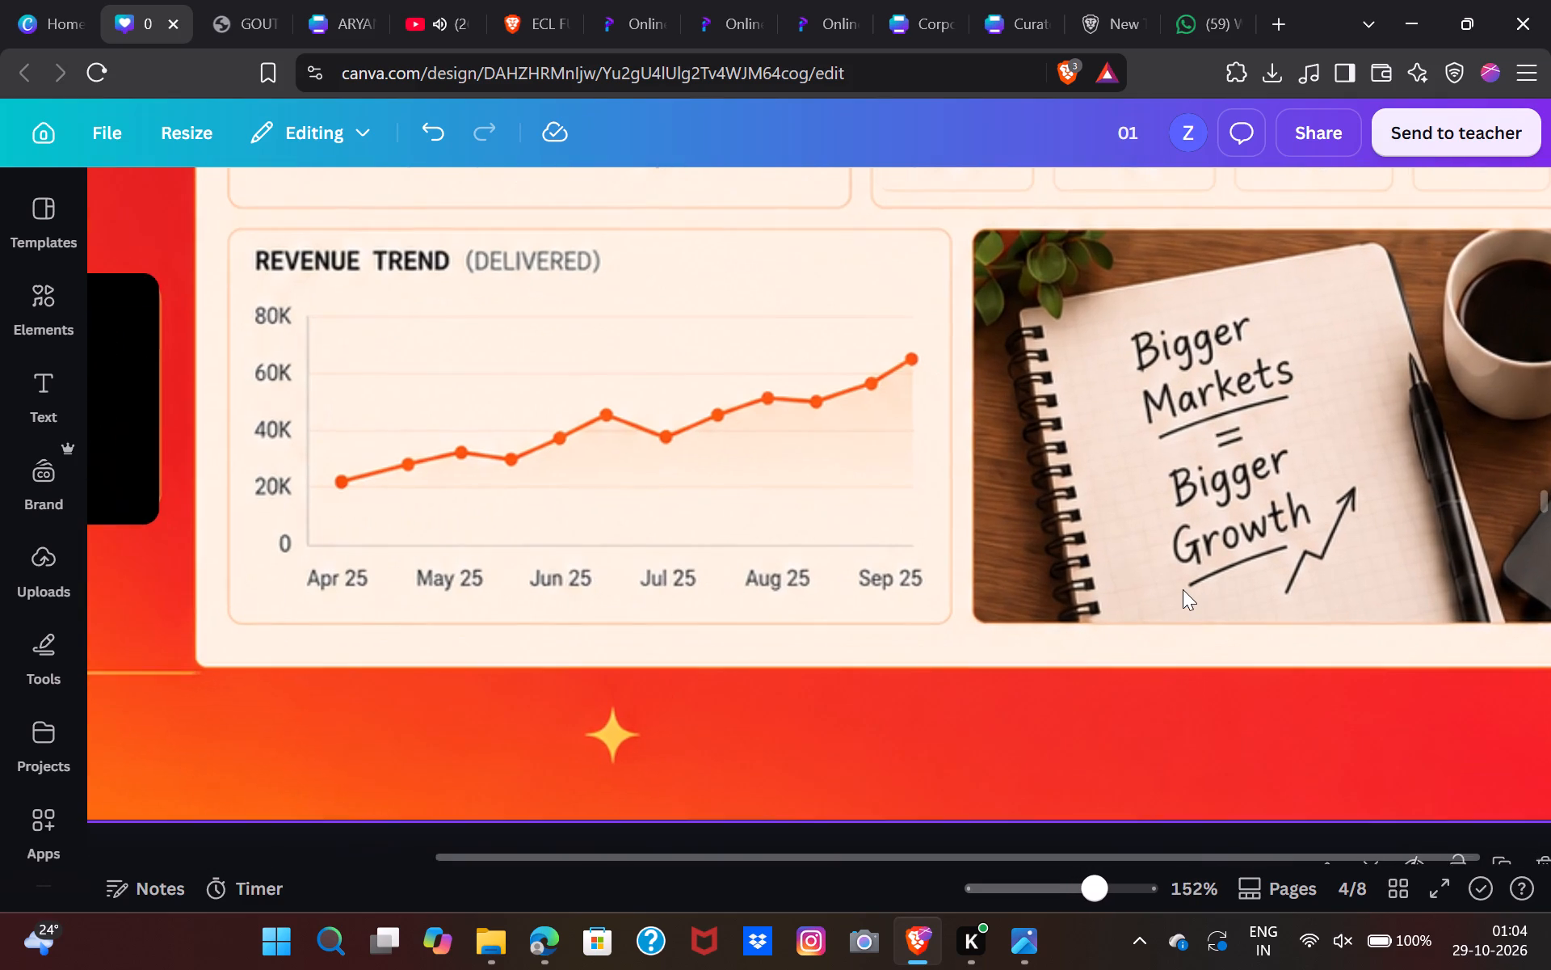
scroll(1183, 589, "left", 1)
left_click(1183, 589)
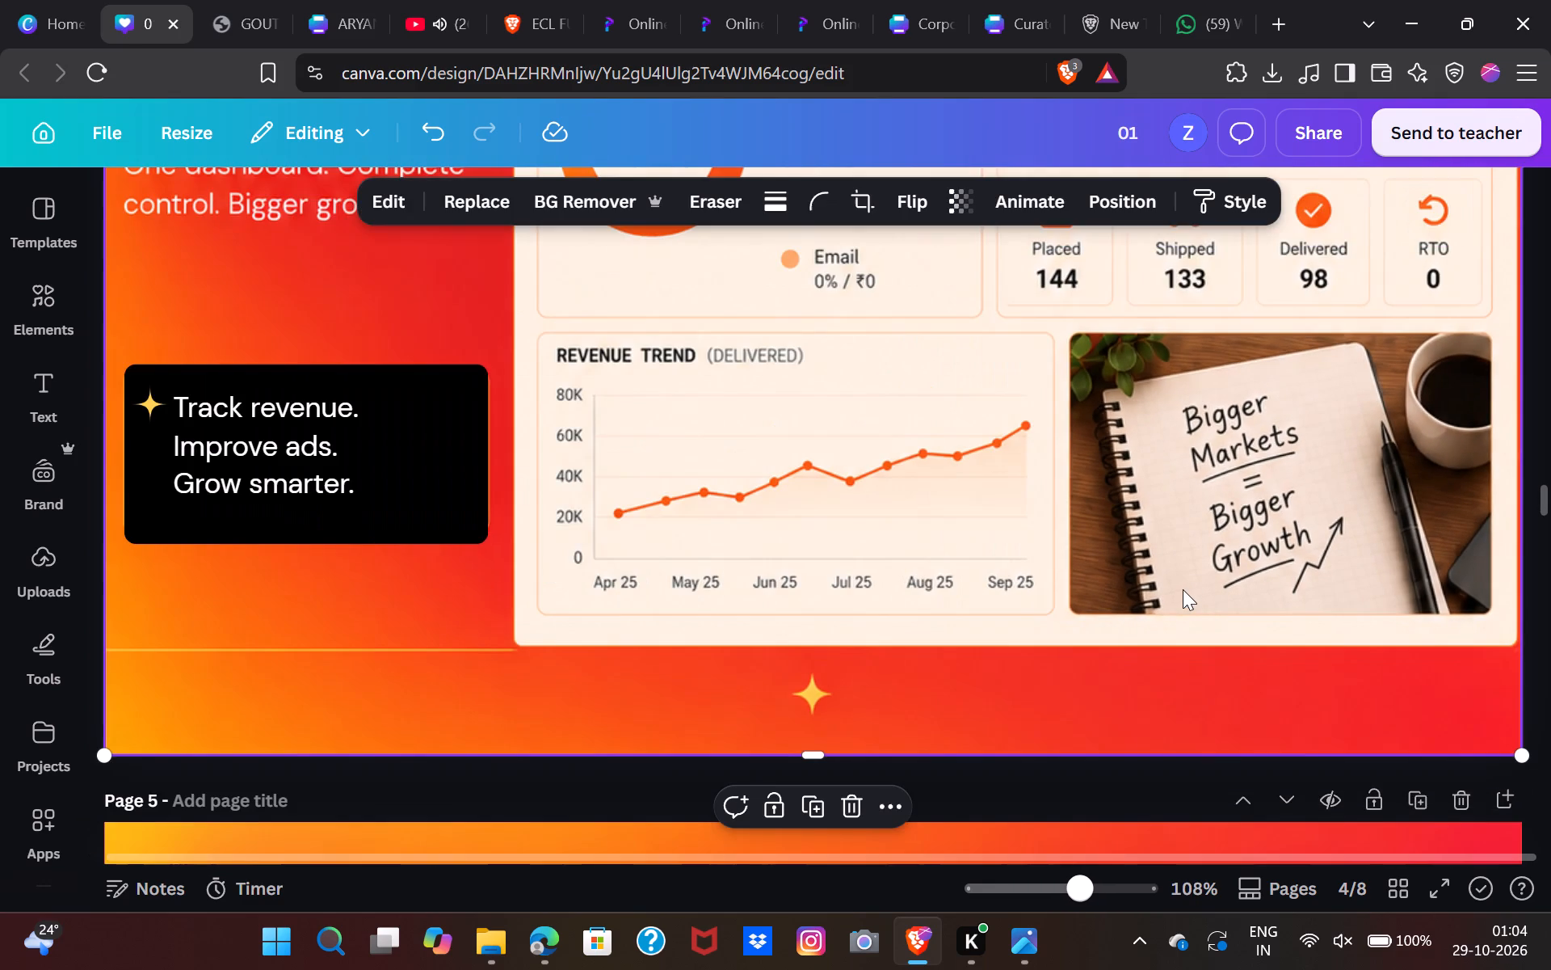
left_click(1183, 589)
scroll(1183, 589, "left", 1)
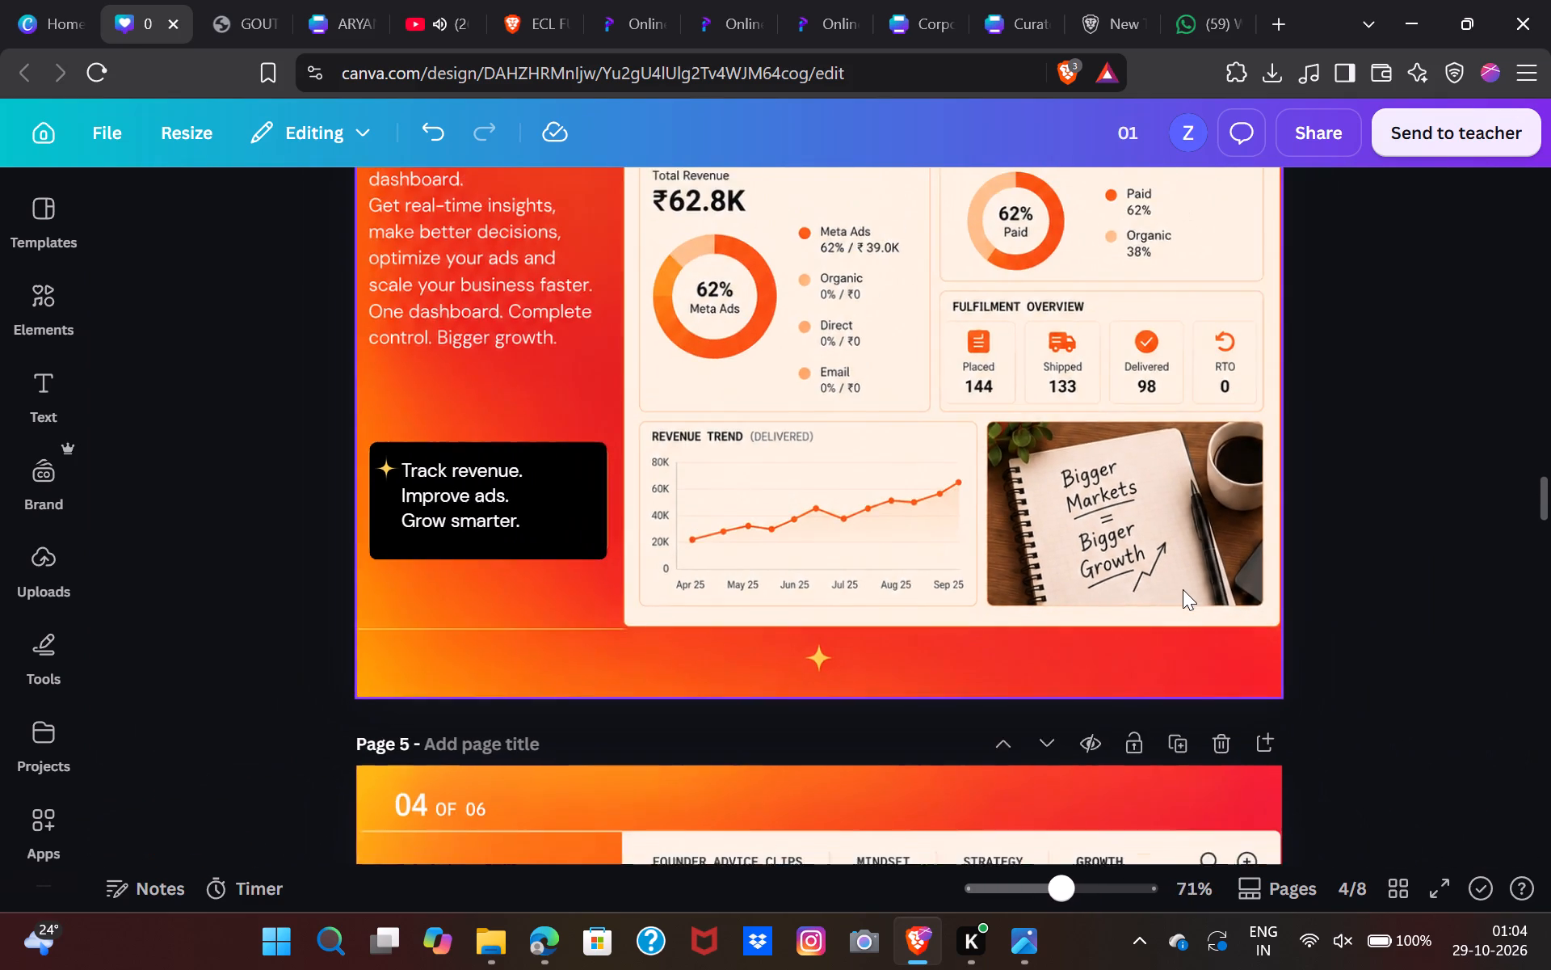
left_click(1276, 584)
scroll(1276, 584, "left", 1)
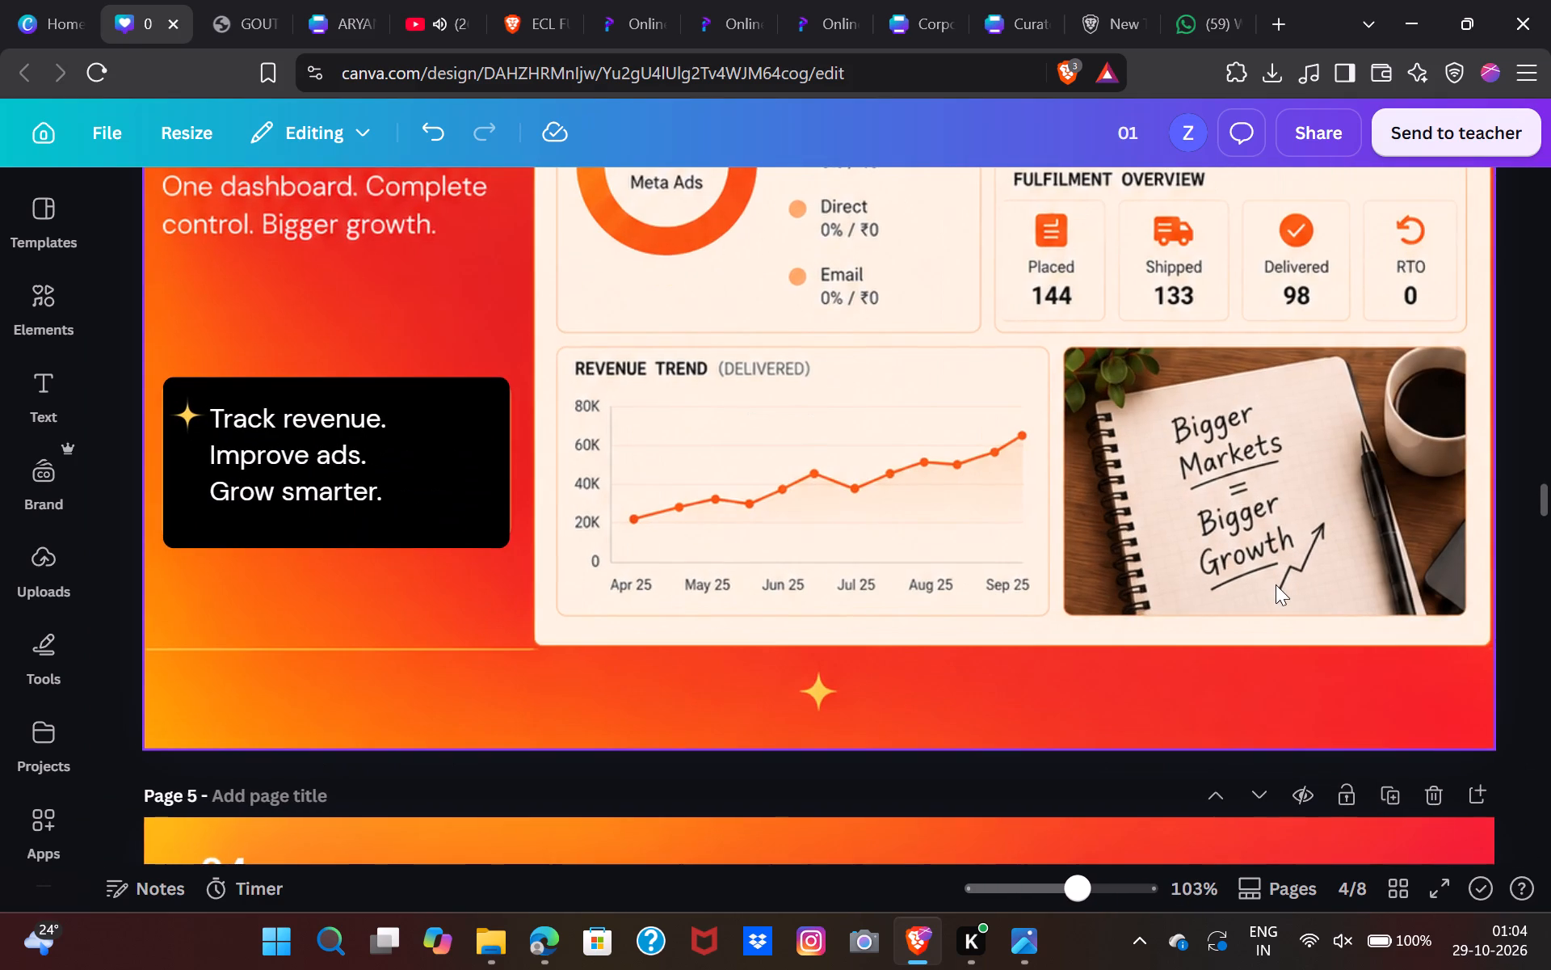
left_click(1419, 570)
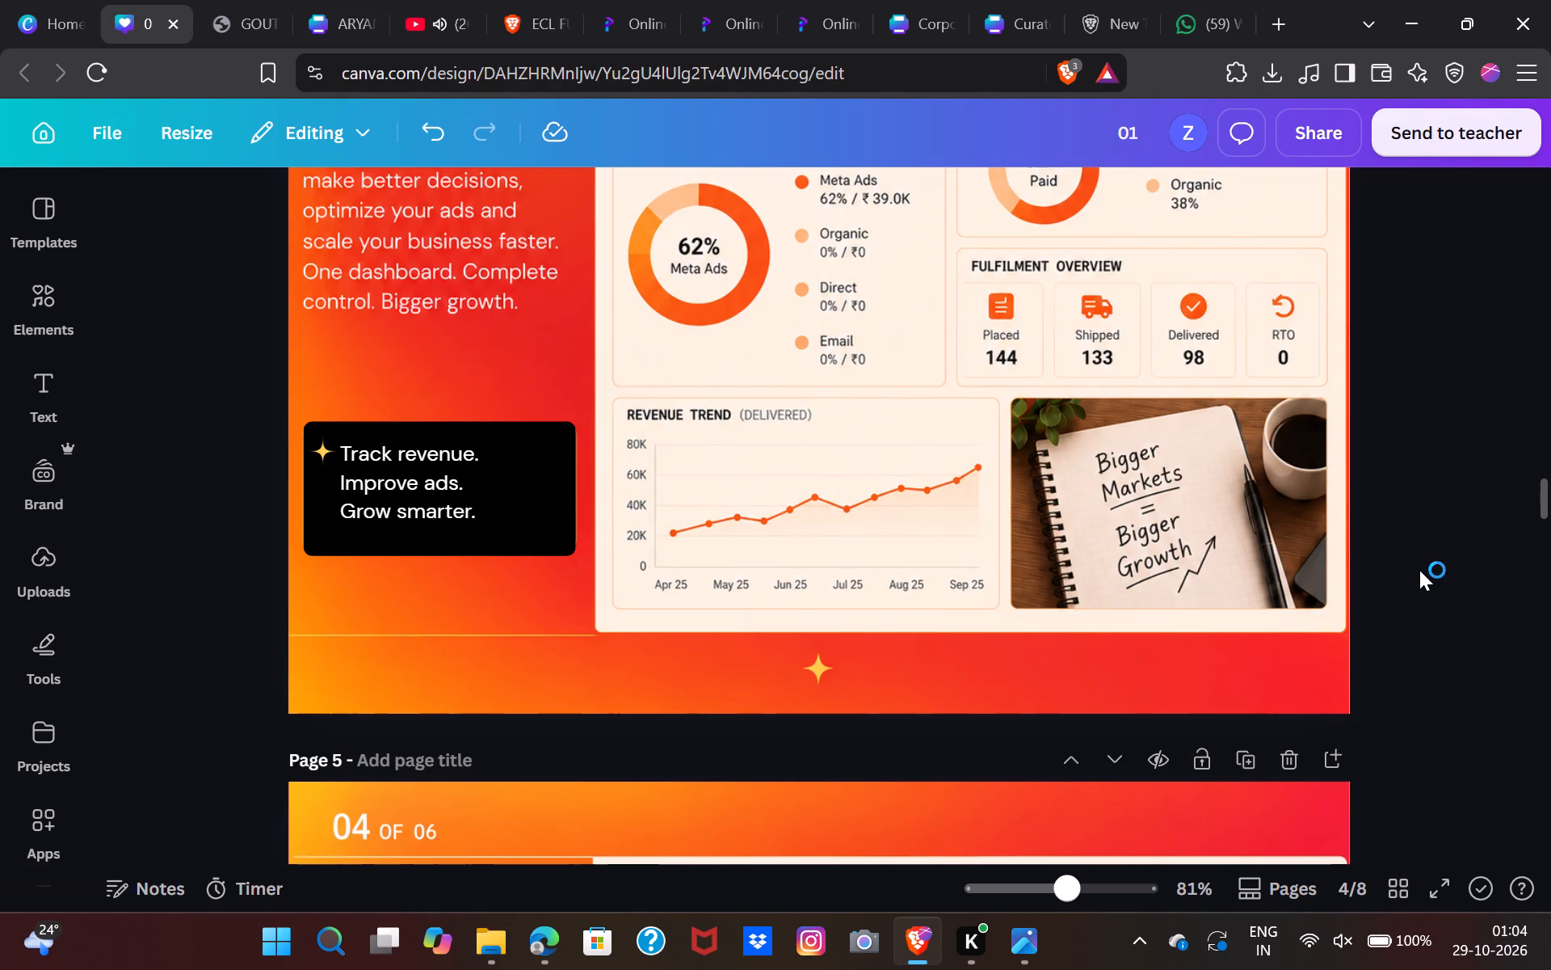
scroll(1419, 570, "left", 1)
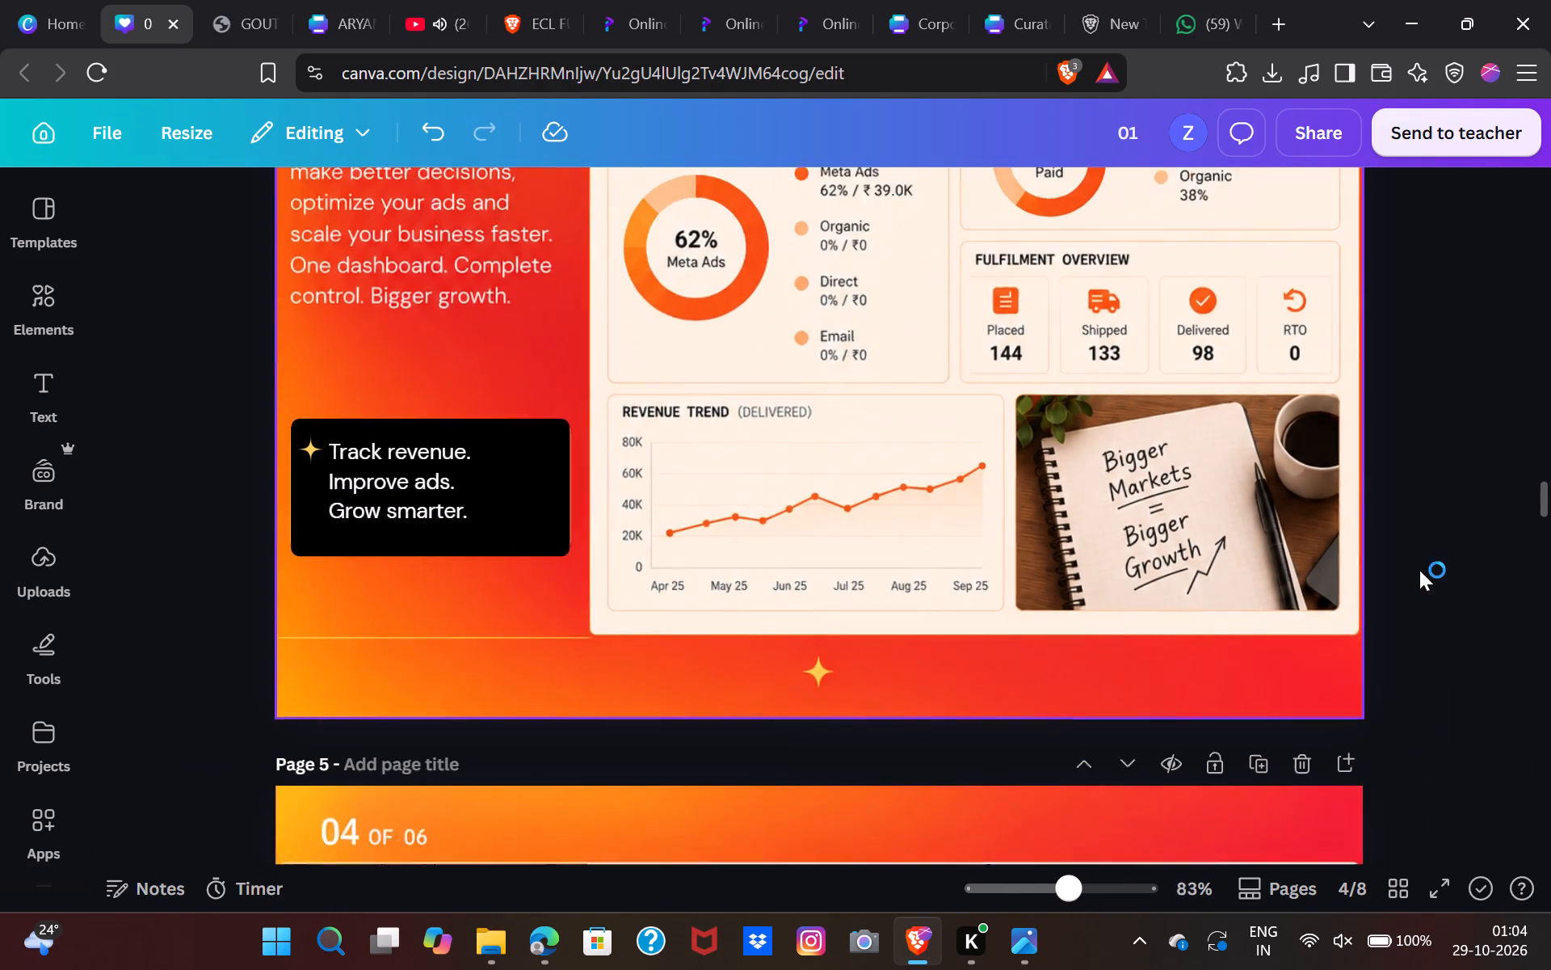
scroll(1448, 629, "up", 3)
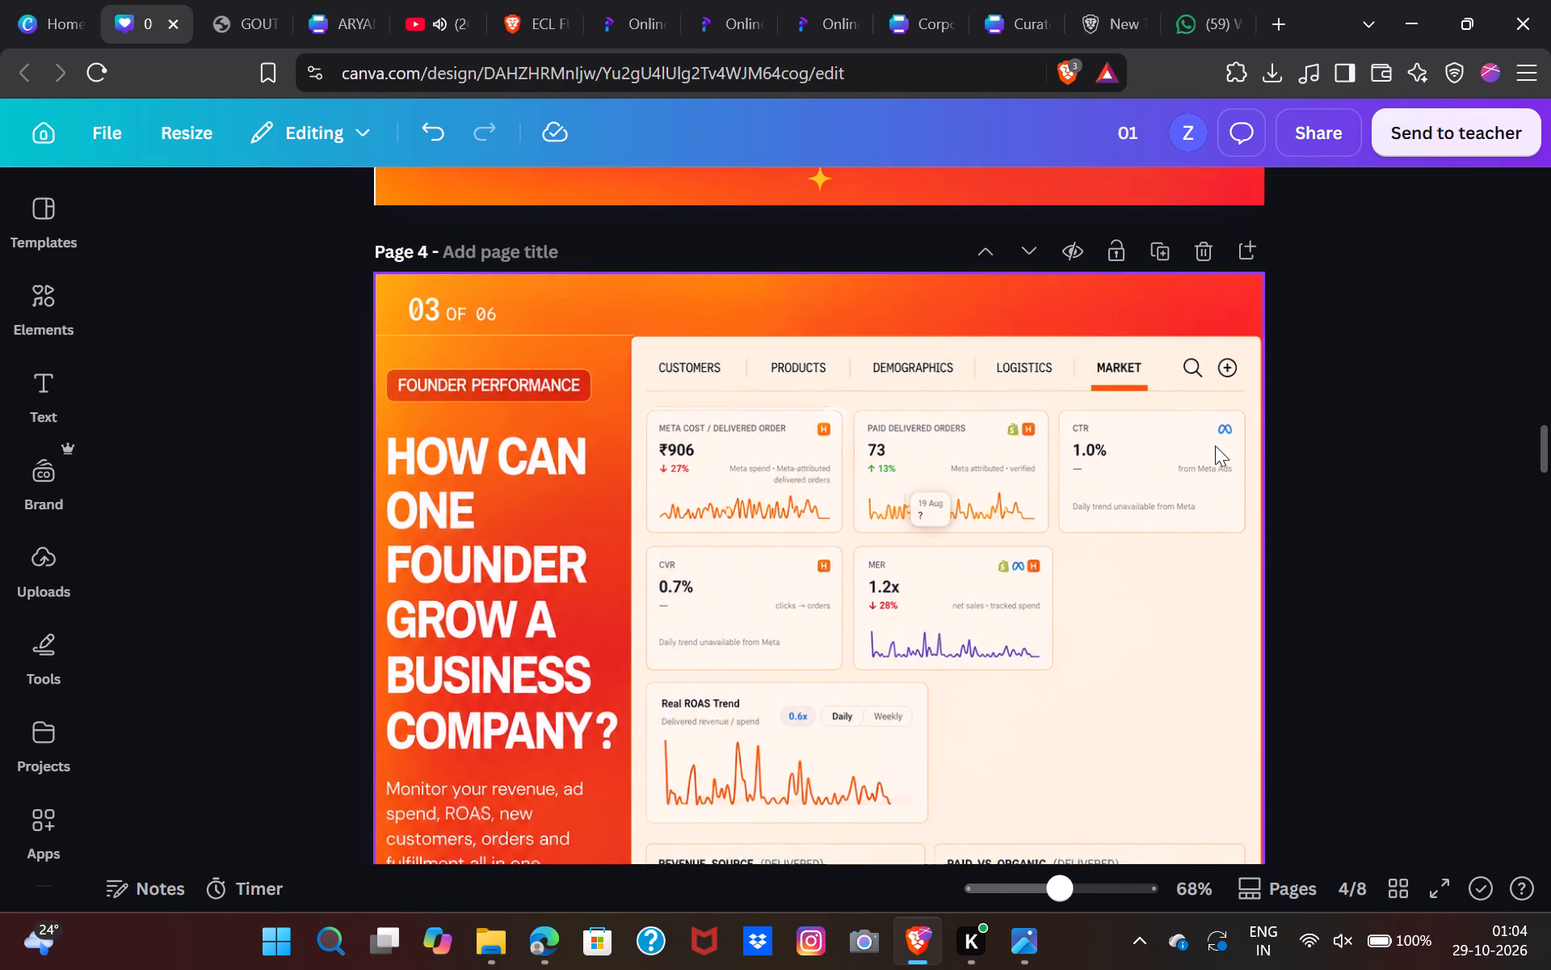
Resize page 4's poster image slightly from its top-right corner to about 1,080 × 1,352.
left_click(1215, 445)
left_click(1267, 274)
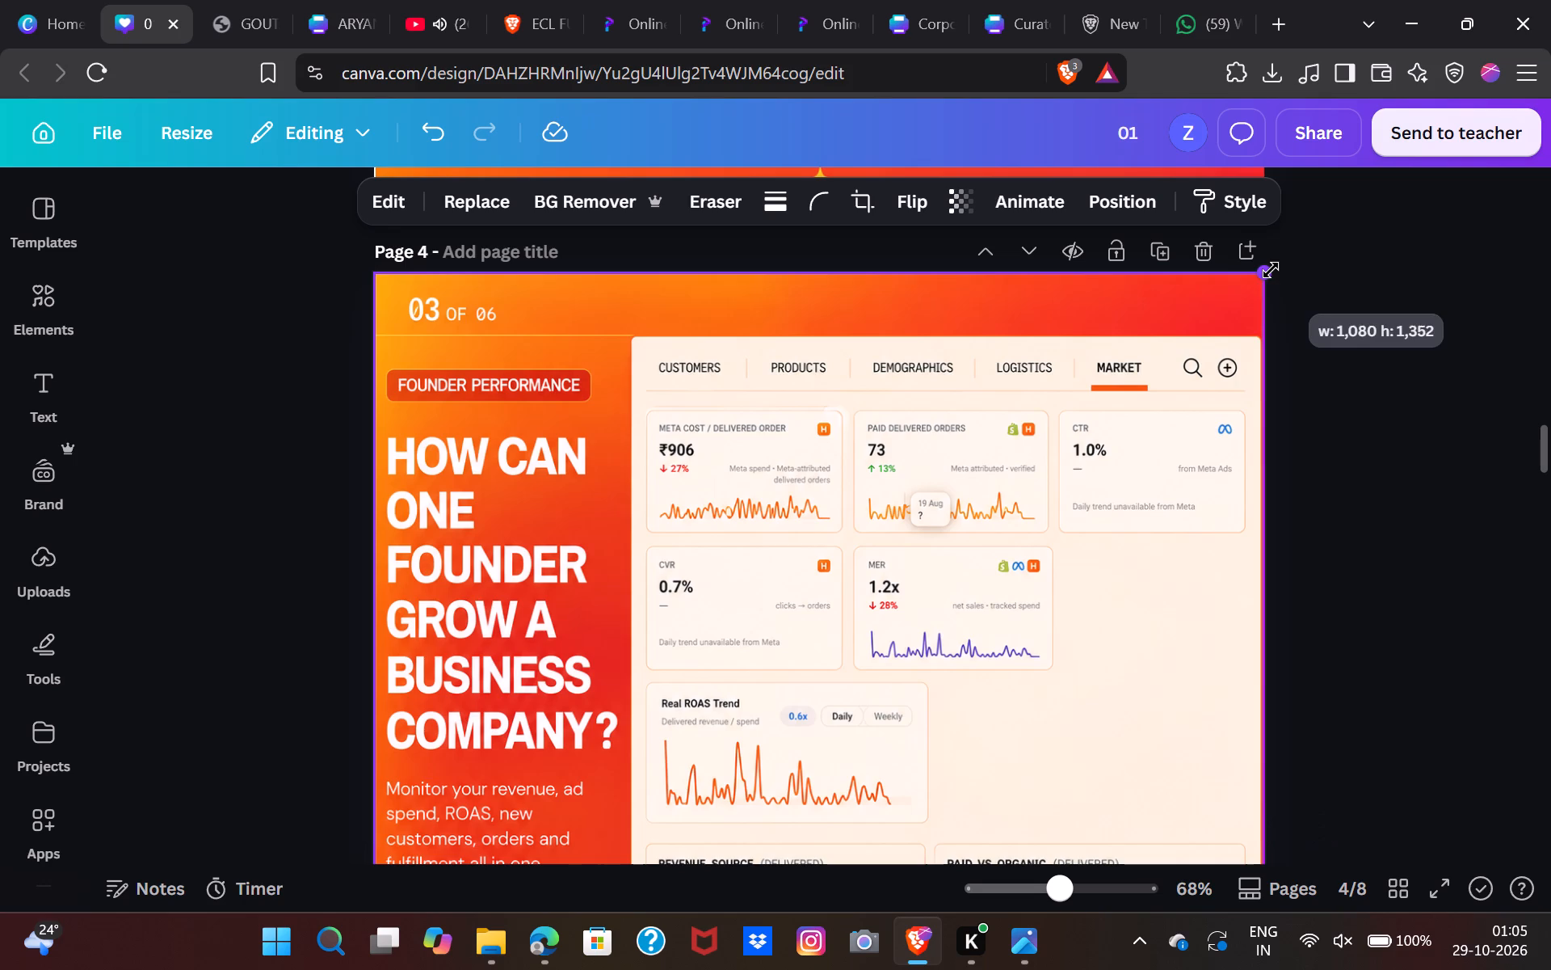
left_click(1347, 381)
Nudge page 3's poster image left by two small increments to cover the thin white strip along the page's left edge.
scroll(1347, 381, "left", 1)
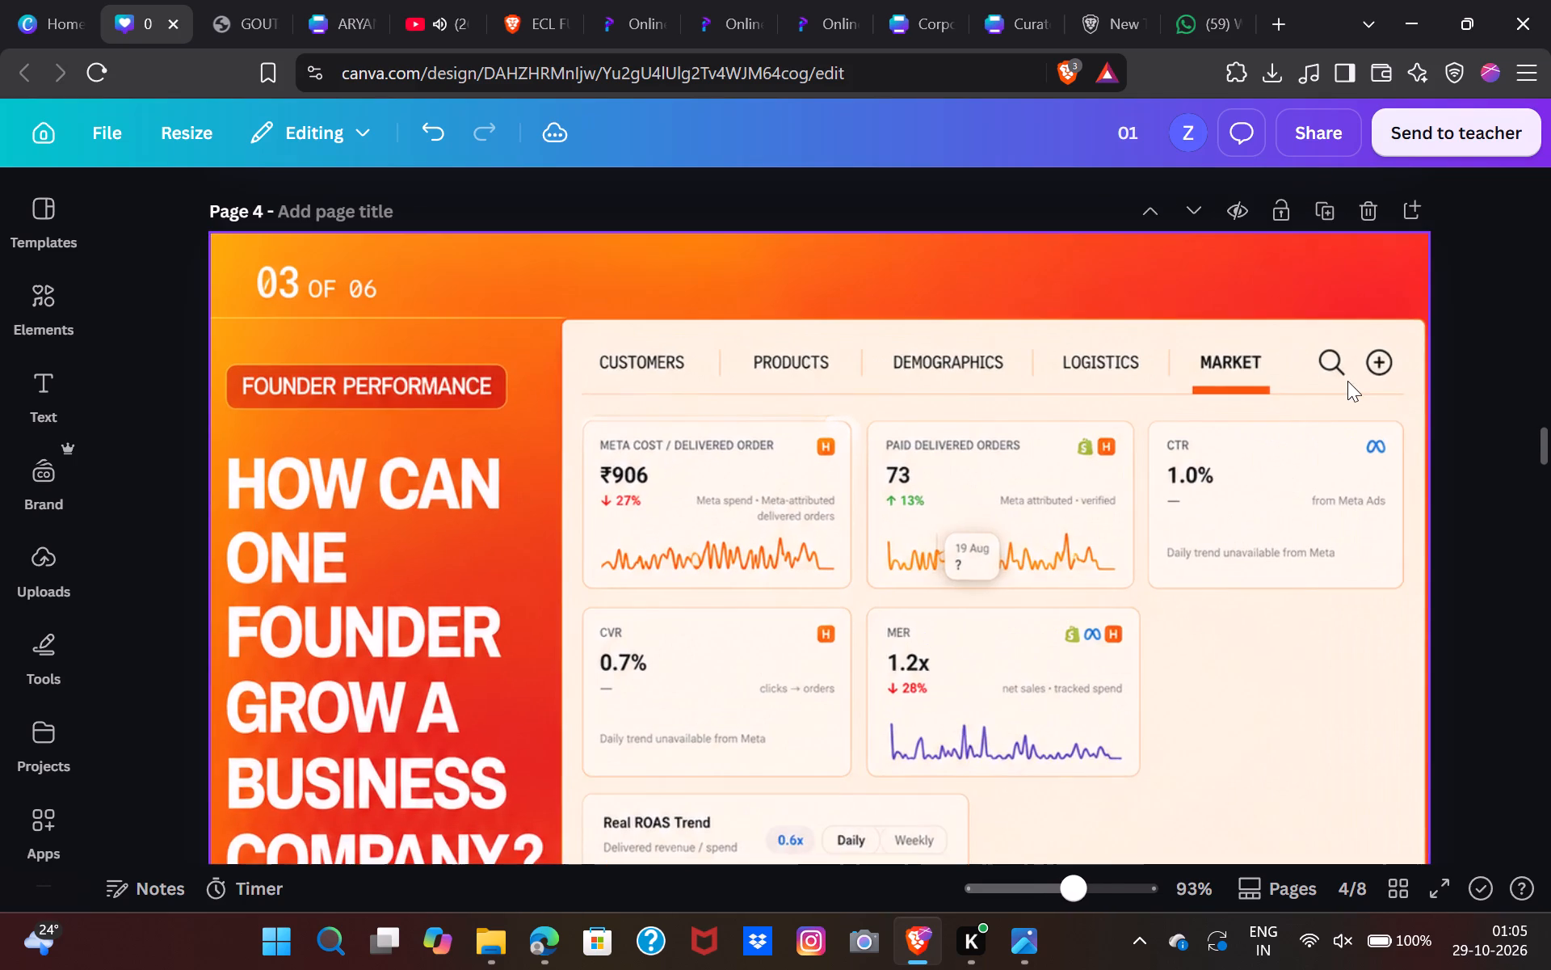
scroll(1347, 381, "left", 1)
scroll(1314, 402, "up", 5)
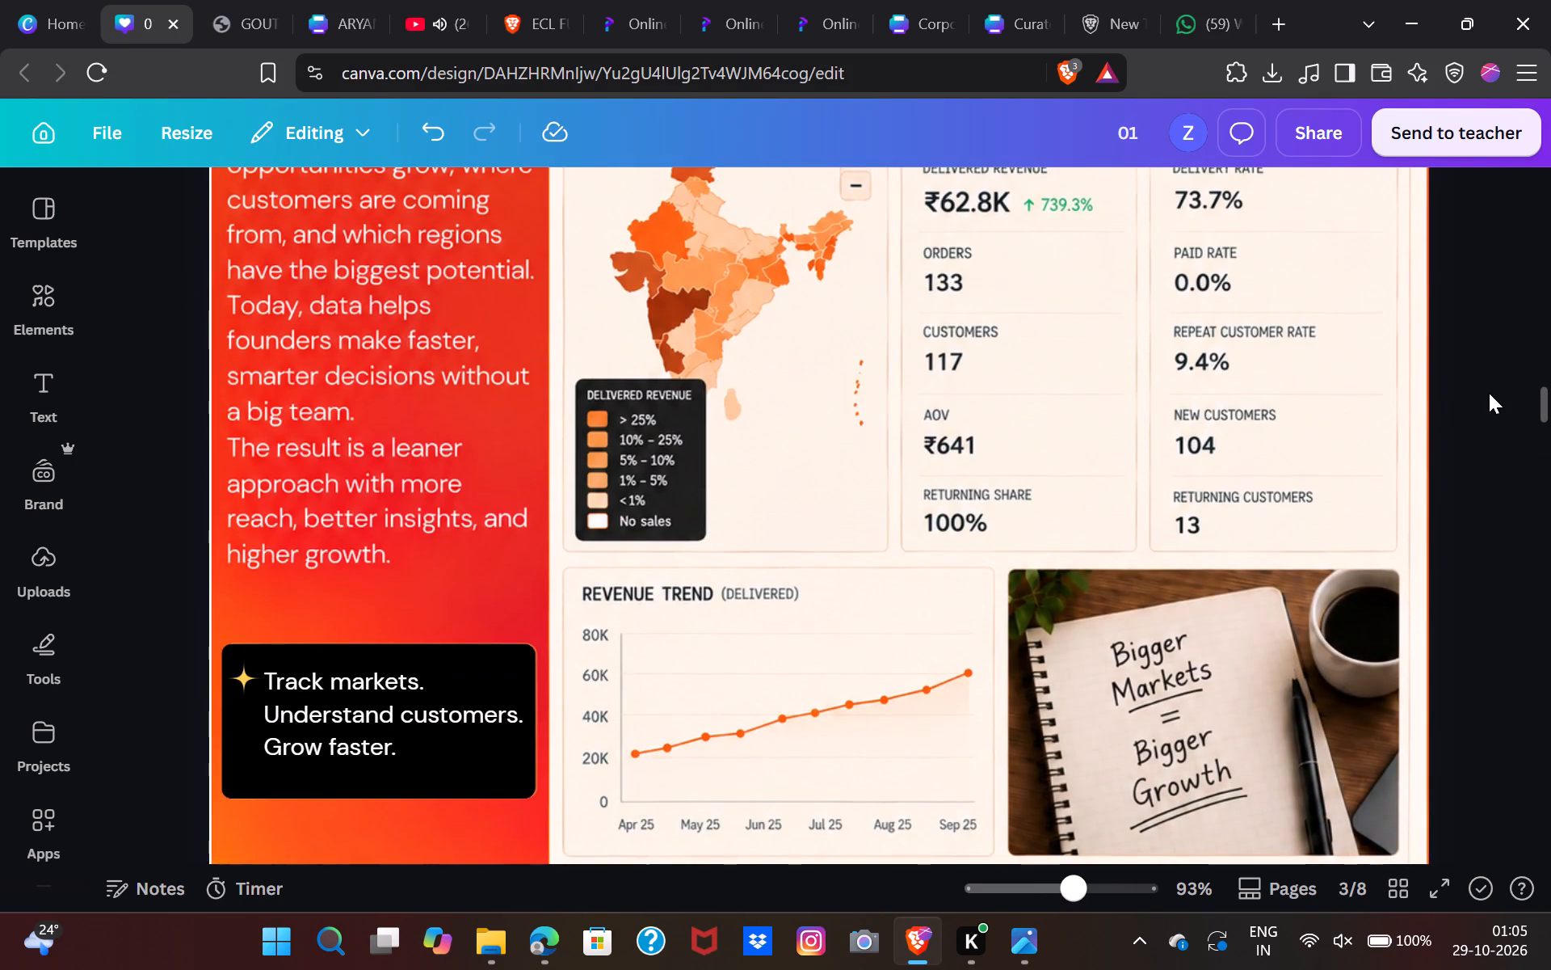
left_click(1489, 393)
scroll(1489, 393, "left", 1)
scroll(1489, 393, "down", 2)
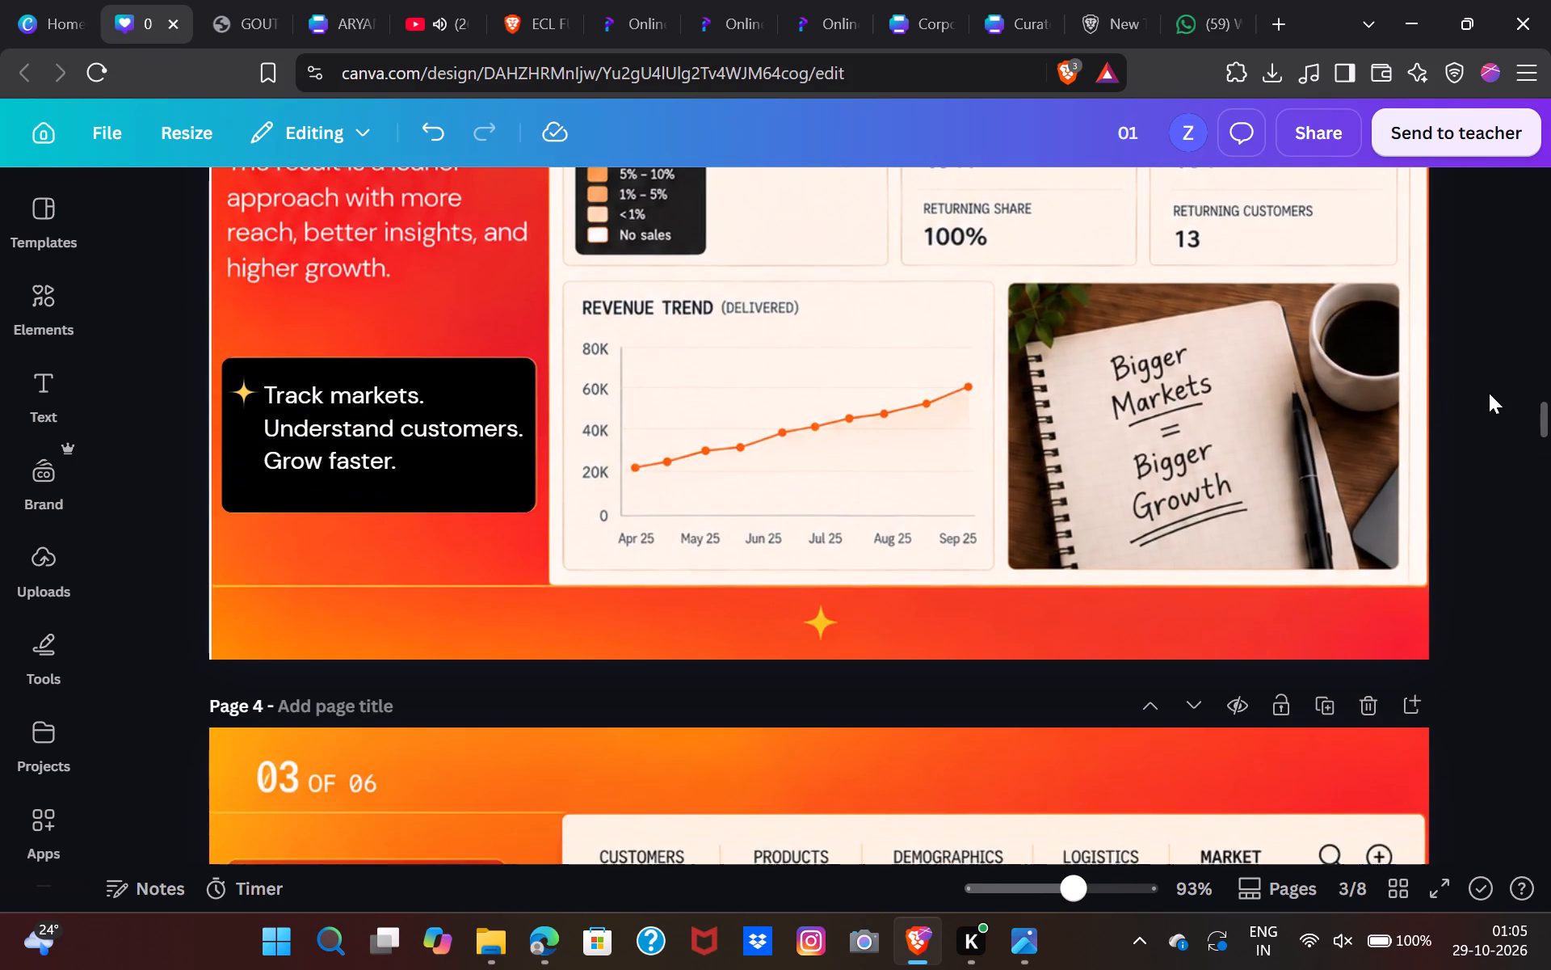
scroll(1489, 393, "up", 1)
left_click(1365, 376)
key("Left")
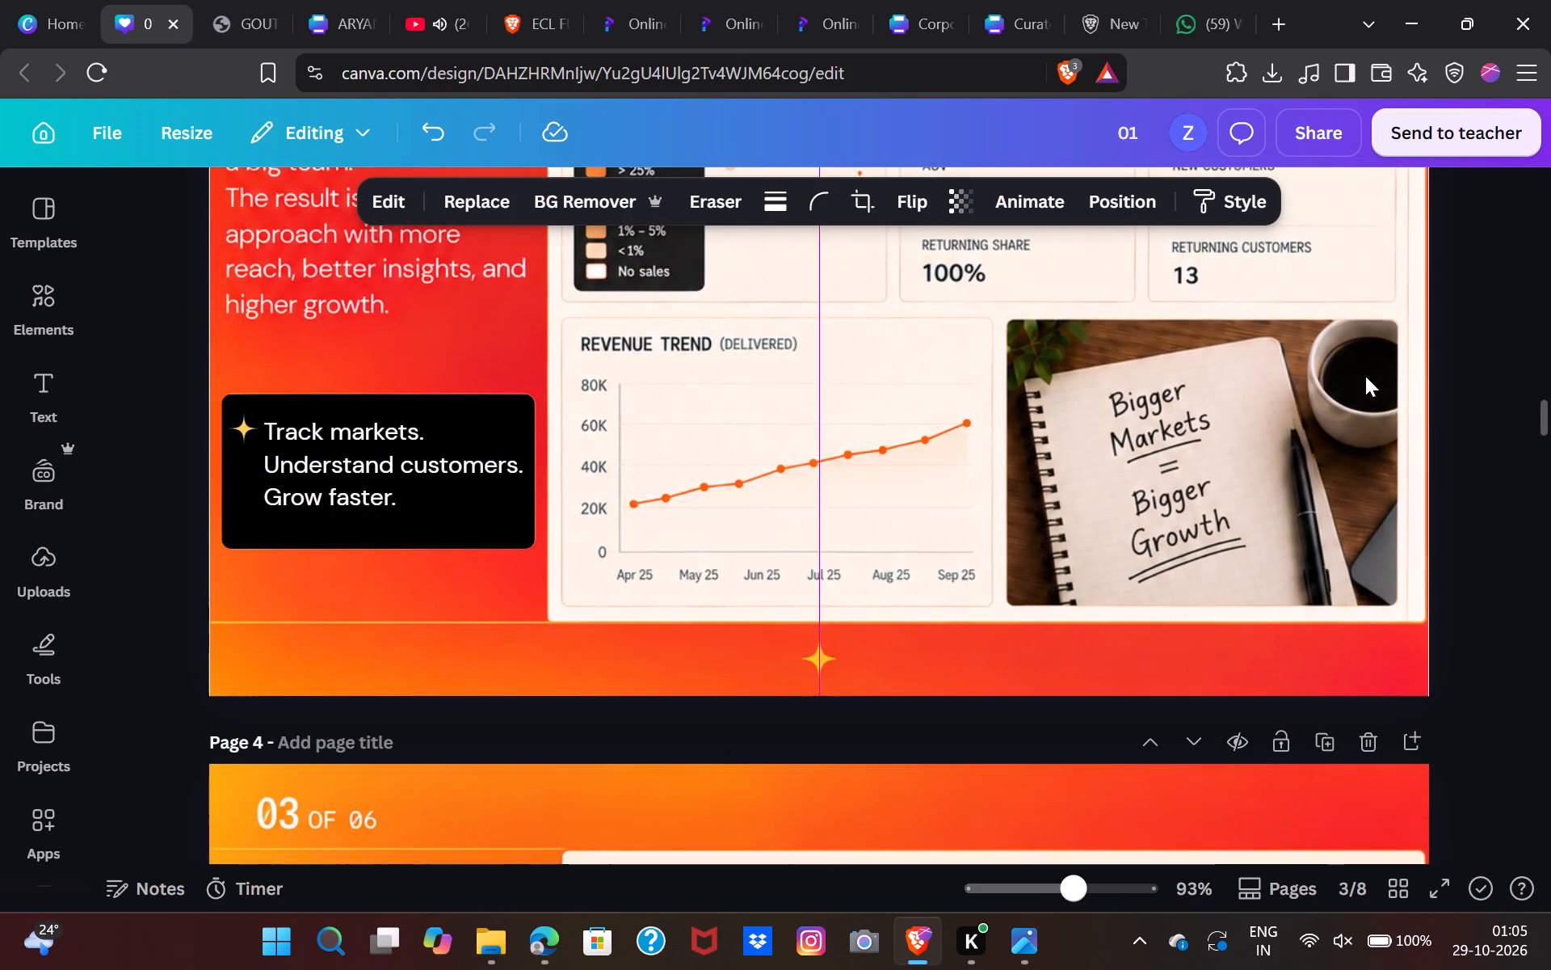
key("Left")
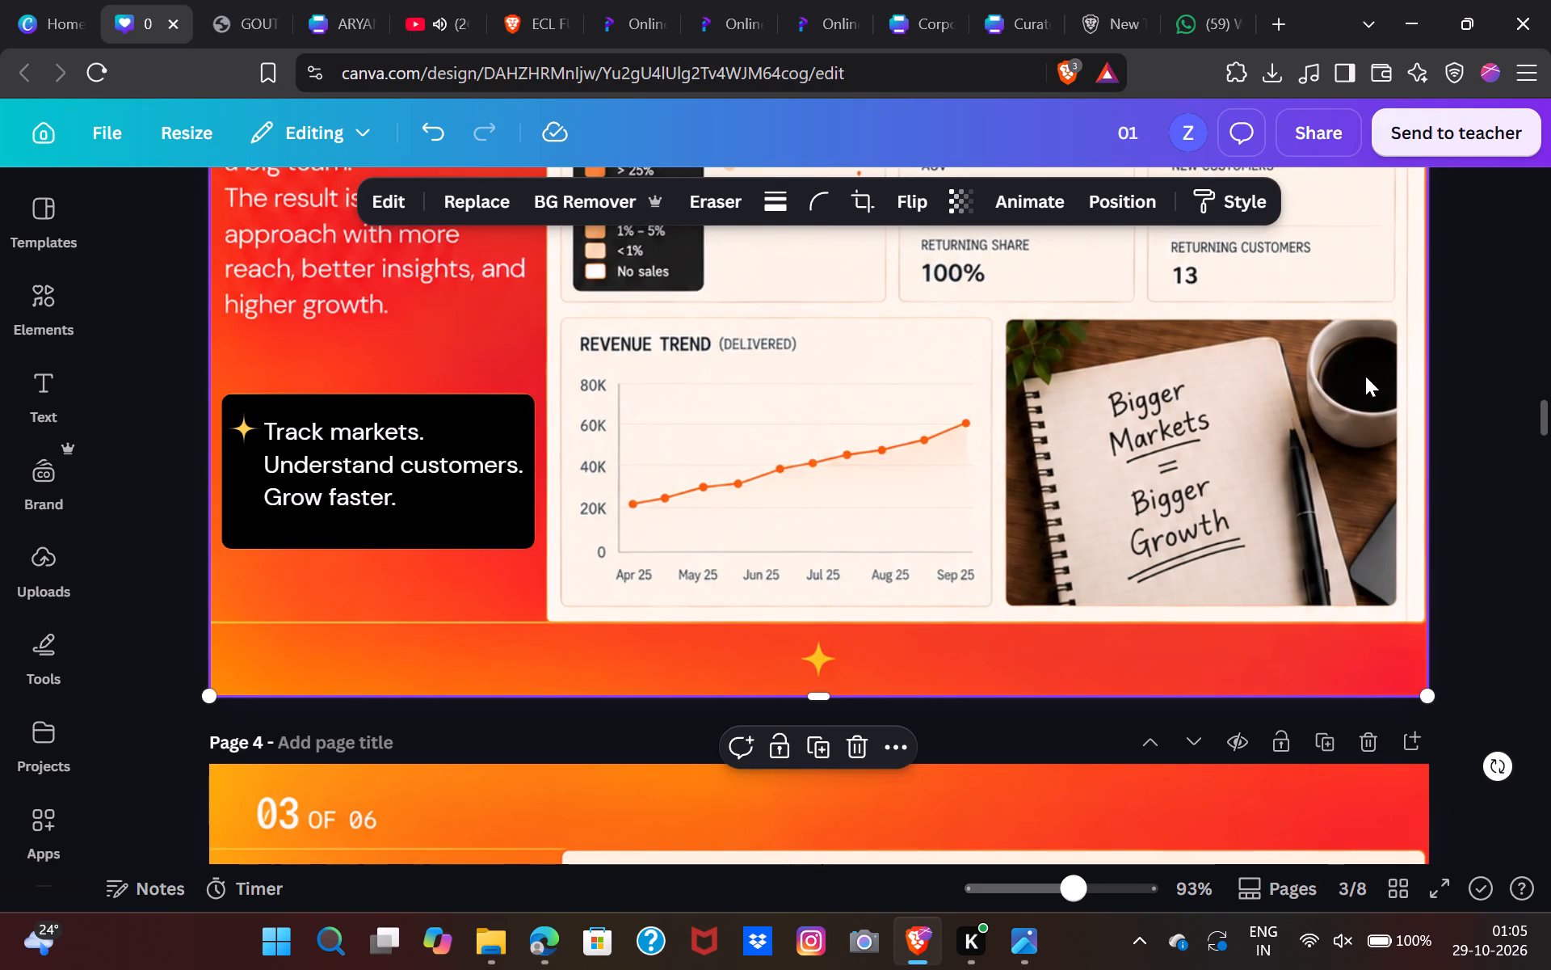
left_click(1477, 460)
left_click(1442, 481)
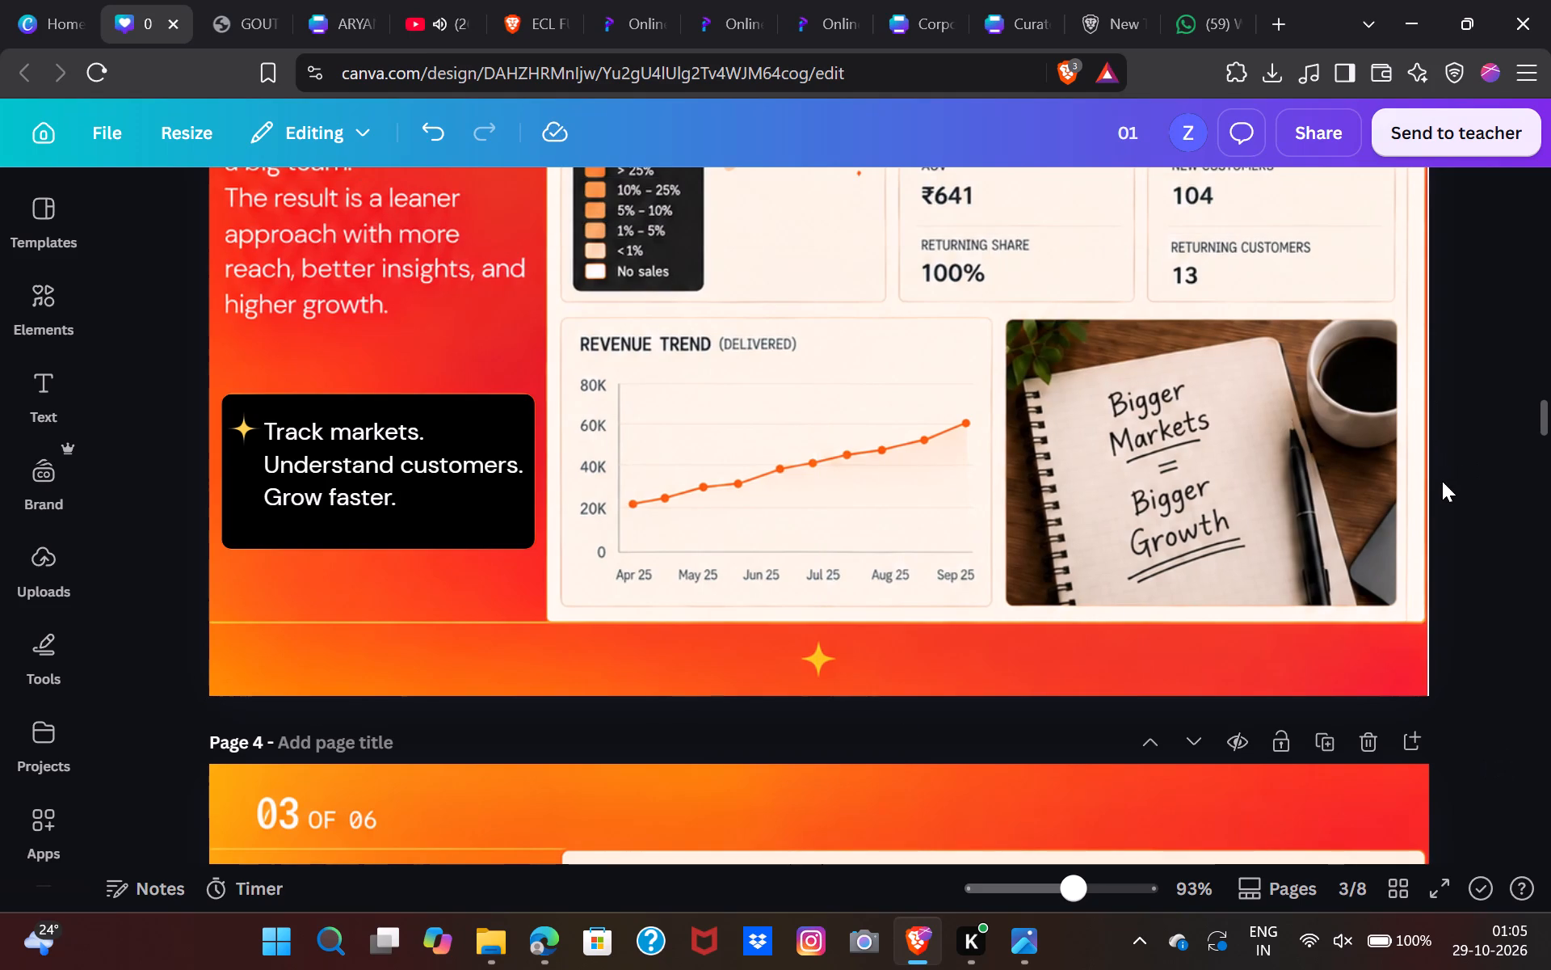
Enlarge page 3's poster image from its bottom-right corner to about 1,080 × 1,352 so it reaches the page's right edge.
left_click(1402, 482)
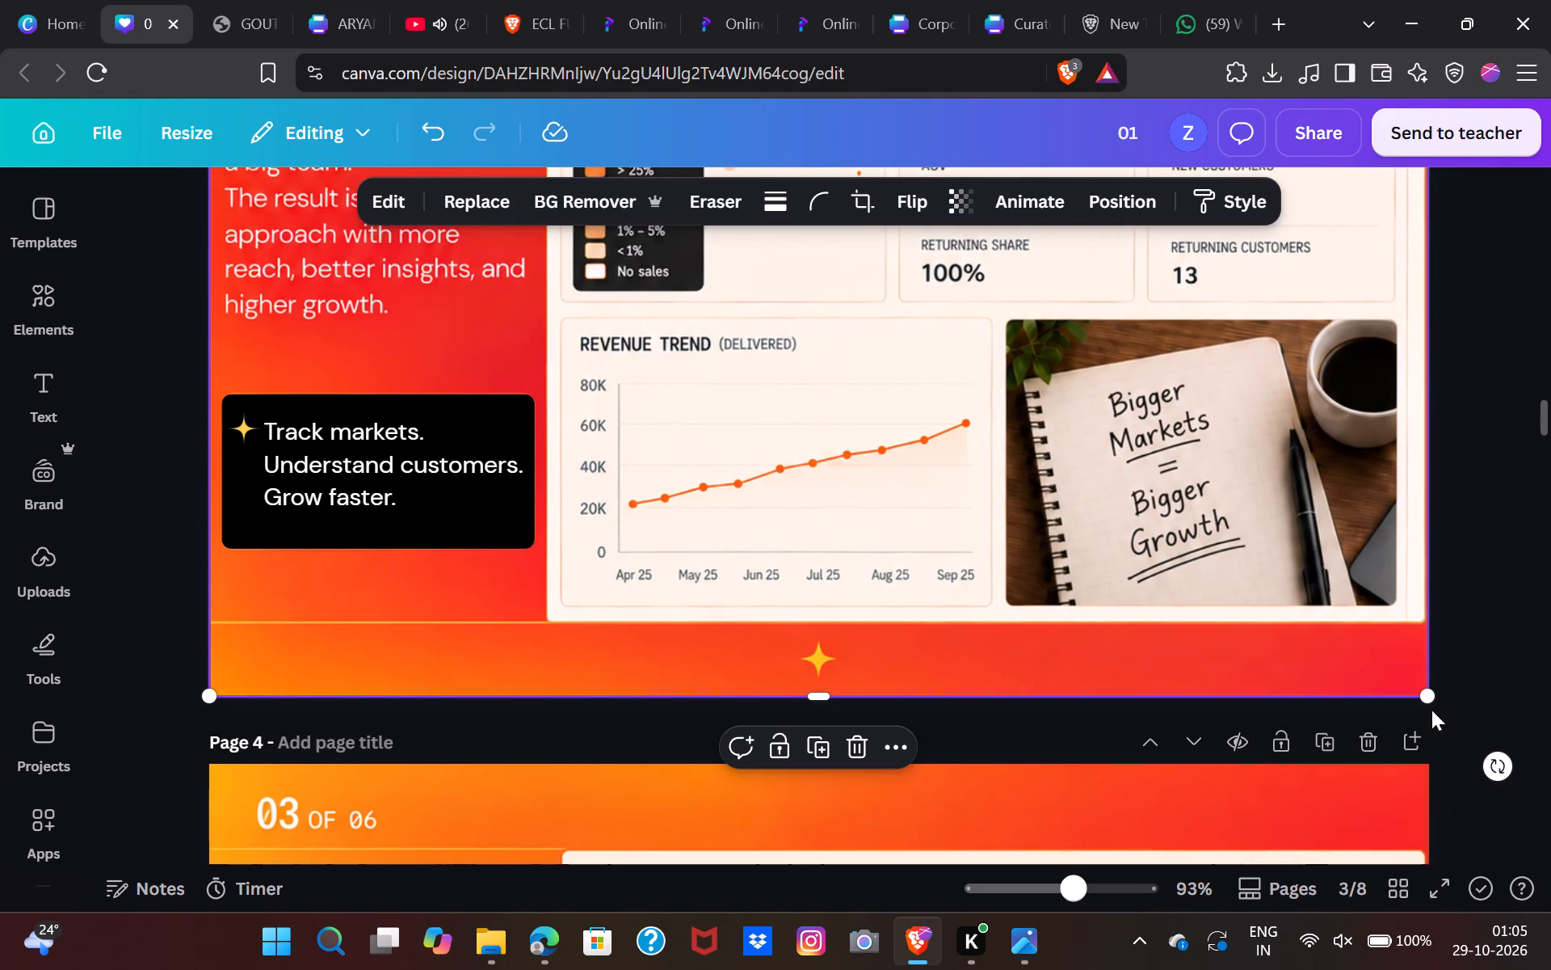
left_click(1428, 702)
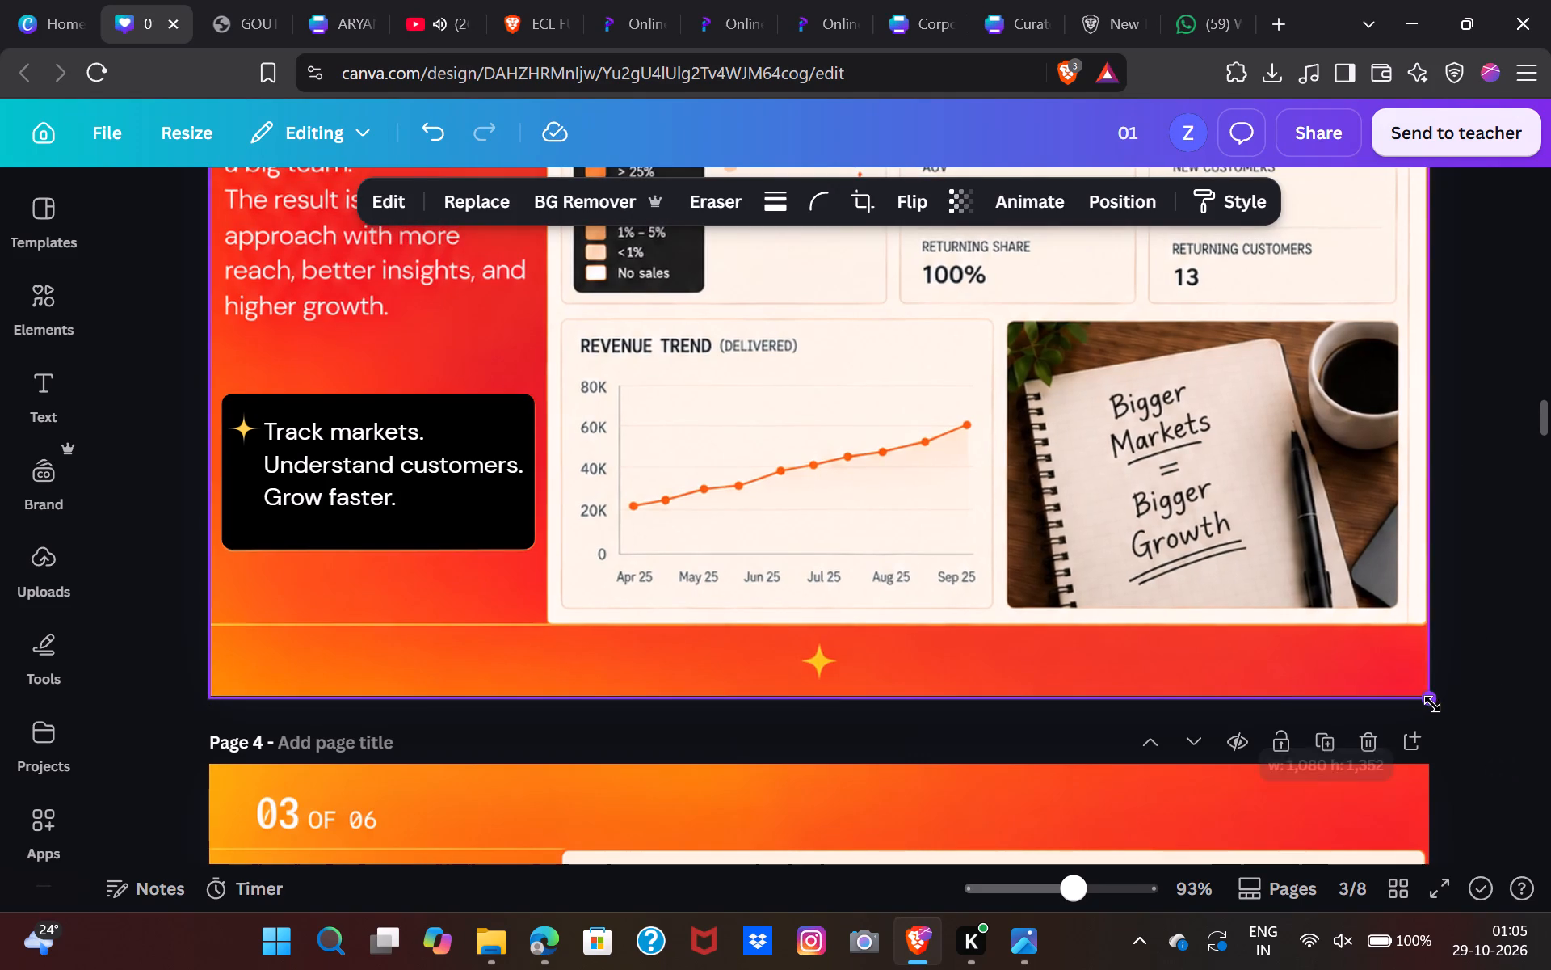
left_click(1489, 637)
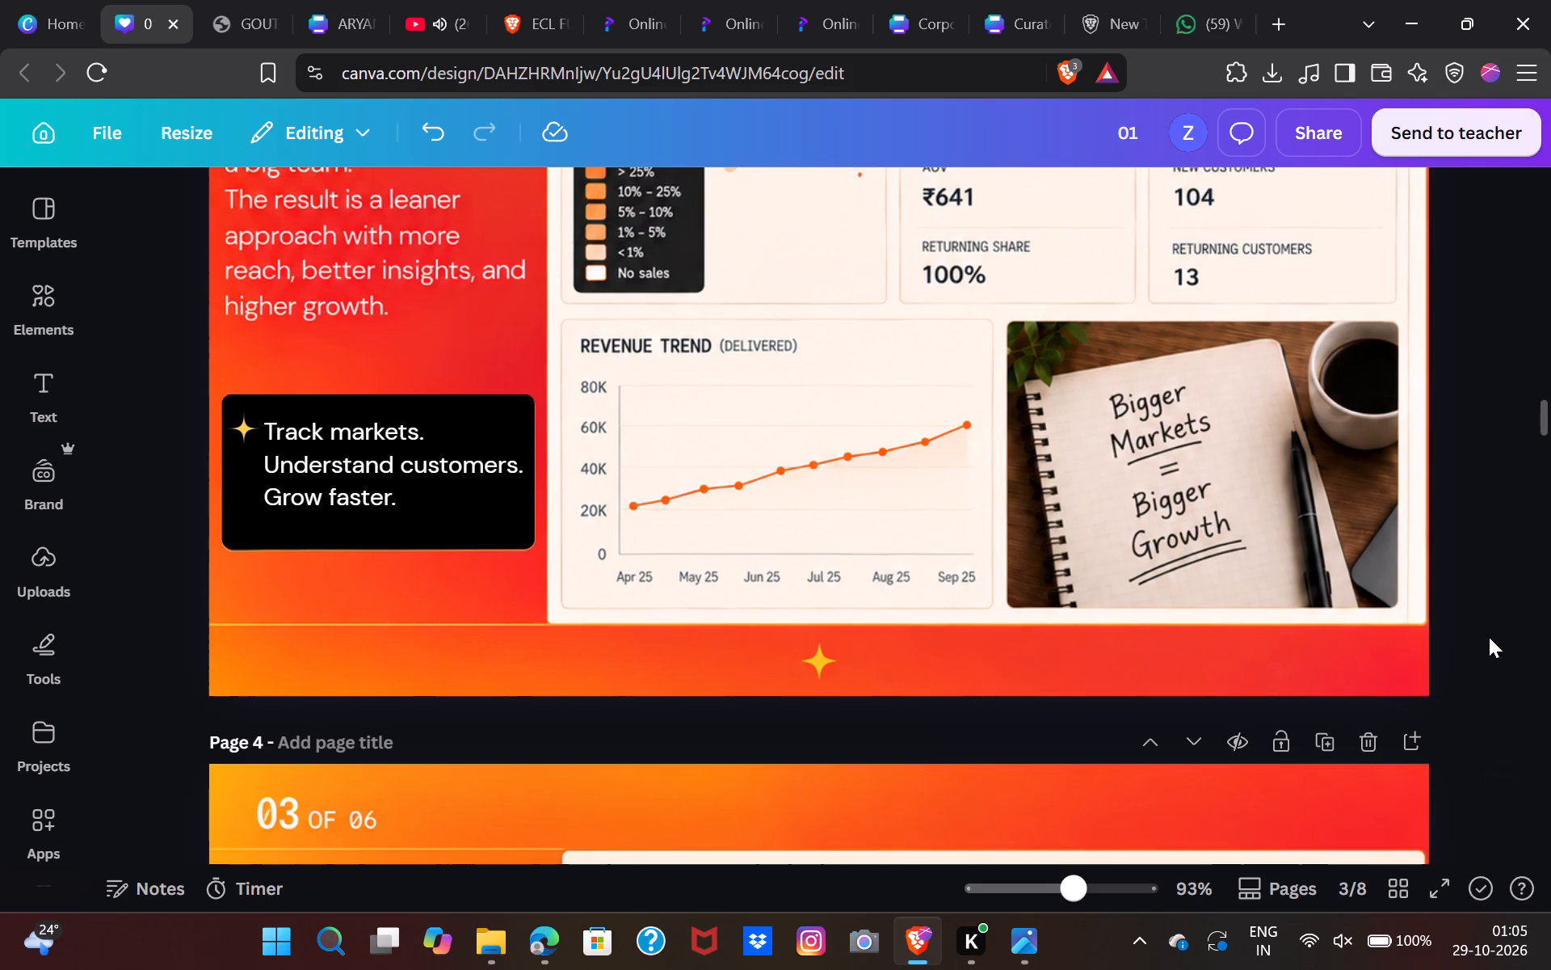
Delete page 2, the old peach version of the "02 of 06" Market Analytics poster.
scroll(1489, 637, "up", 6)
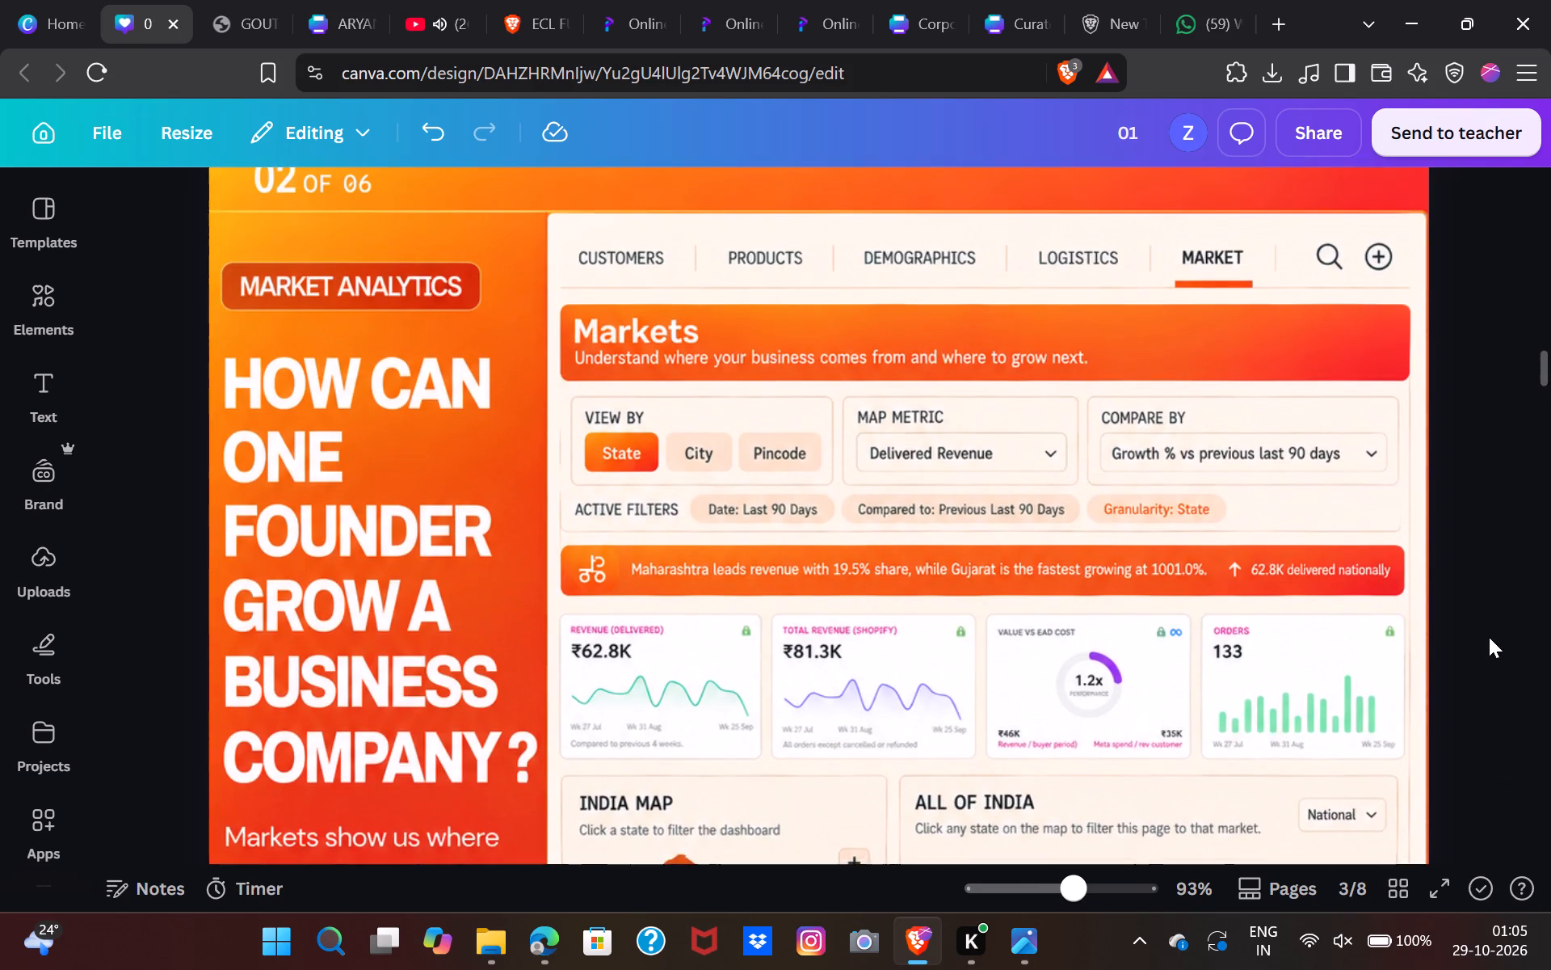
scroll(1489, 637, "up", 2)
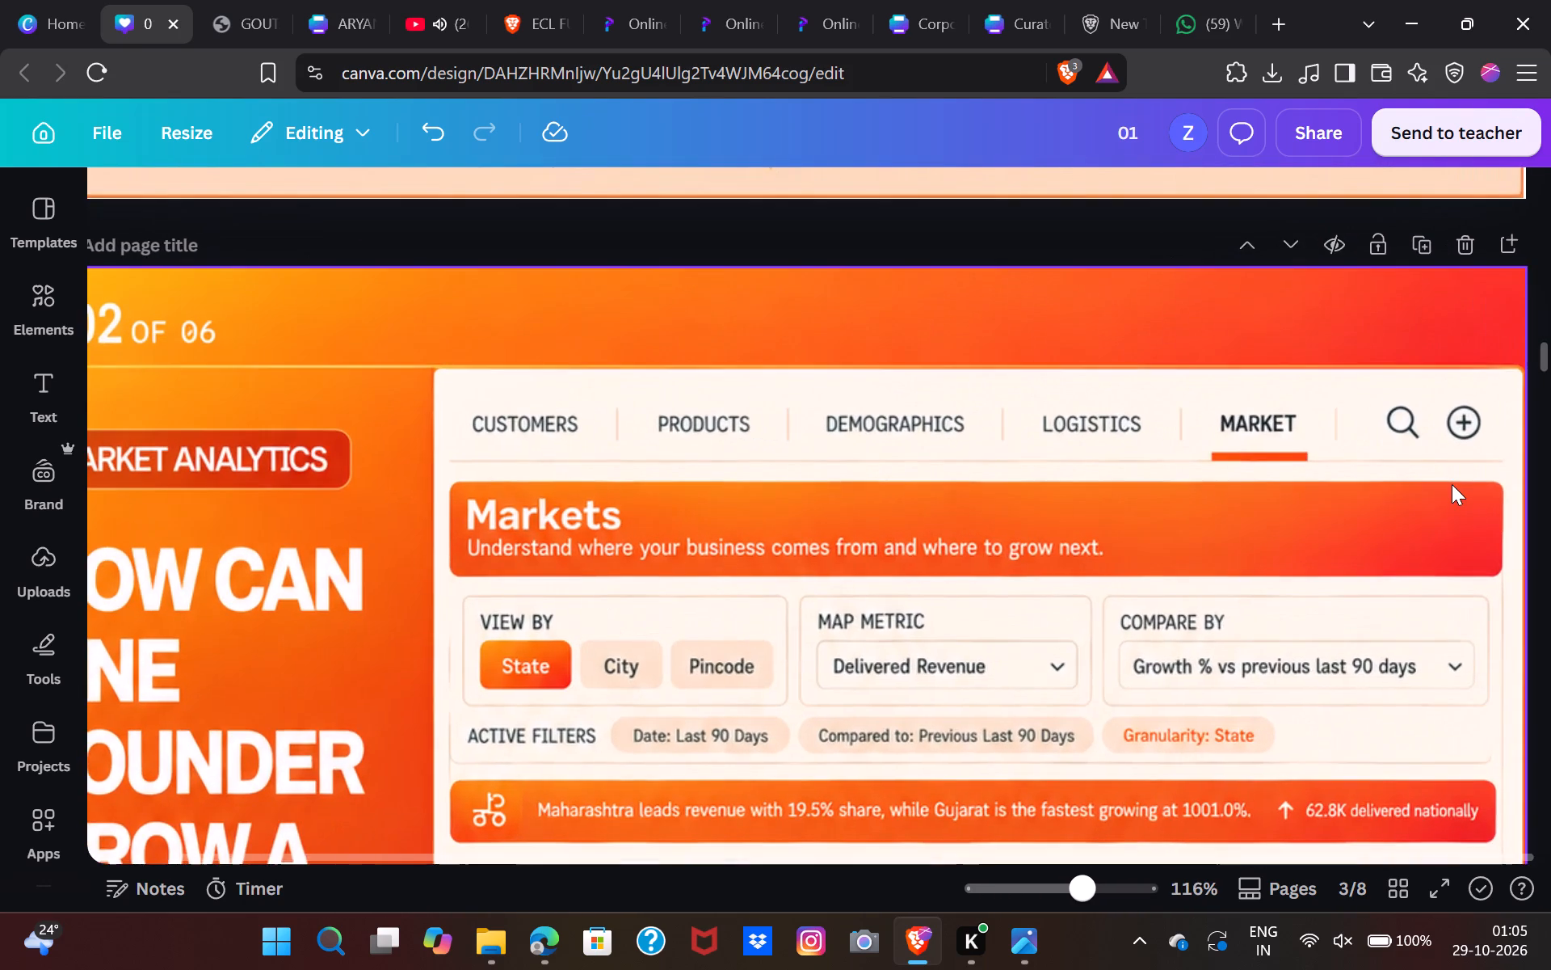
scroll(1452, 484, "up", 6)
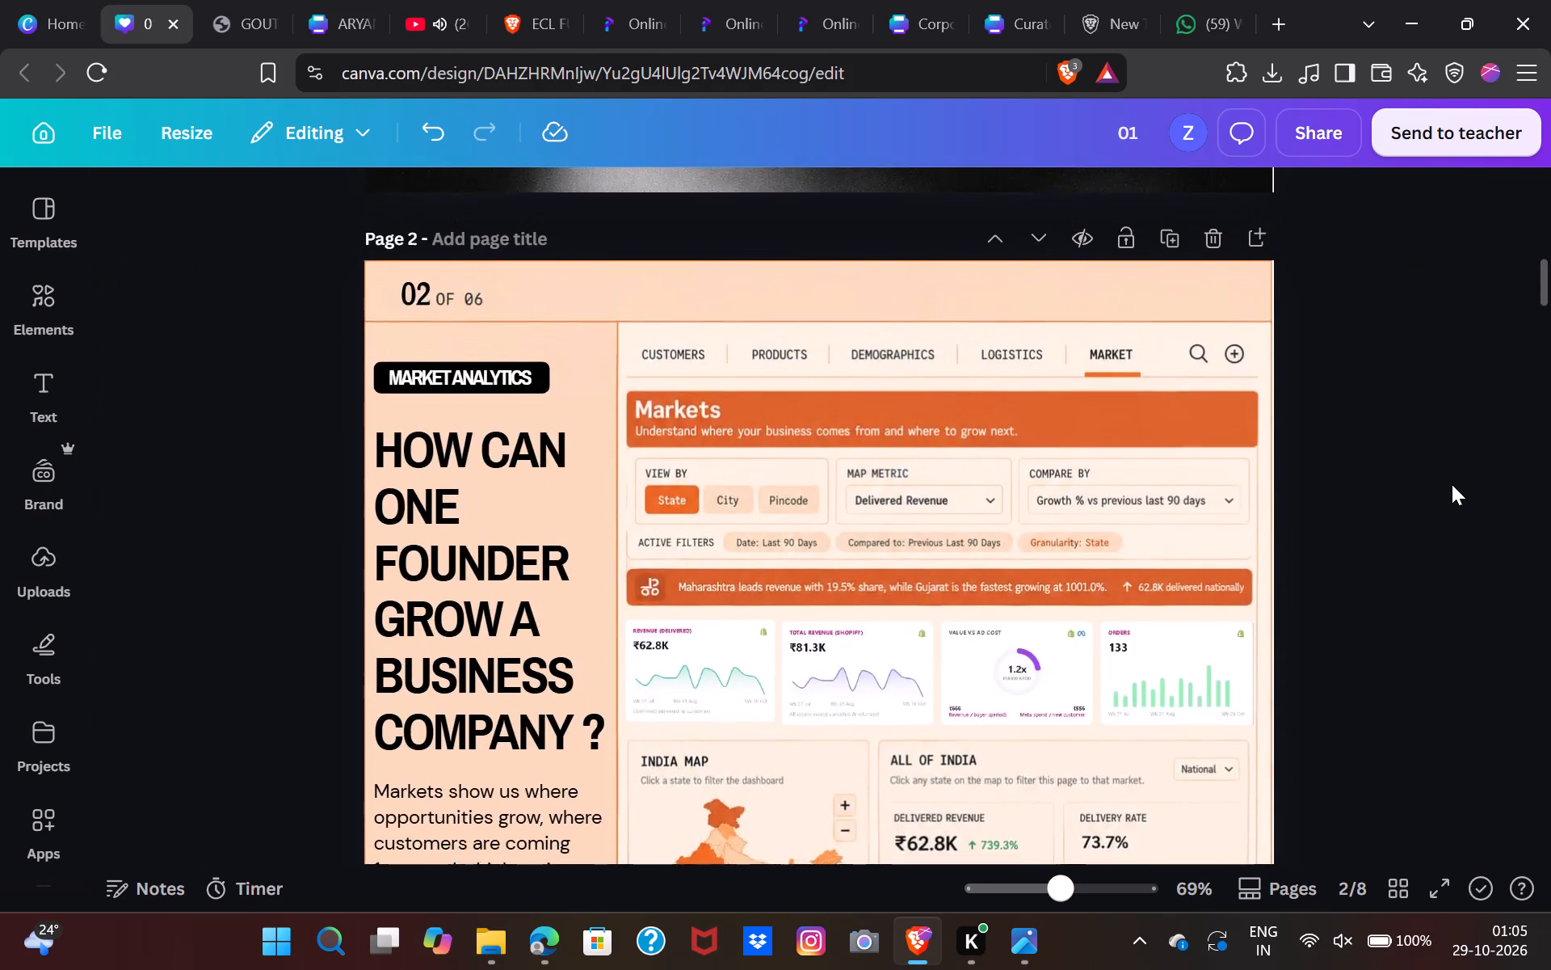
scroll(1452, 484, "up", 1)
left_click(1211, 394)
Examine the orange posters on pages 2 to 5, checking their edges, callout boxes and dashboard cards.
scroll(1211, 394, "down", 4)
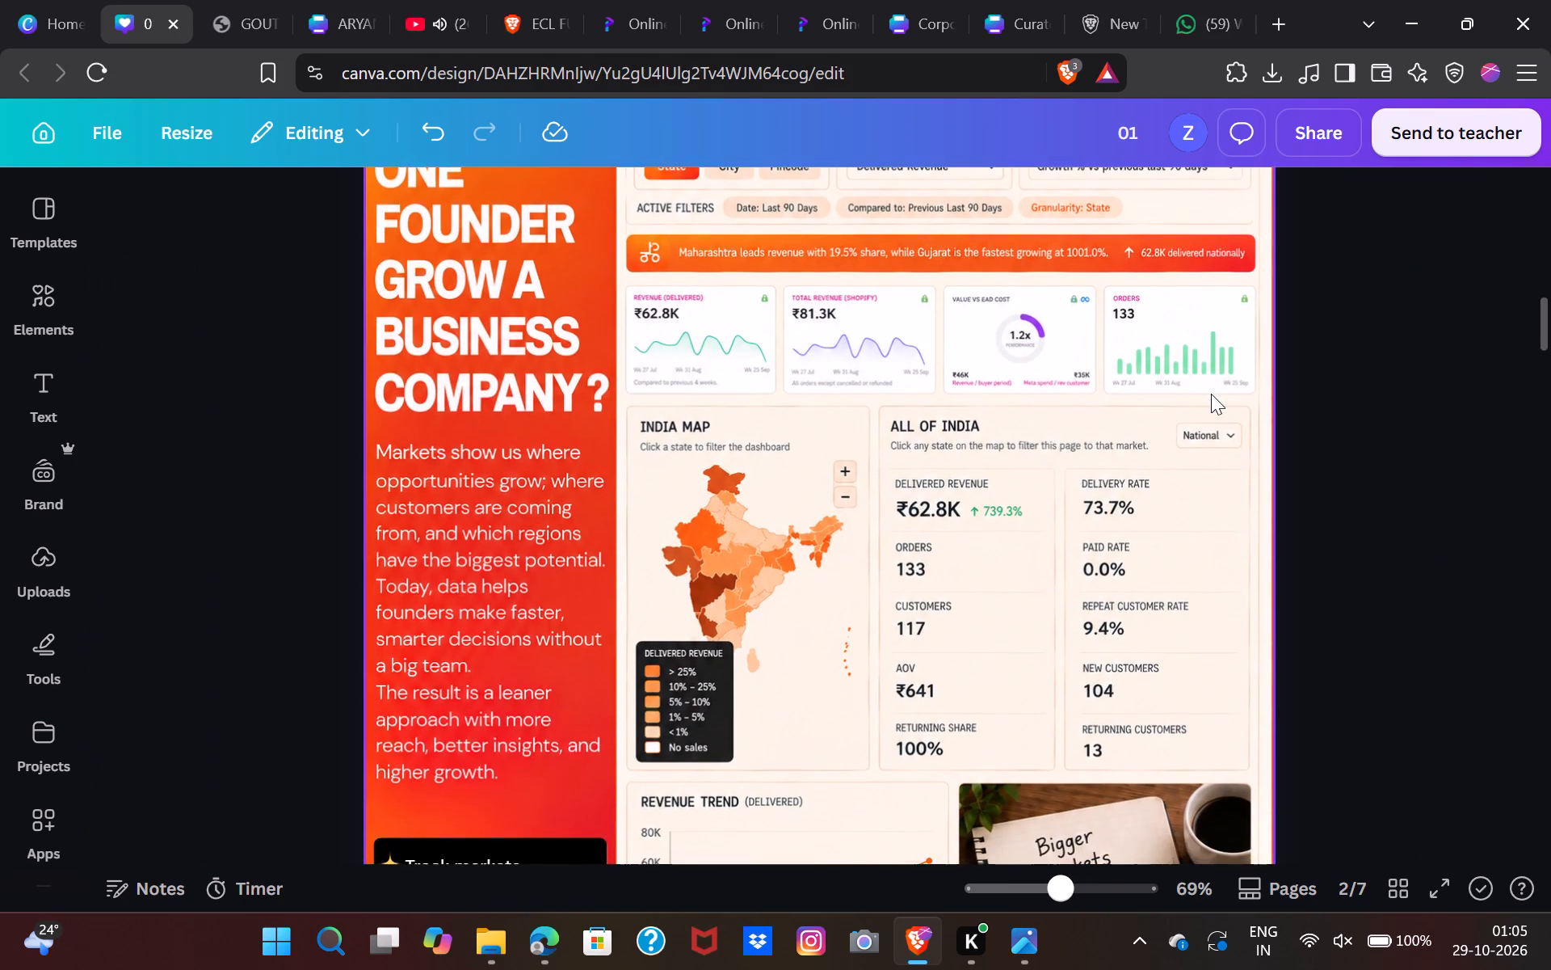
scroll(1211, 394, "down", 6)
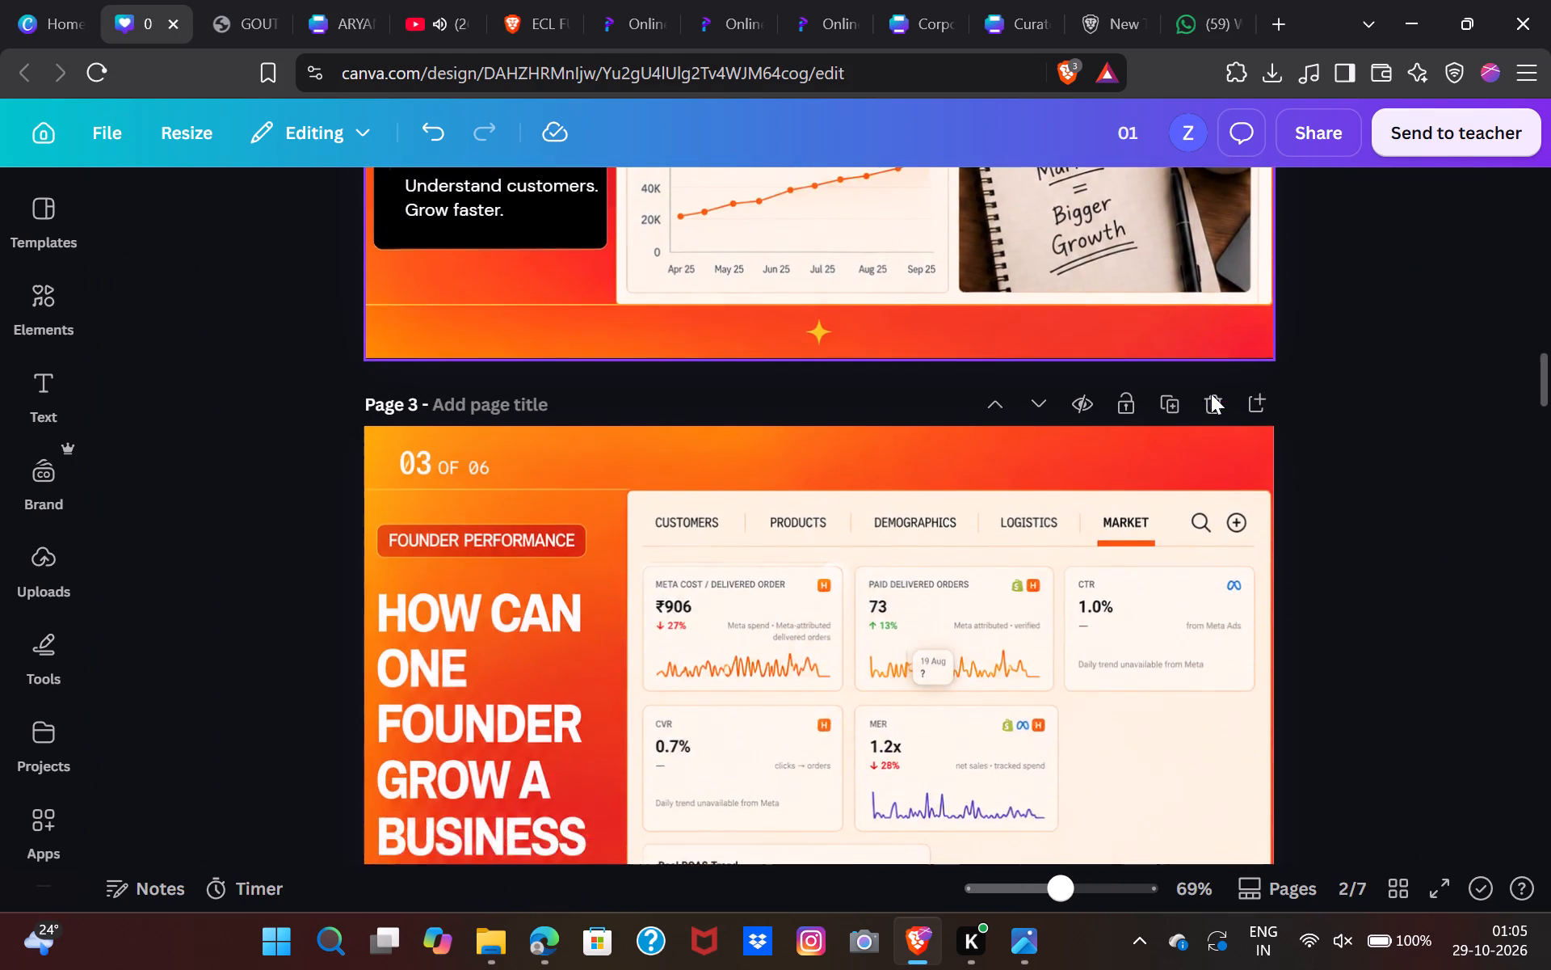
scroll(1211, 394, "down", 8)
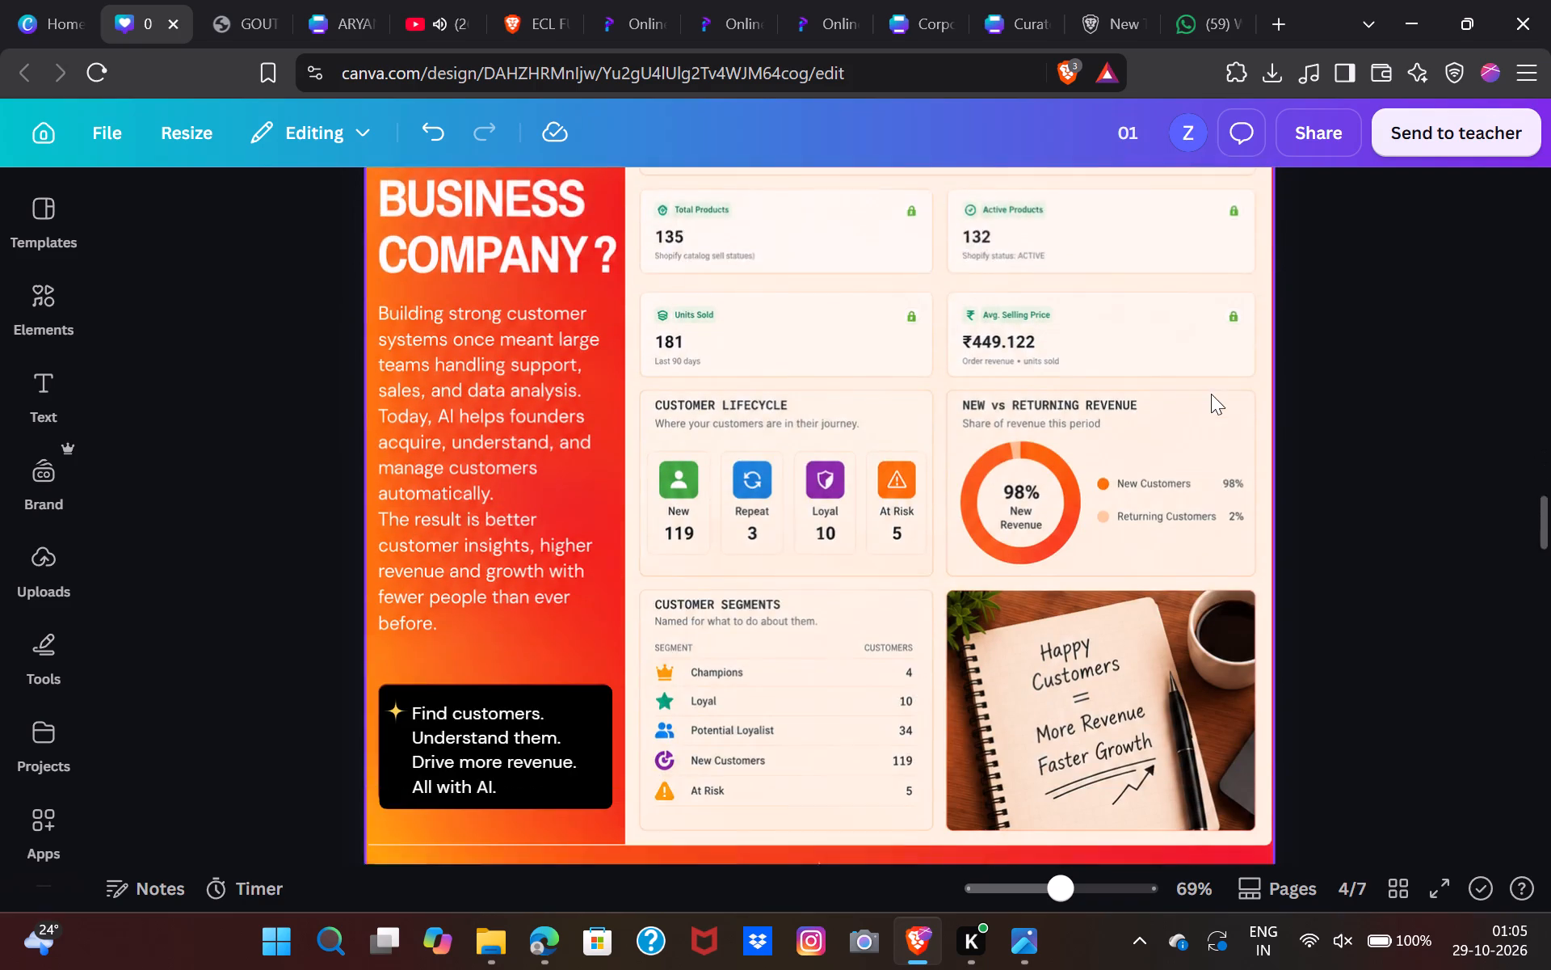
scroll(1211, 394, "down", 1)
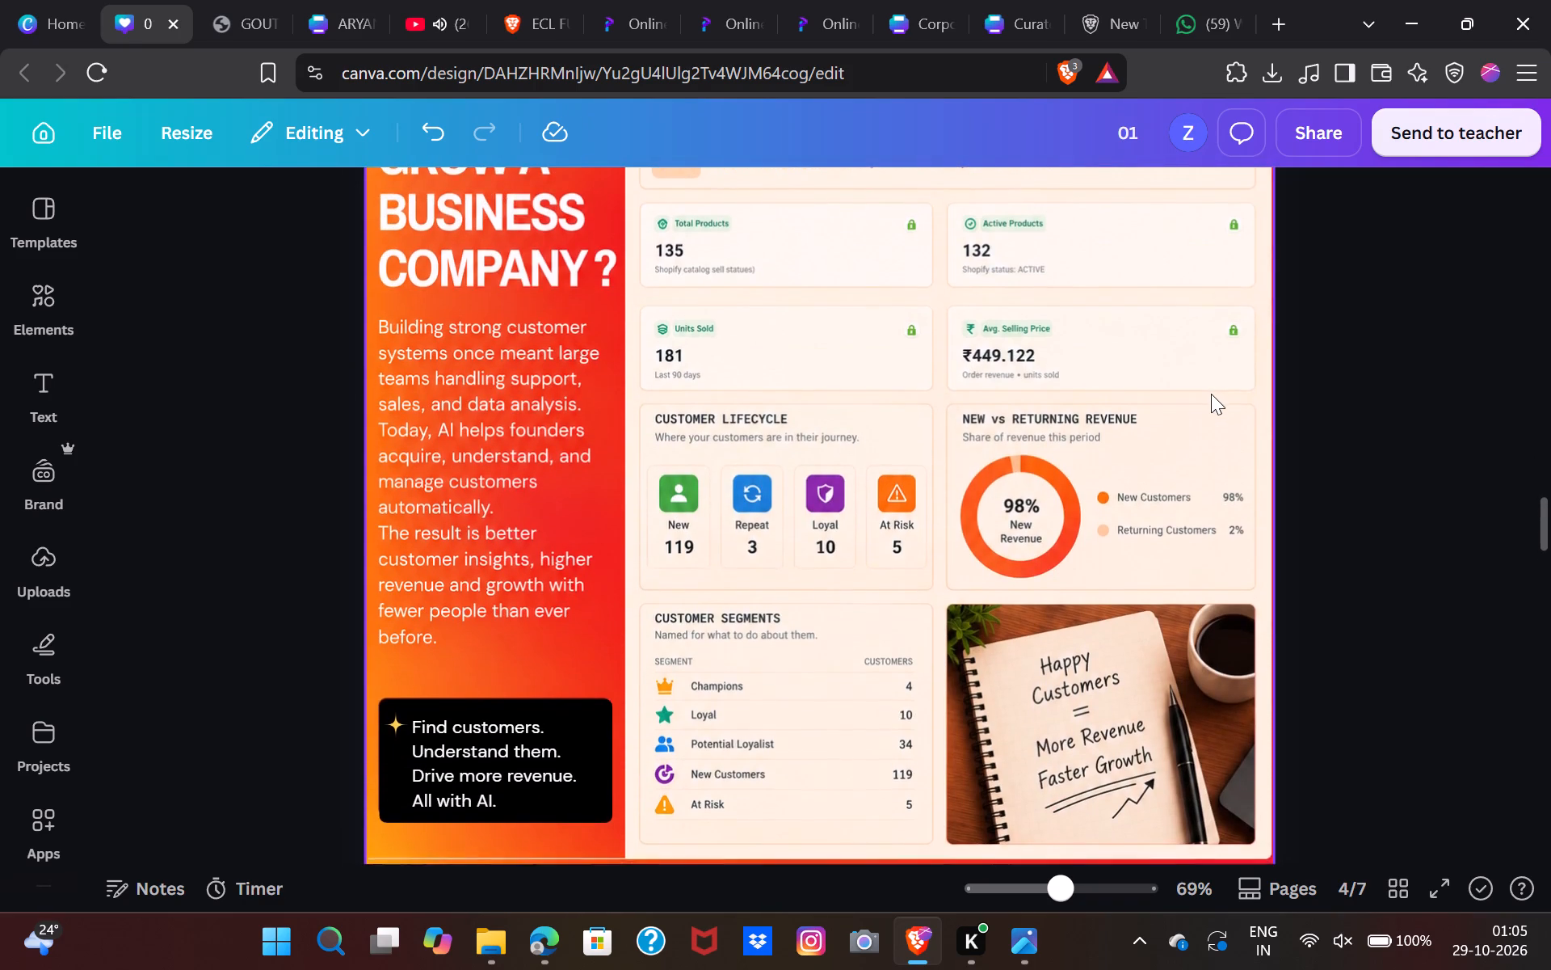
scroll(1211, 394, "down", 4)
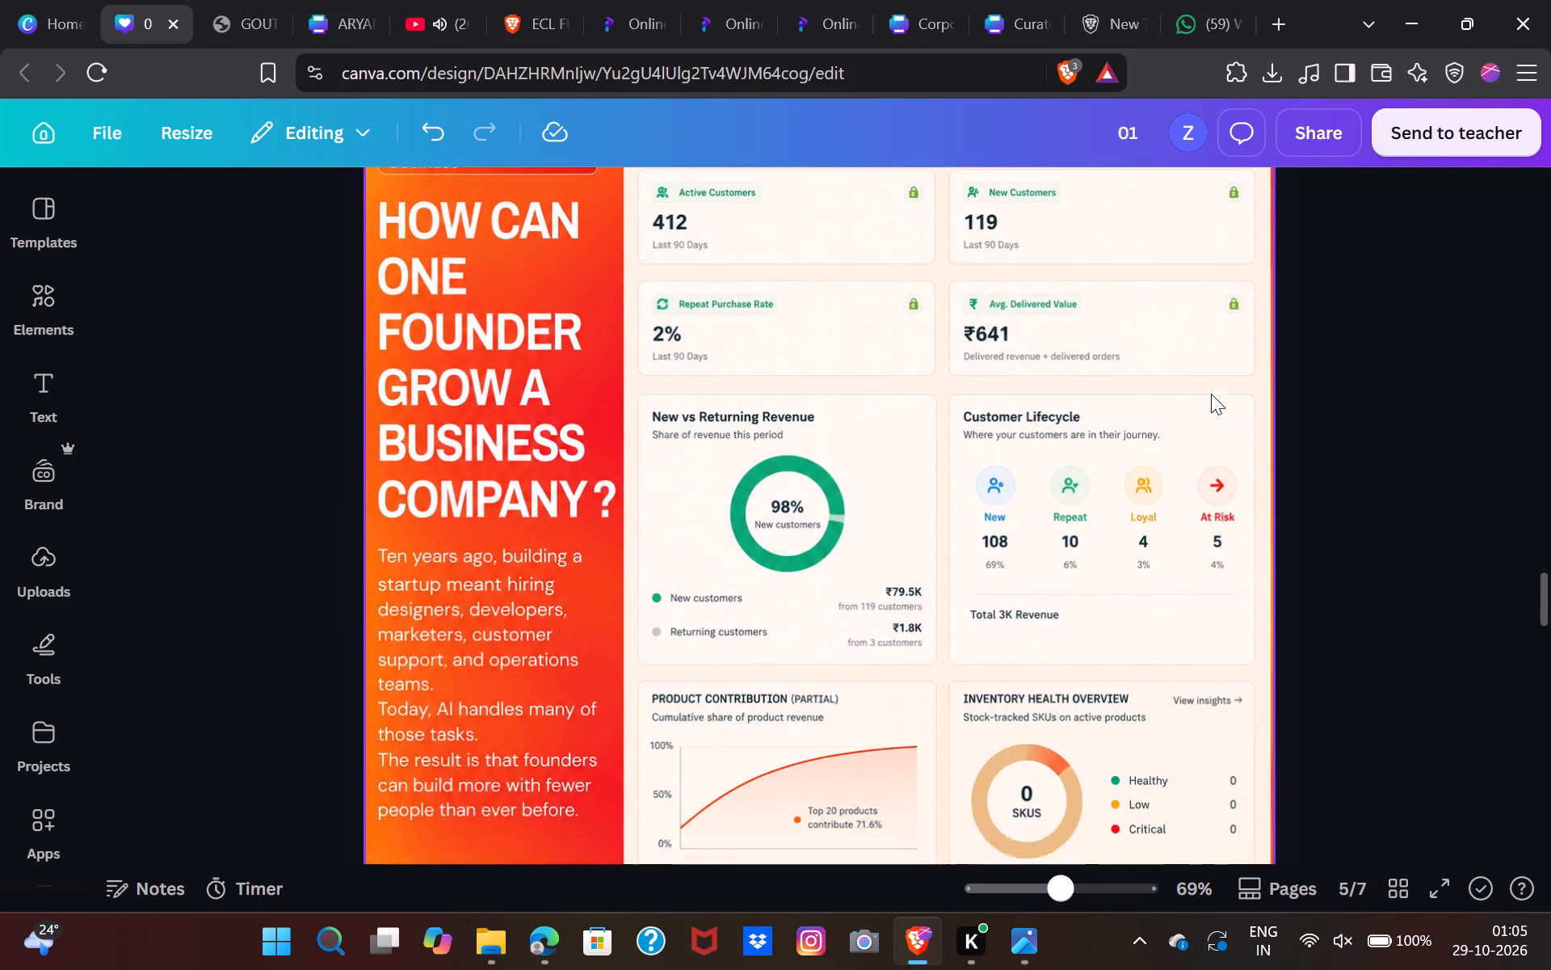
scroll(1211, 394, "down", 4)
scroll(1211, 394, "up", 1)
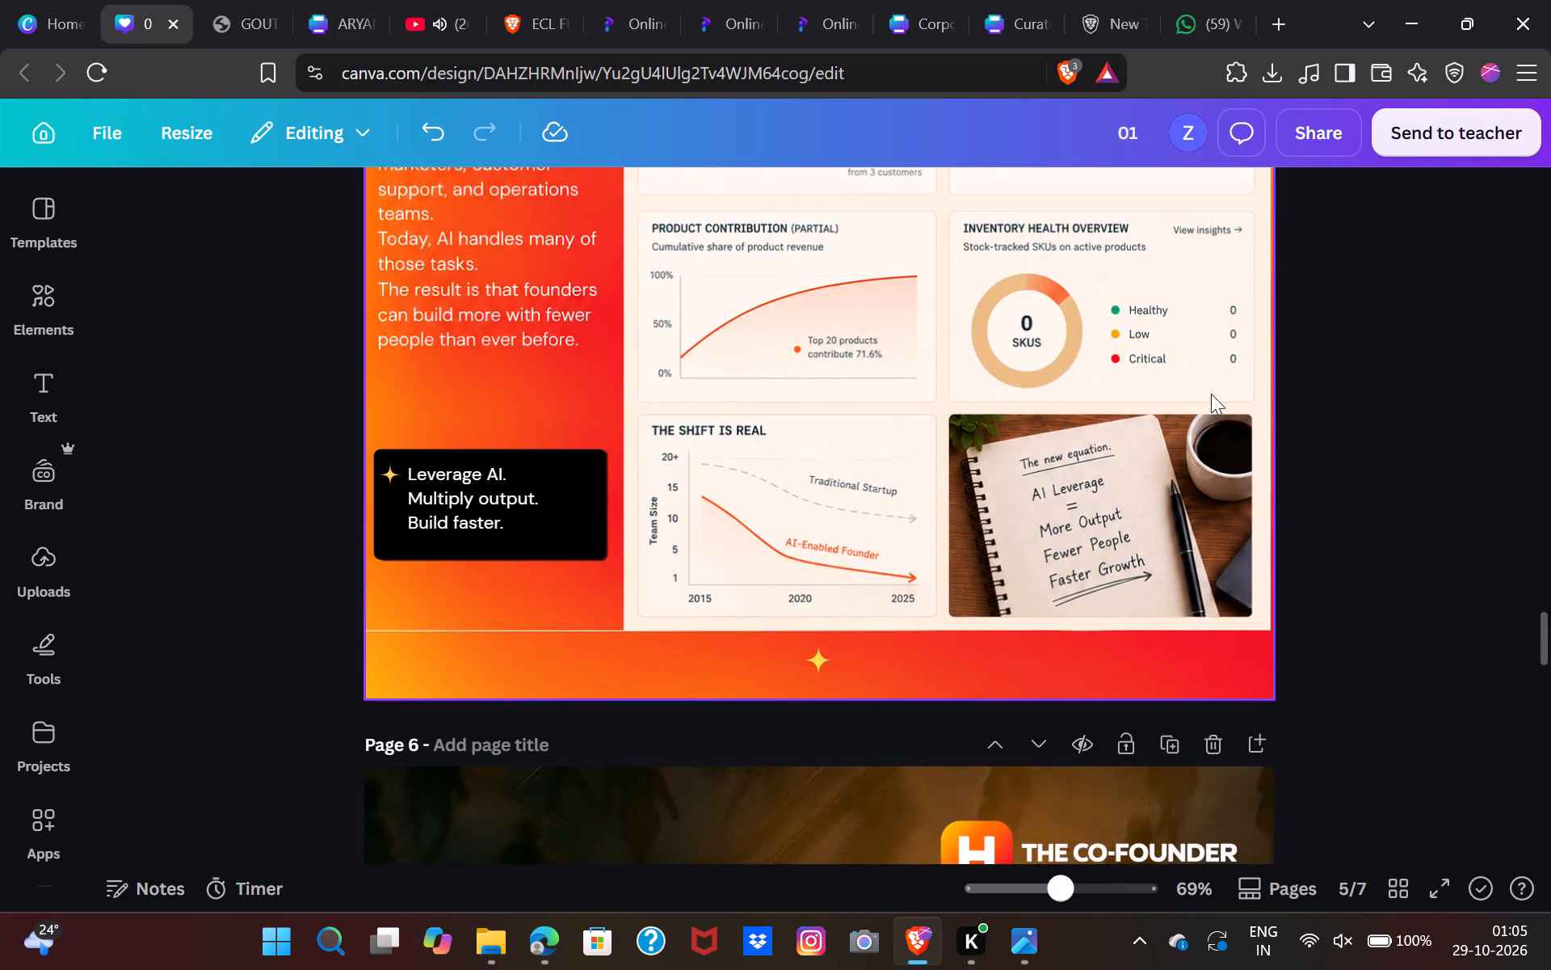
scroll(1211, 394, "up", 1)
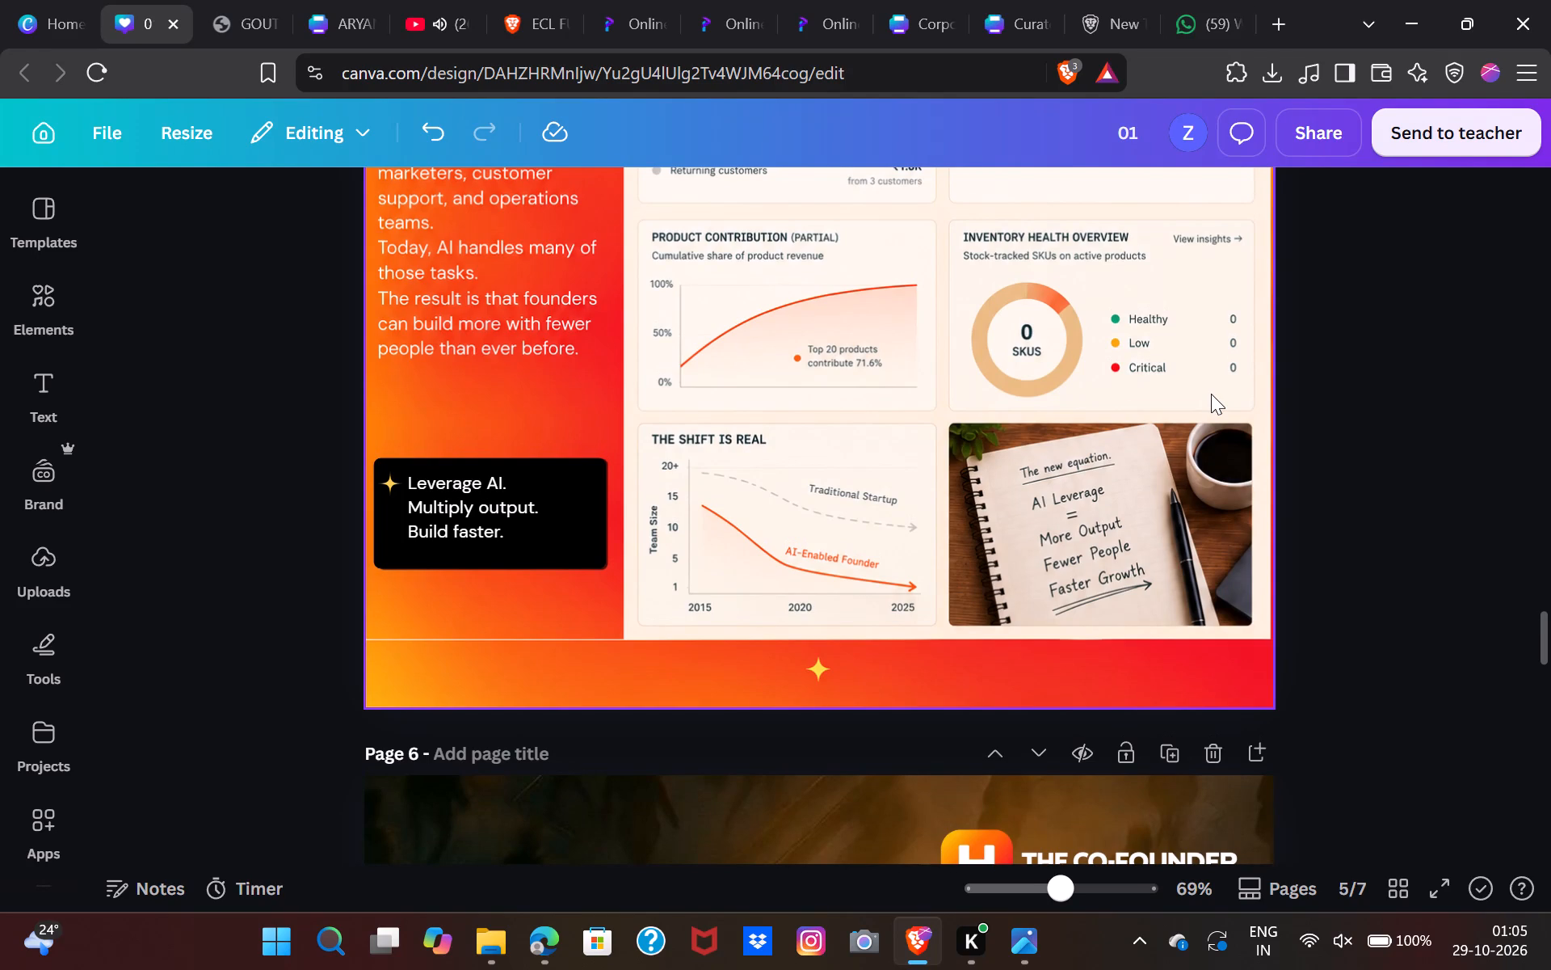
scroll(1036, 332, "up", 1)
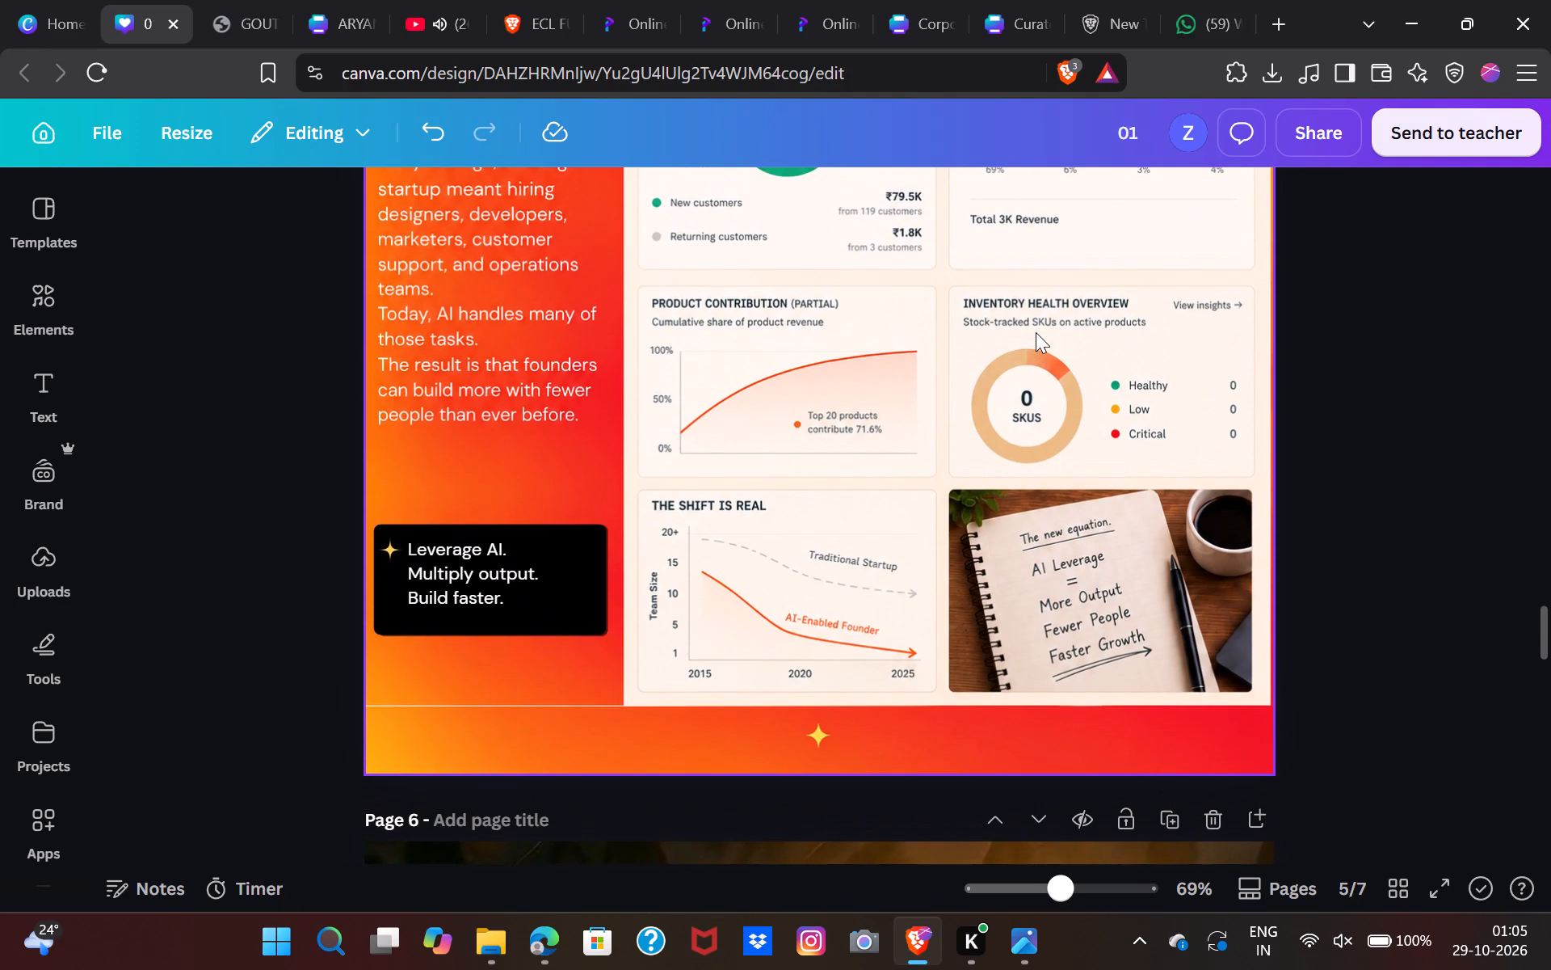
scroll(1036, 332, "up", 1)
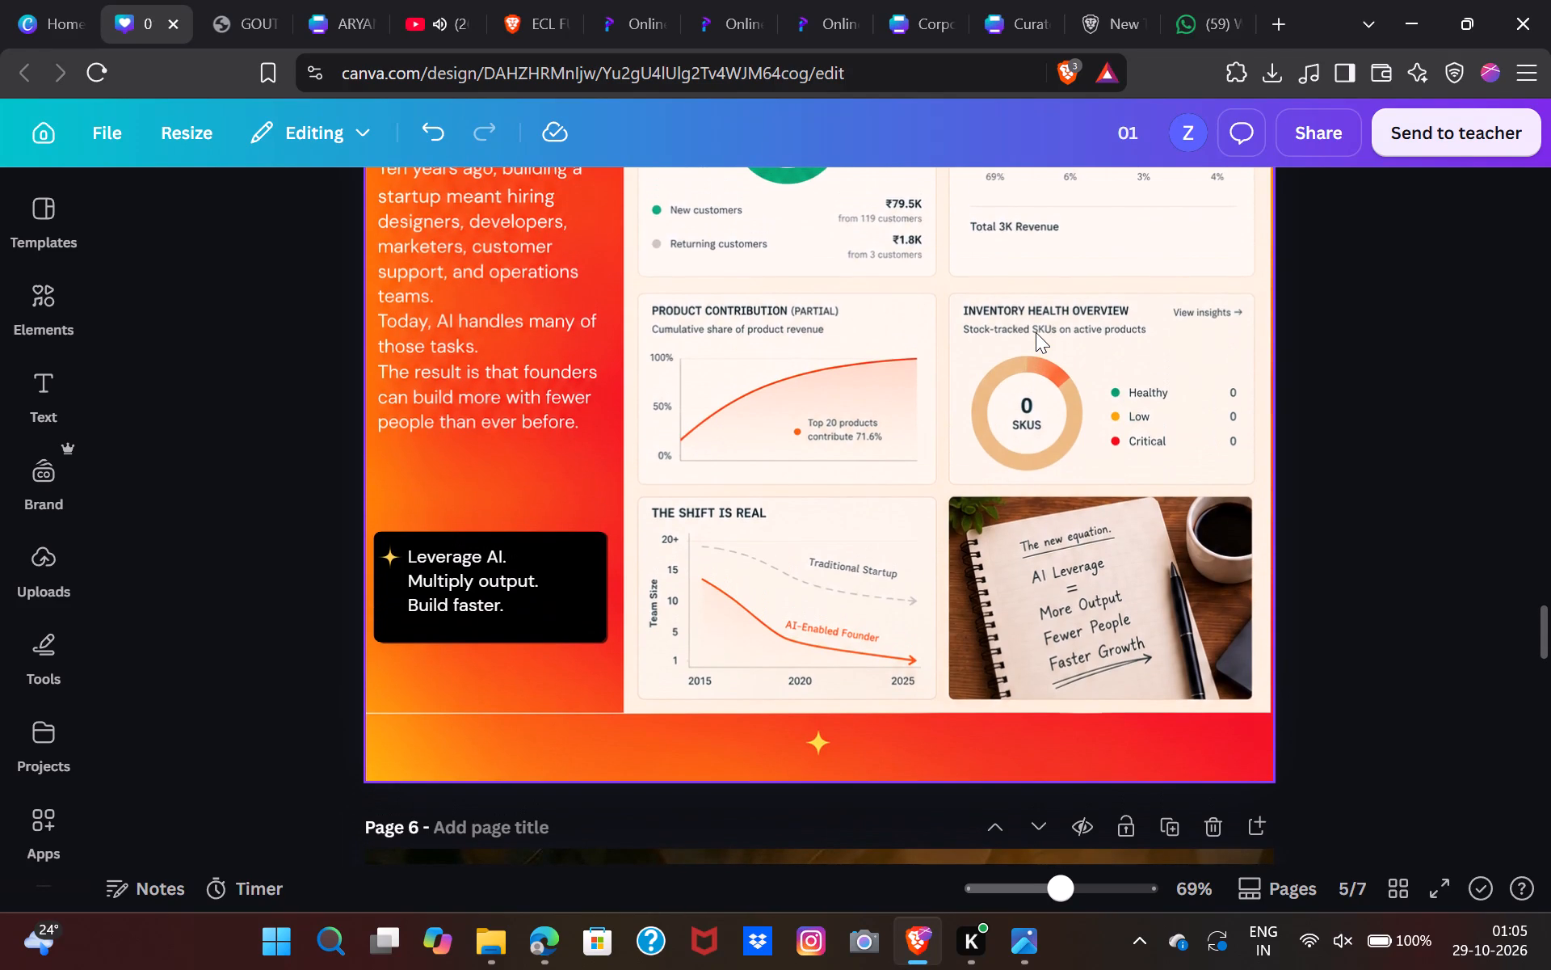
scroll(1036, 332, "up", 1)
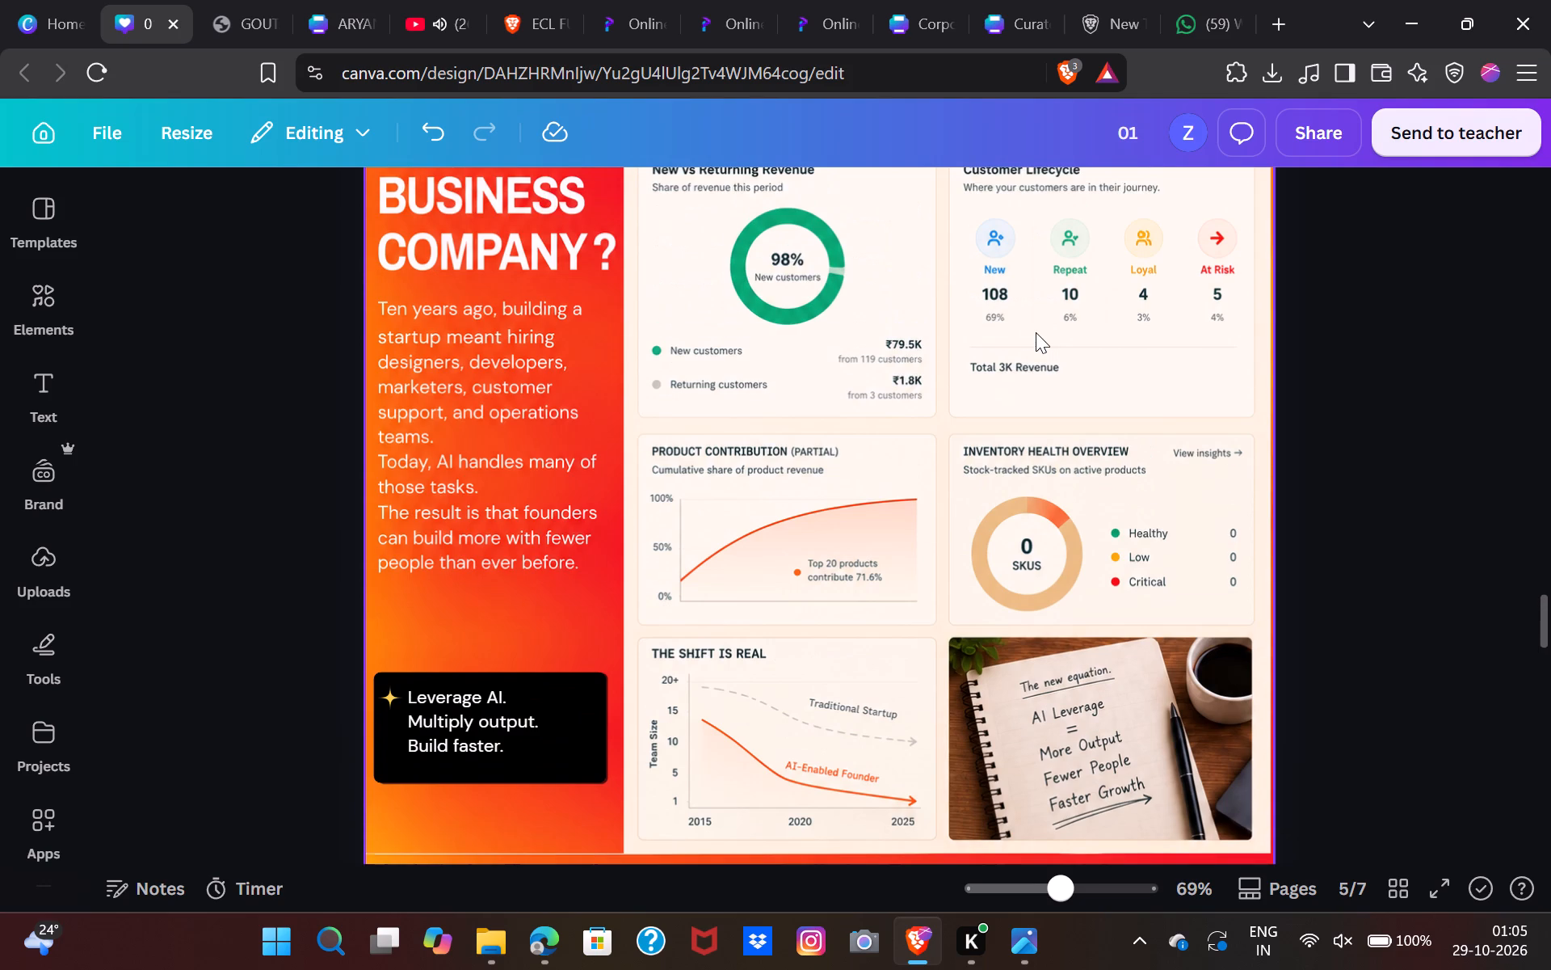
Bring page 5's old peach poster image forward in the layer order to just beneath the callout text, and delete it.
left_click(1078, 422)
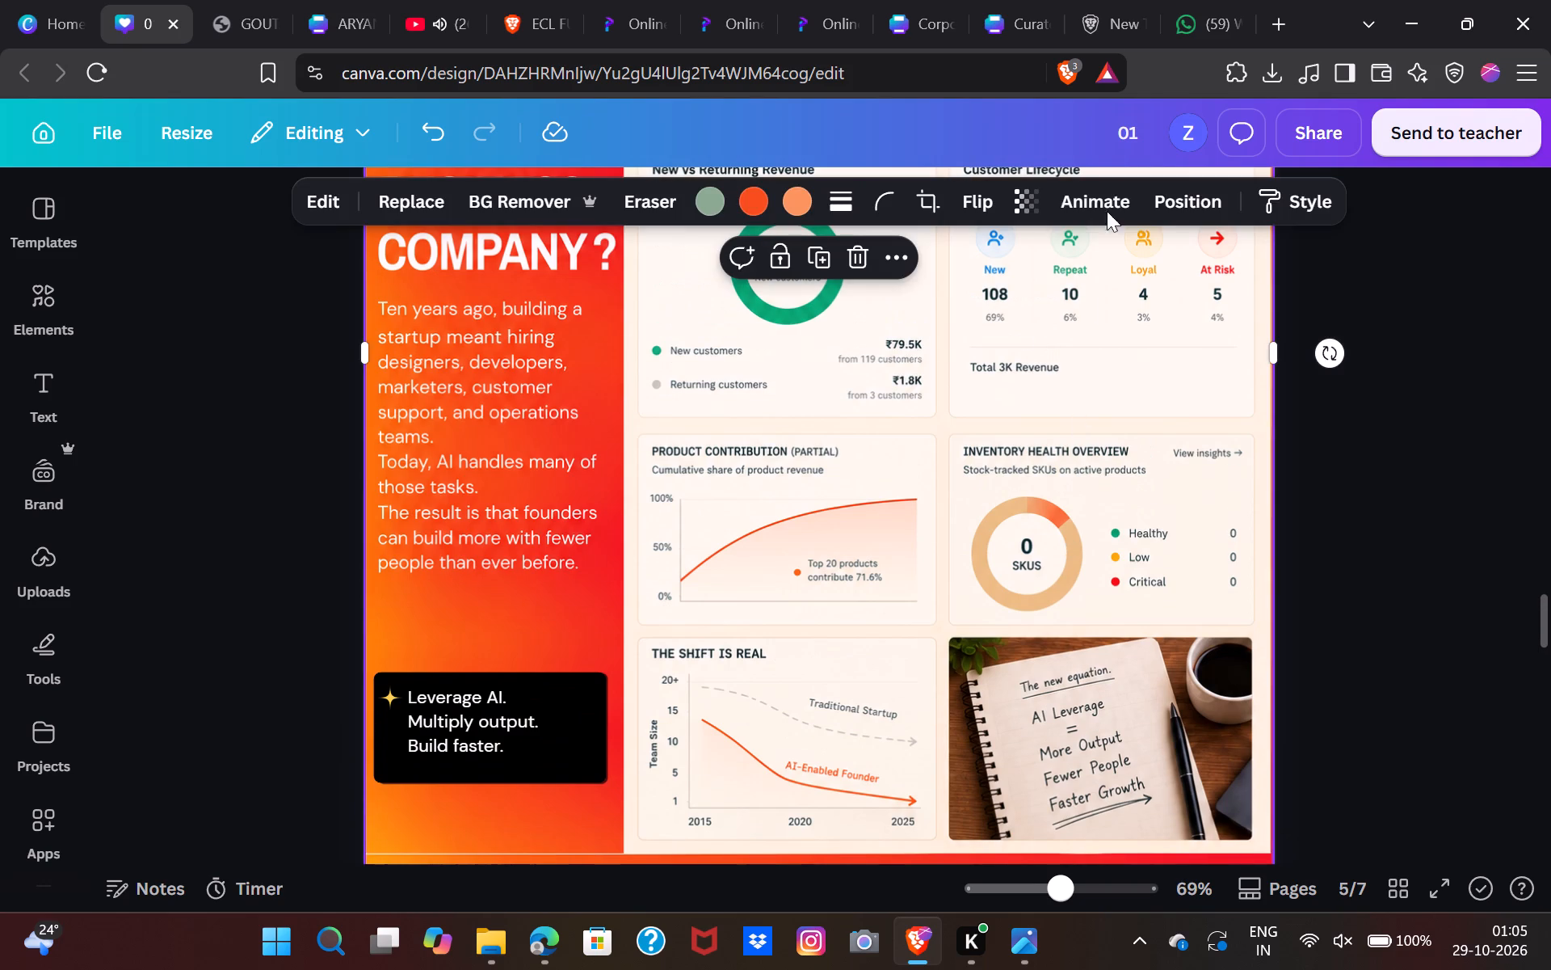
left_click(1170, 214)
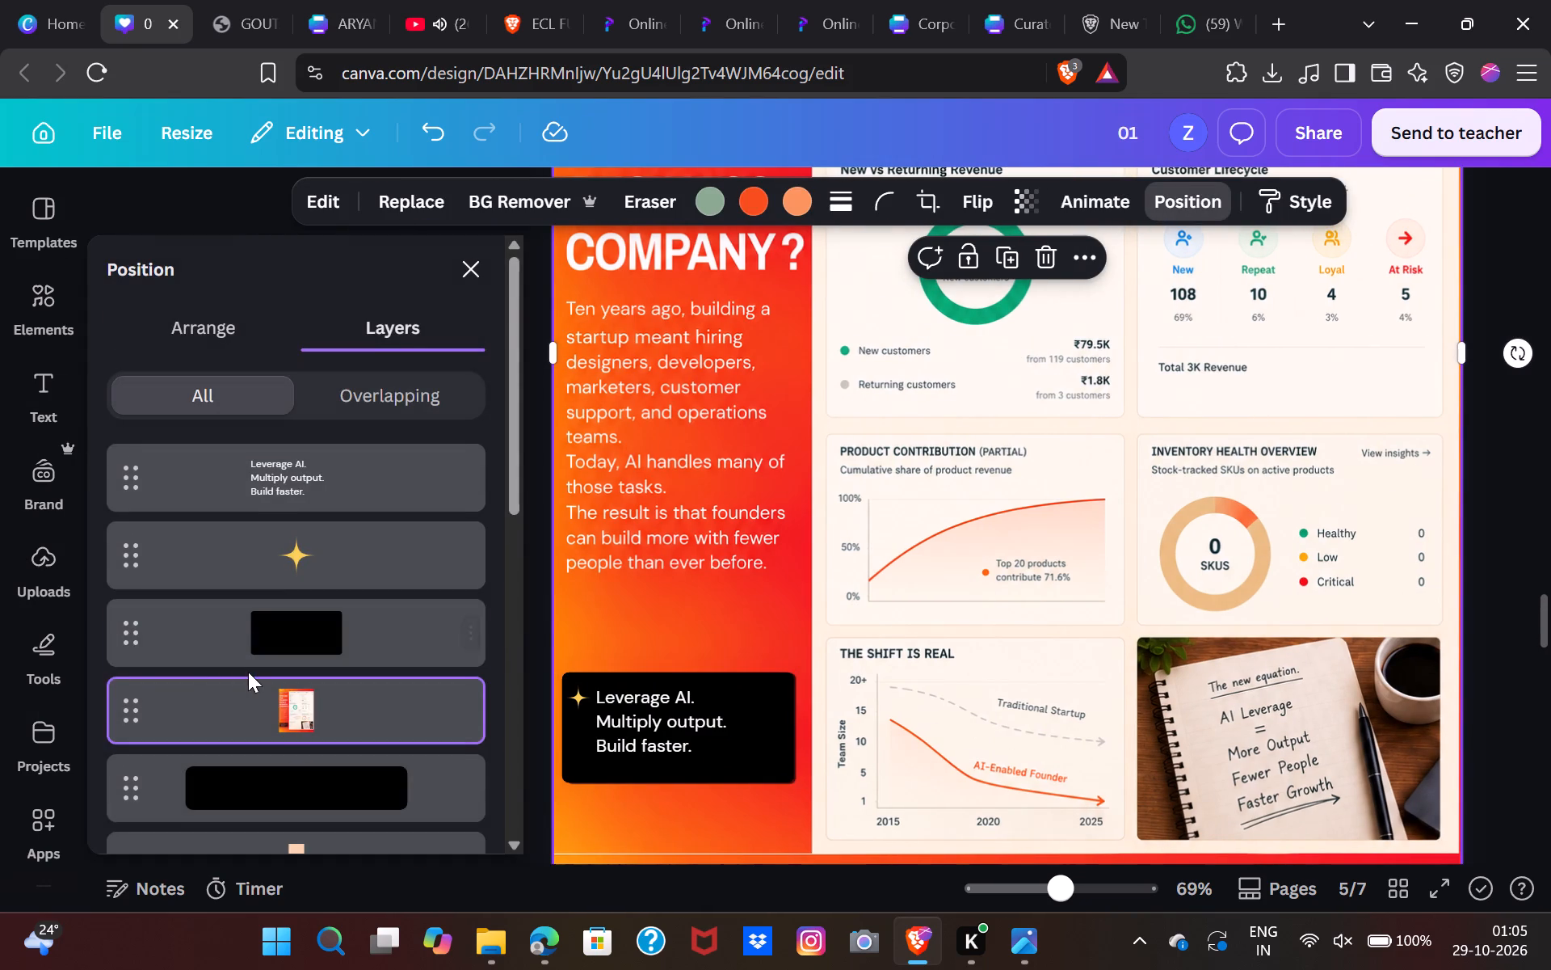
scroll(248, 672, "down", 3)
scroll(355, 677, "down", 4)
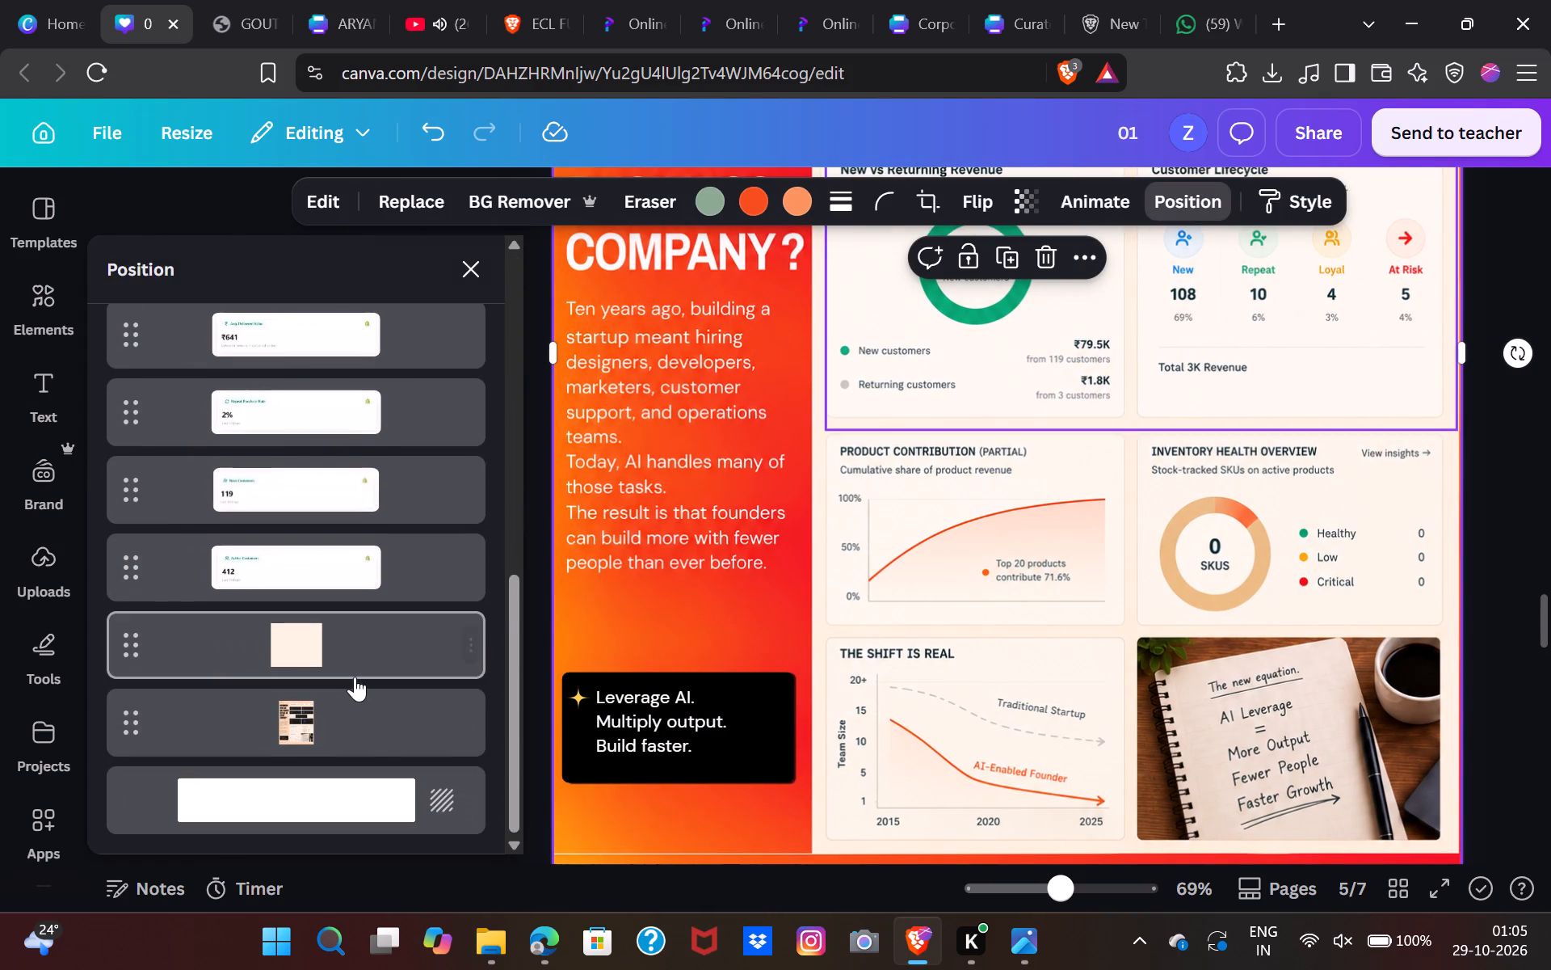
left_click(351, 698)
left_click_drag(351, 698, 326, 295)
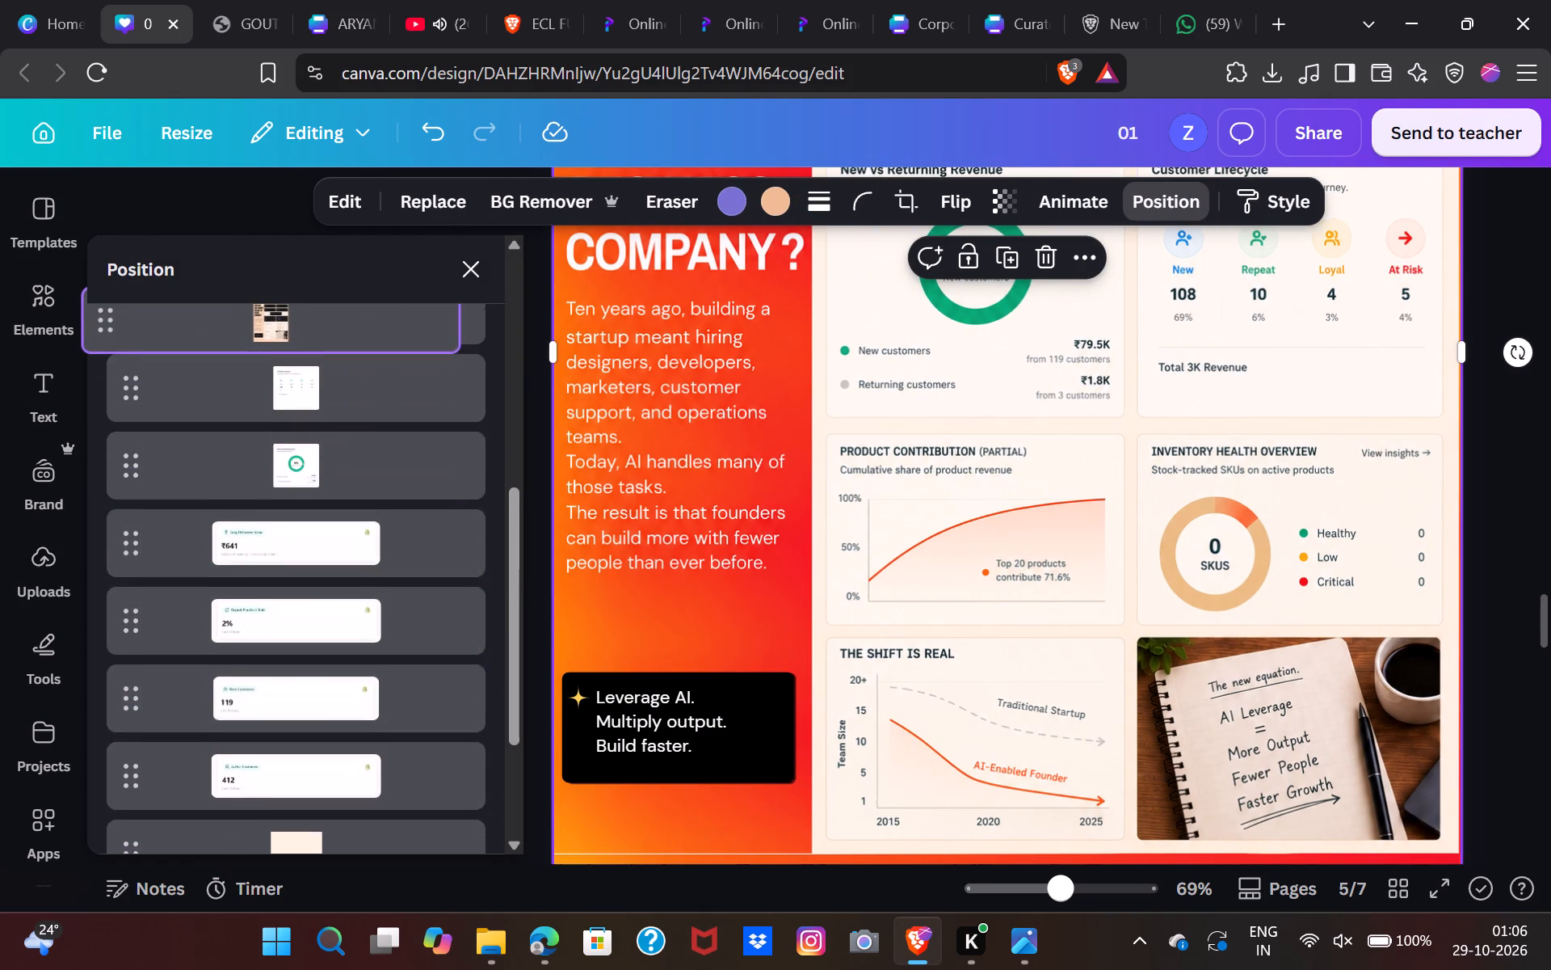
left_click_drag(326, 295, 347, 515)
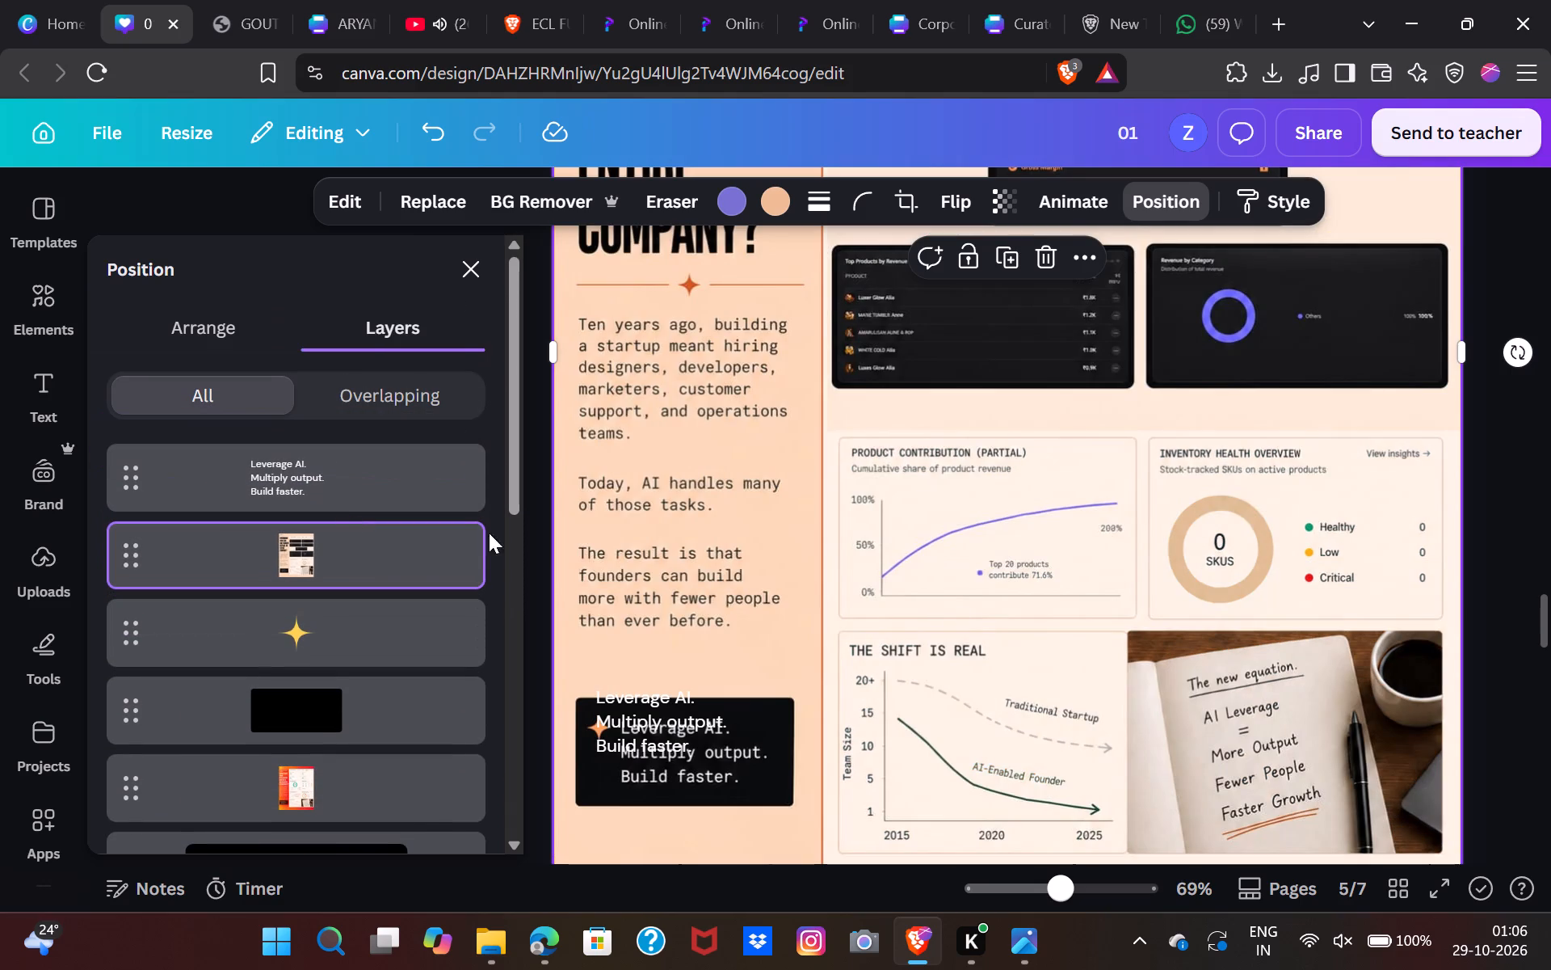
left_click(1053, 591)
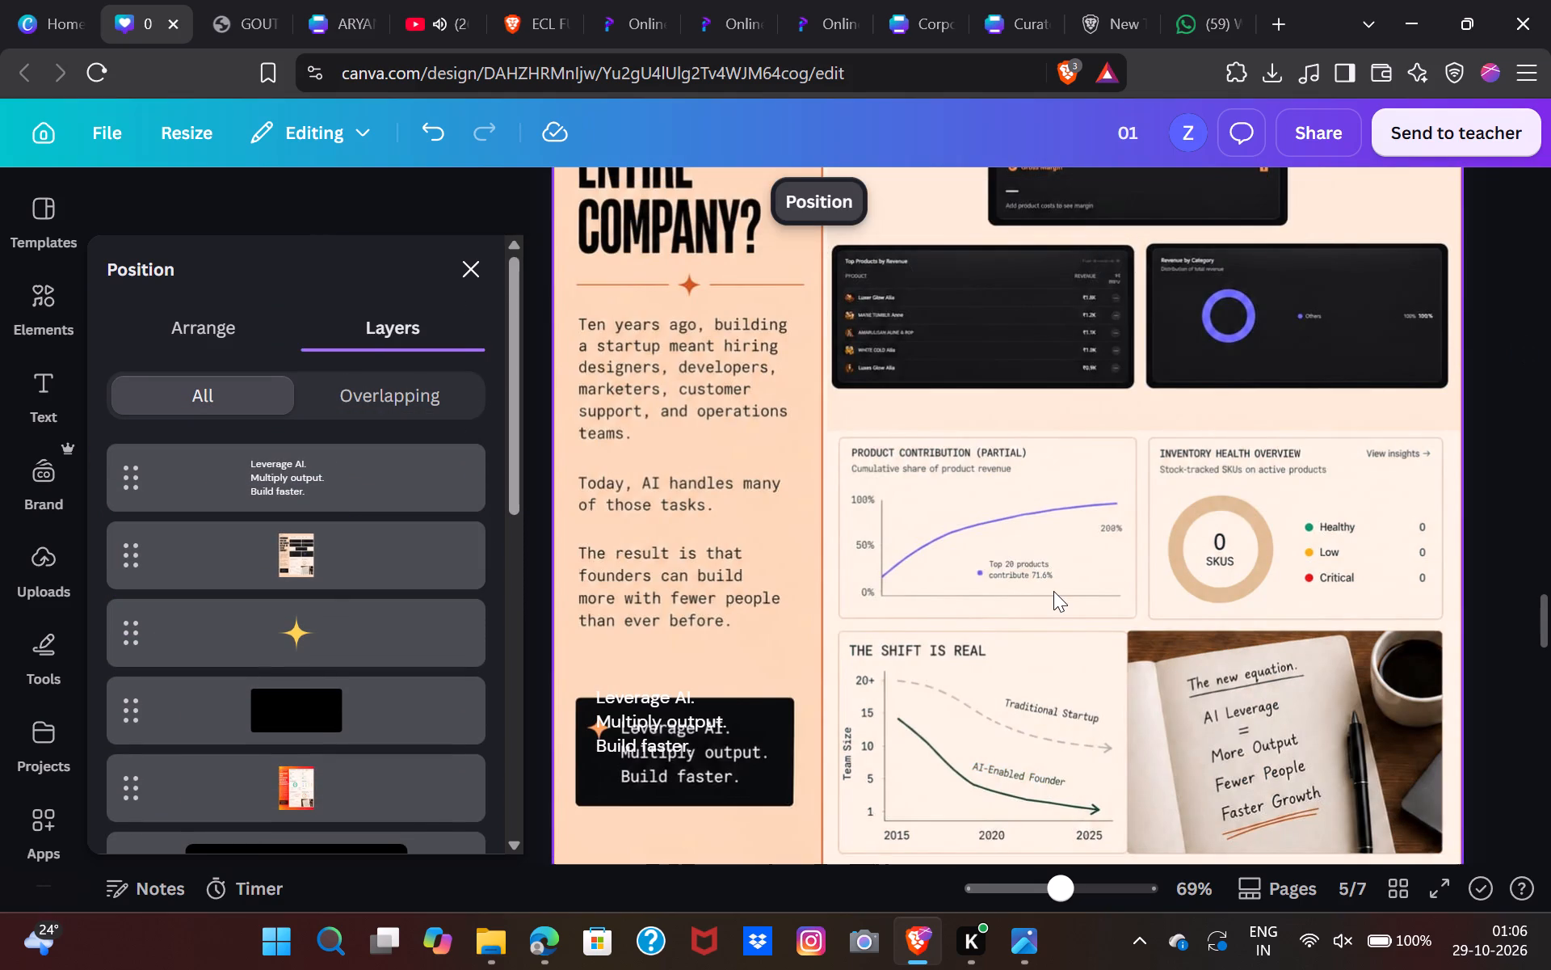
key("BackSpace")
left_click(400, 500)
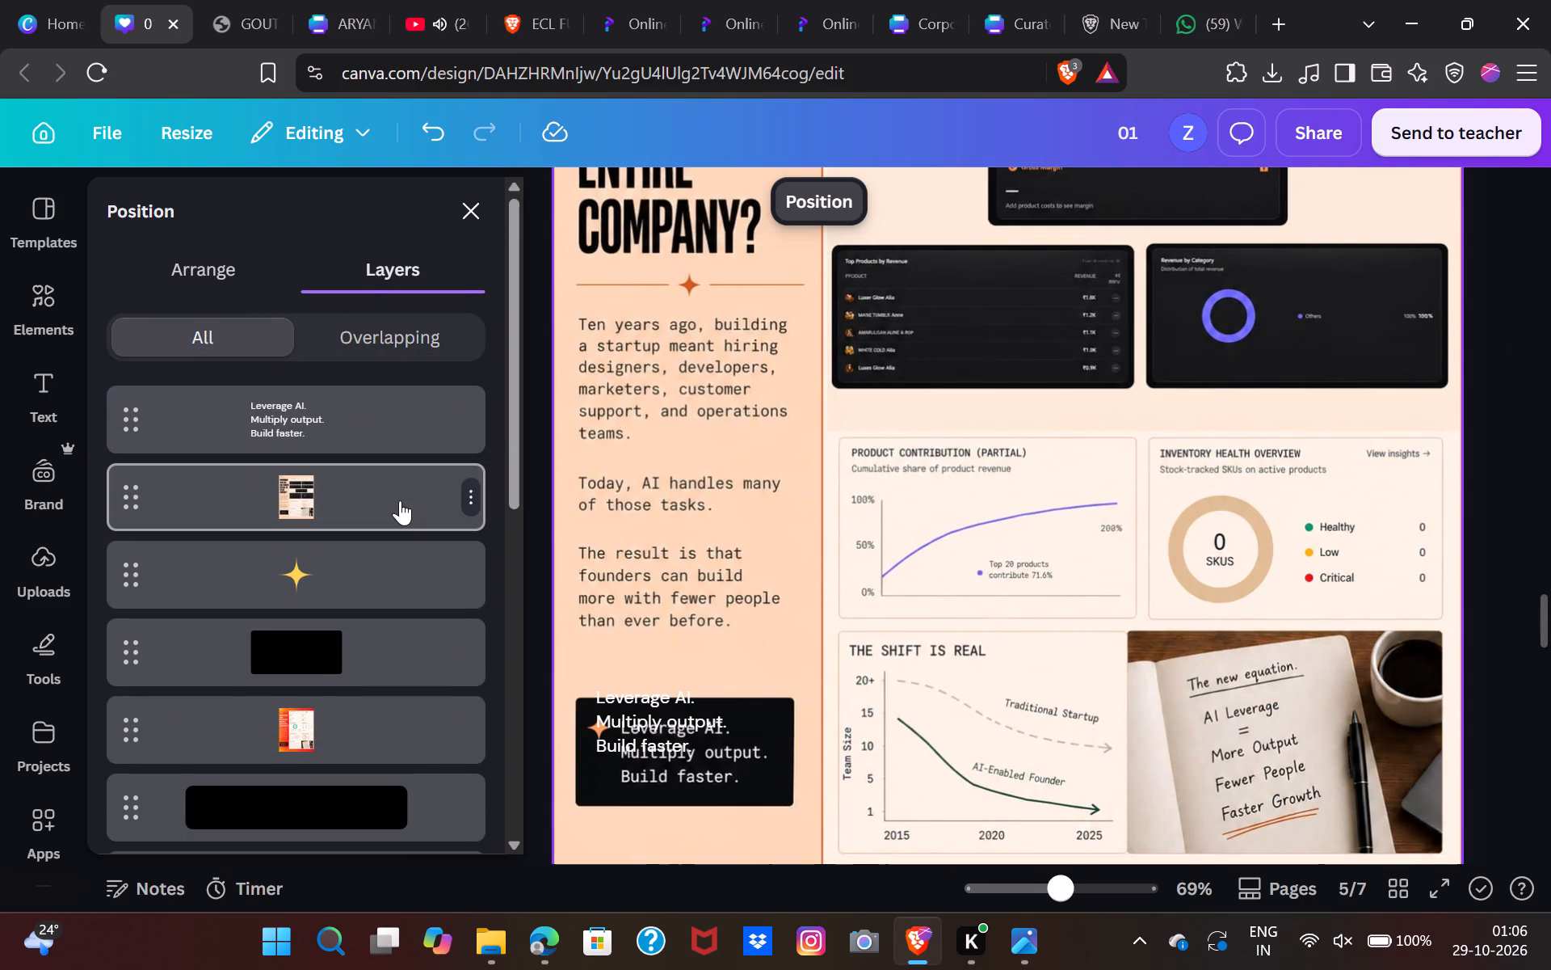
key("BackSpace")
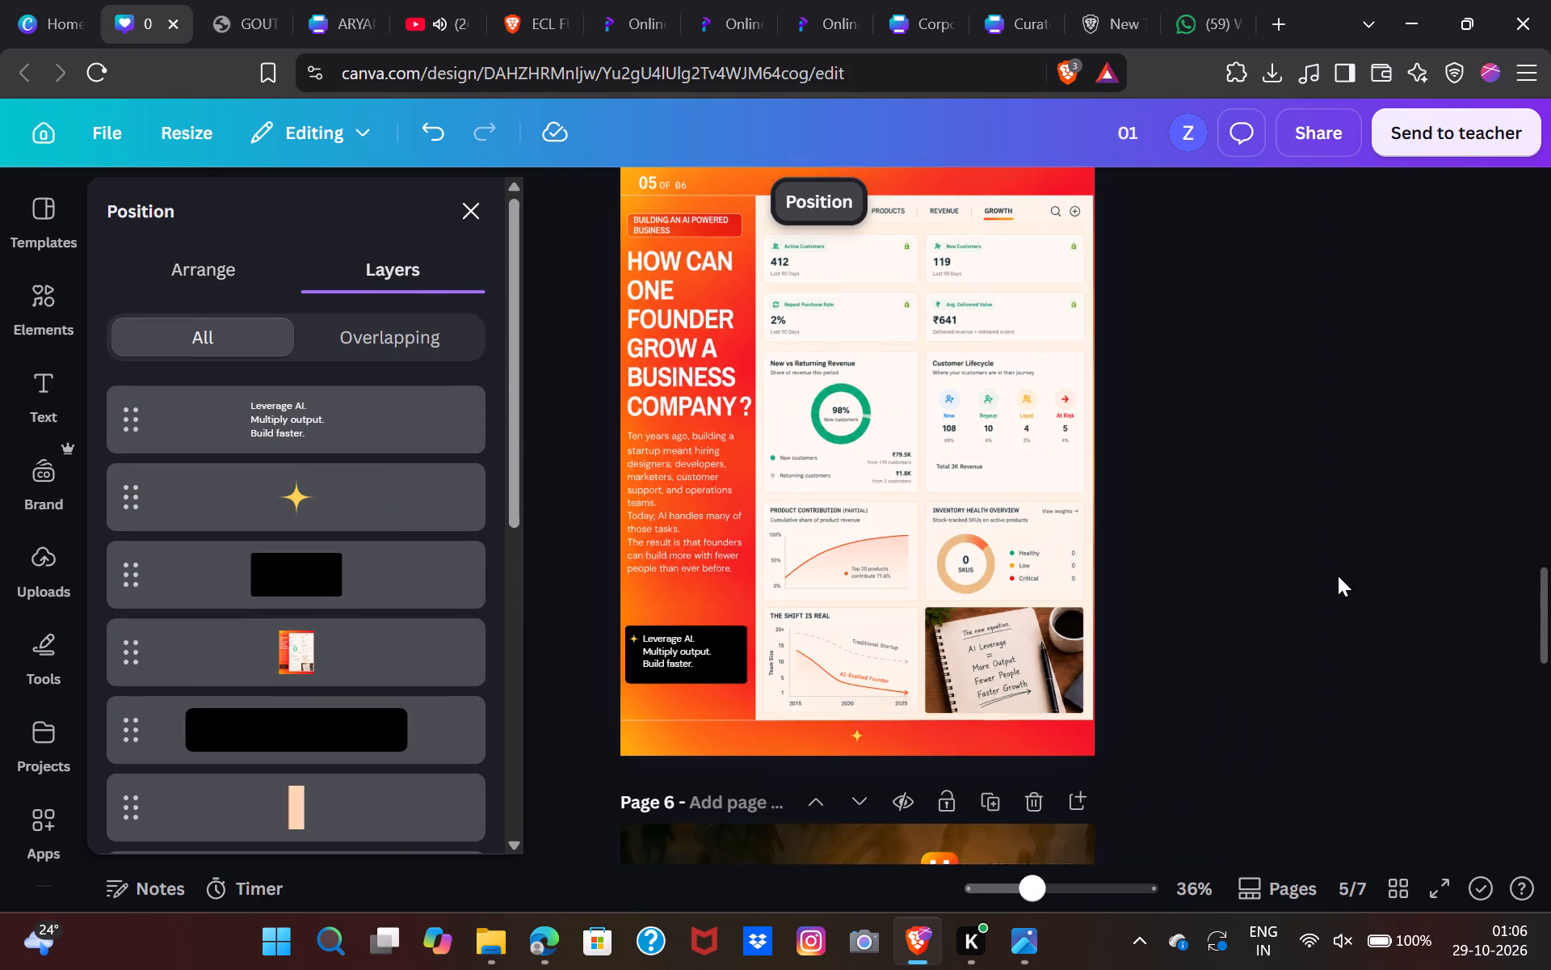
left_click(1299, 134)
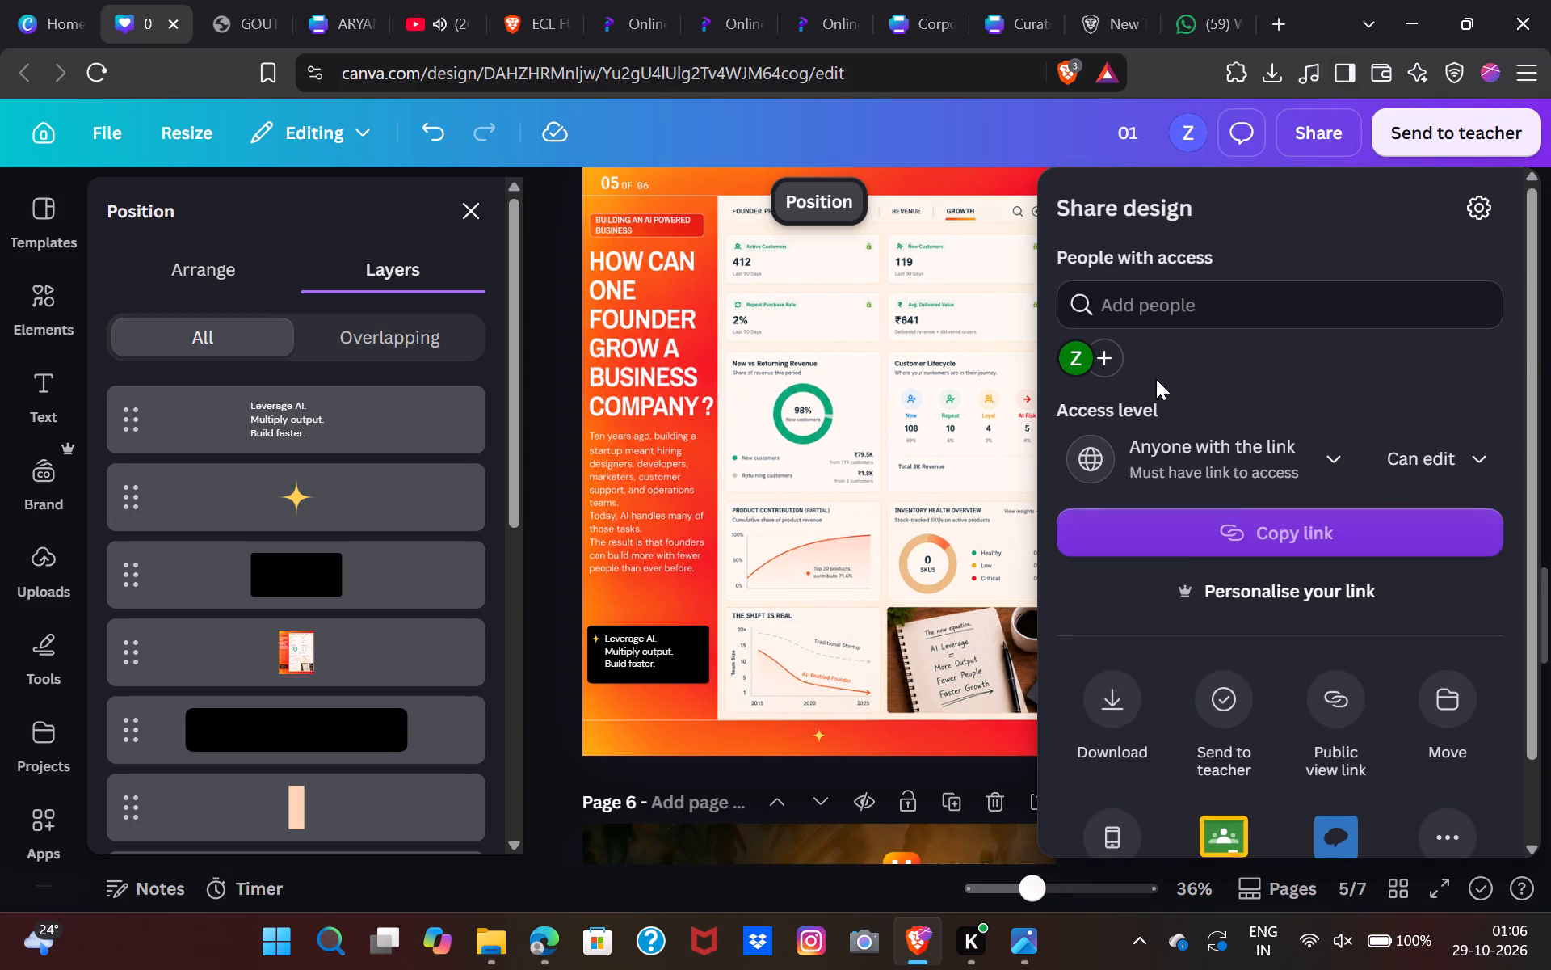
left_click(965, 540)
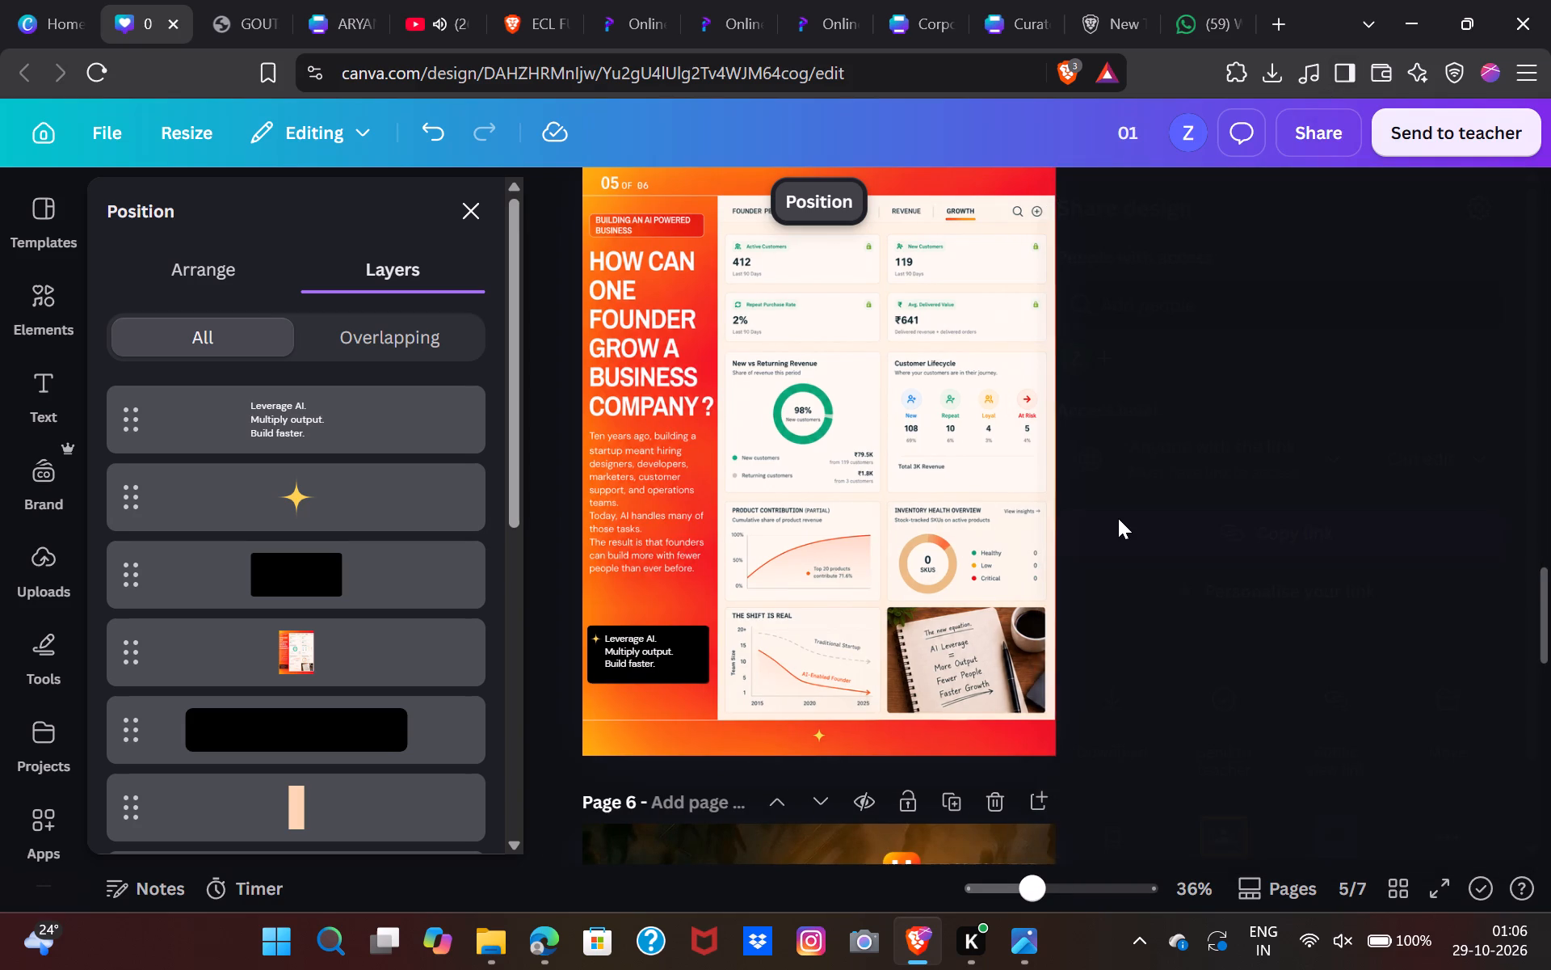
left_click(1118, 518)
scroll(1118, 518, "up", 11)
scroll(1118, 518, "down", 6)
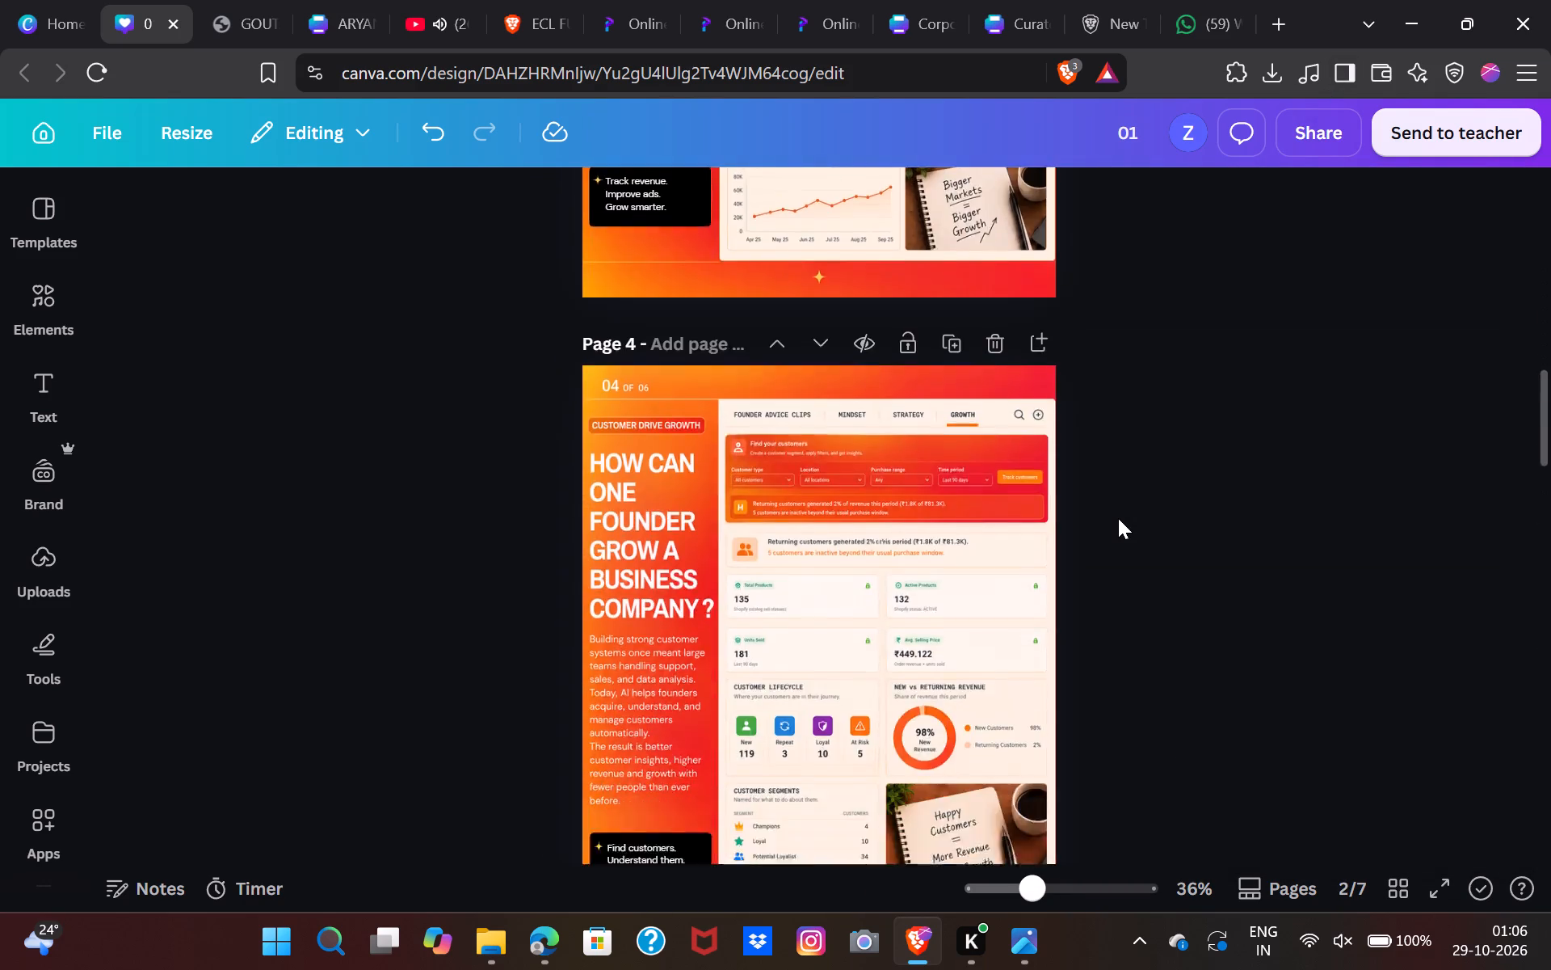
scroll(1118, 518, "down", 8)
scroll(867, 577, "up", 2)
left_click(873, 642)
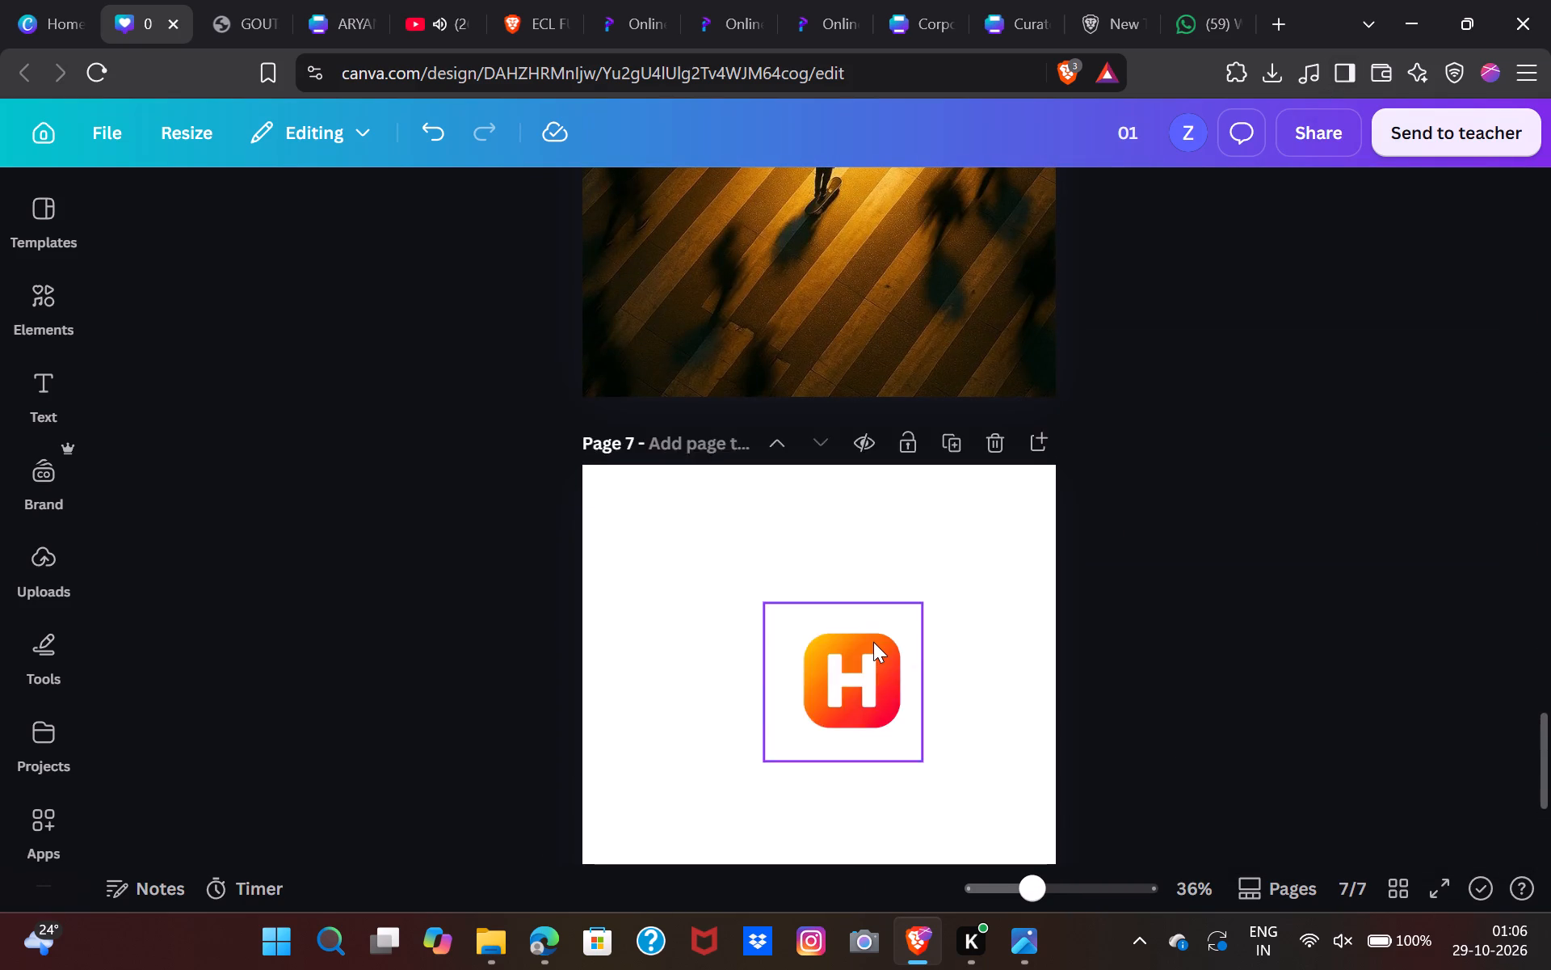
left_click(1004, 496)
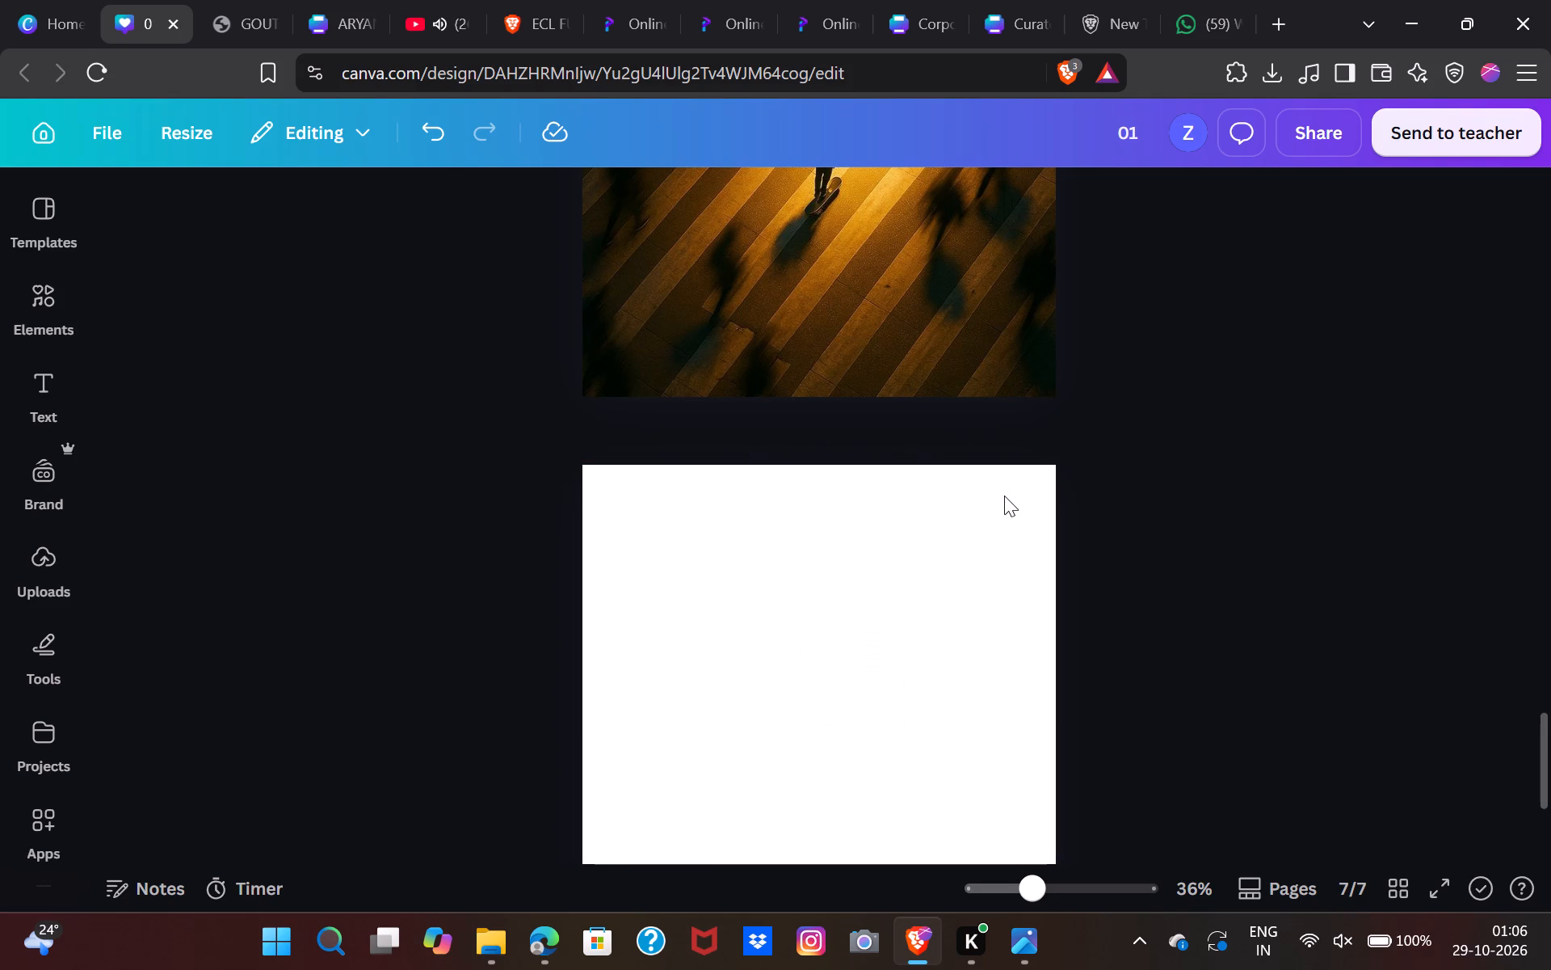
double_click(998, 454)
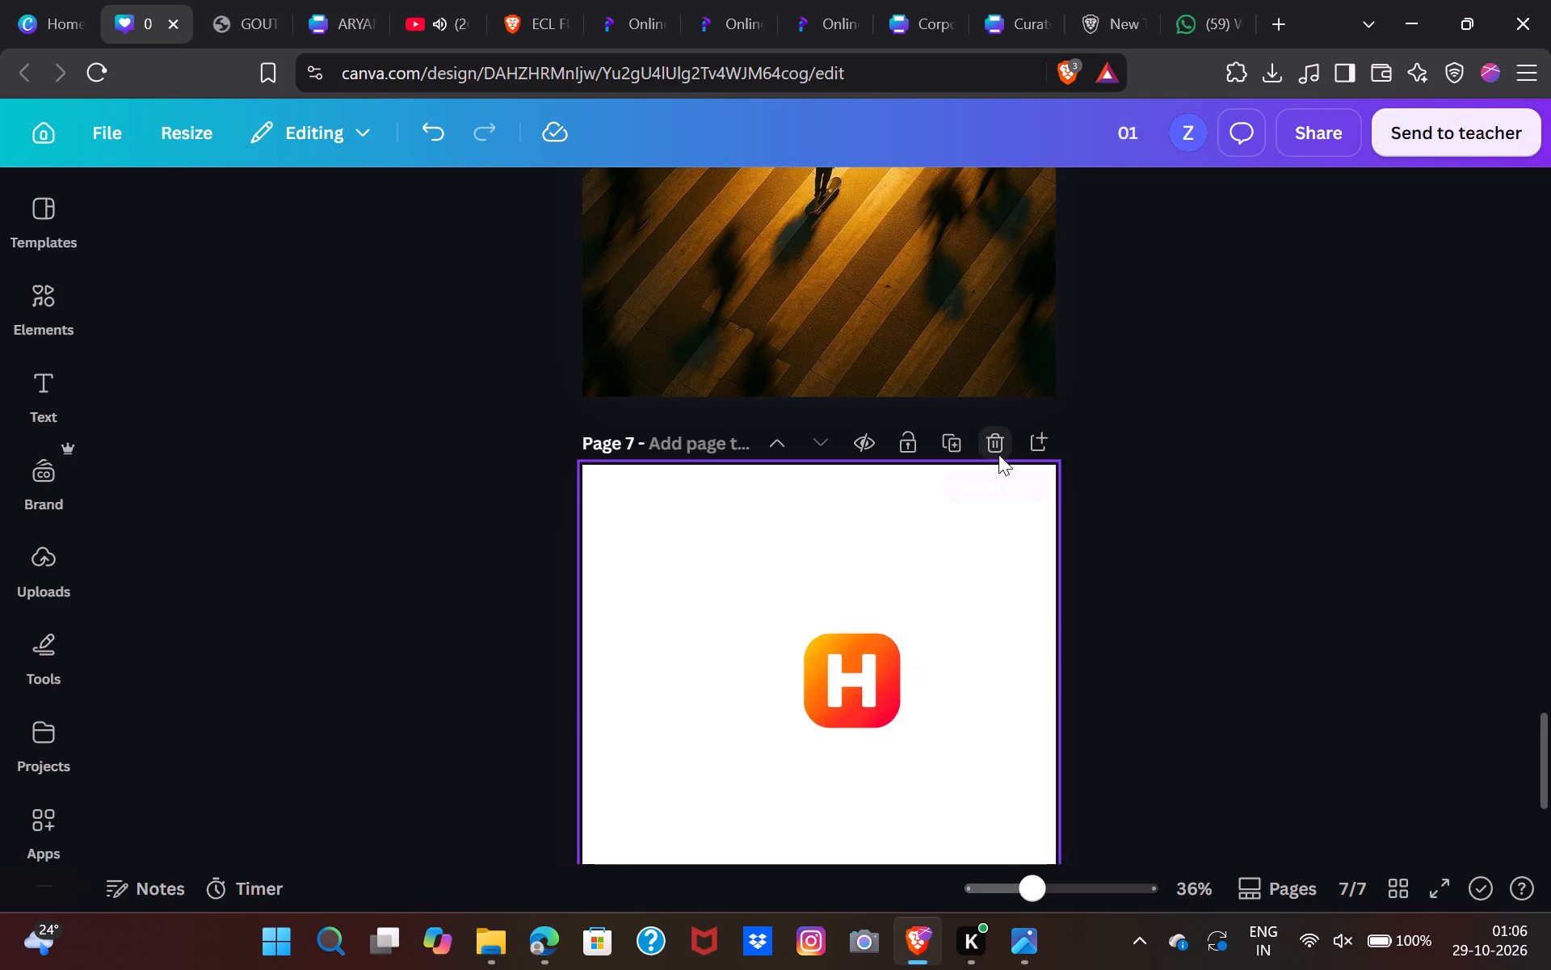